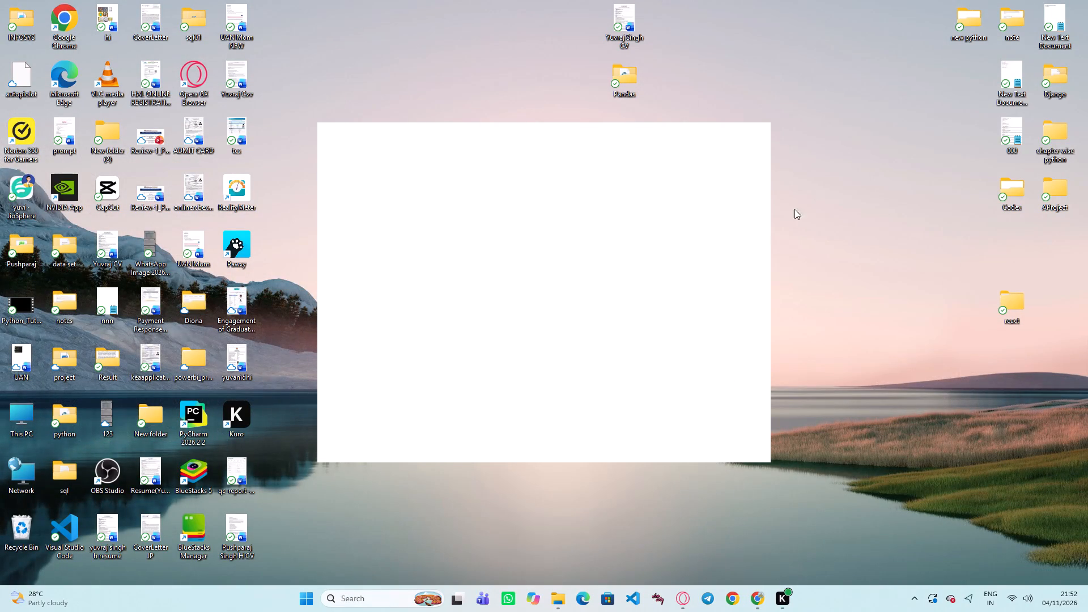
Open the Word document "Dummy Report_2024 - SRS role" from the IQVIA folder.
click(878, 169)
click(760, 598)
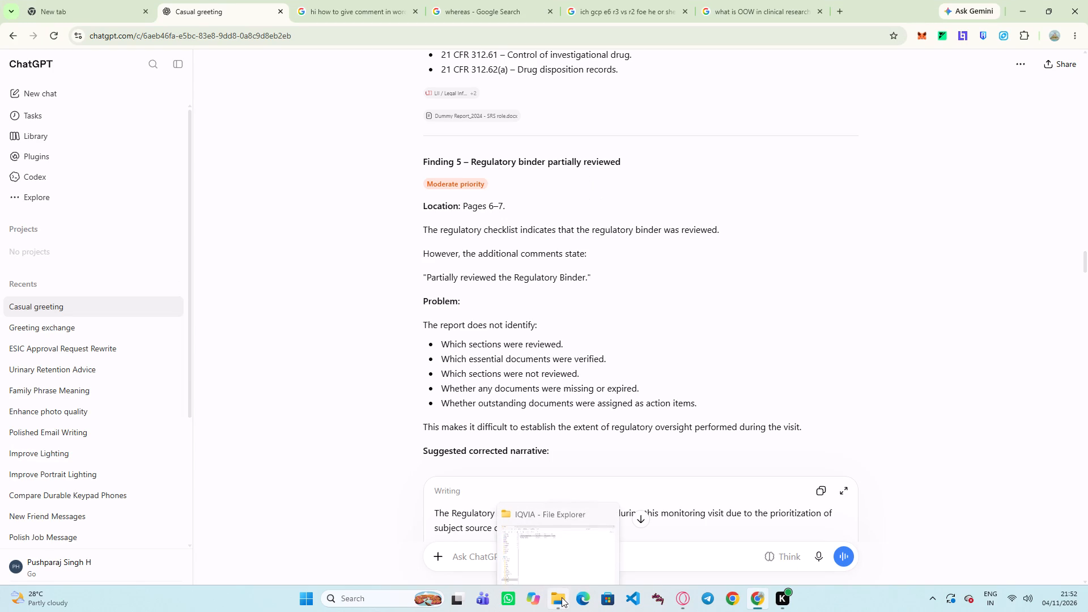
click(560, 550)
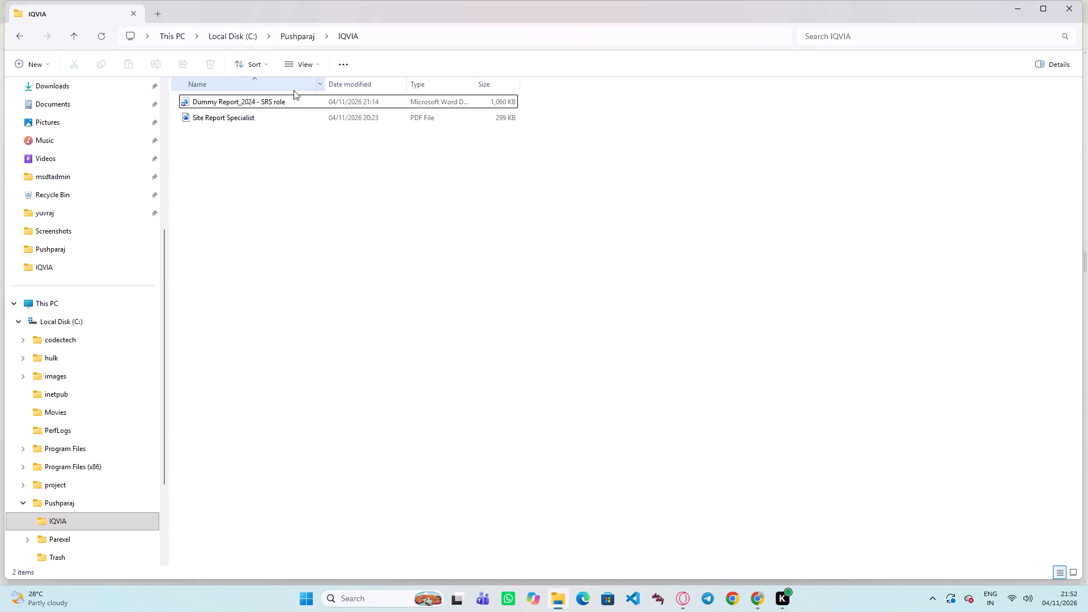
double_click(288, 99)
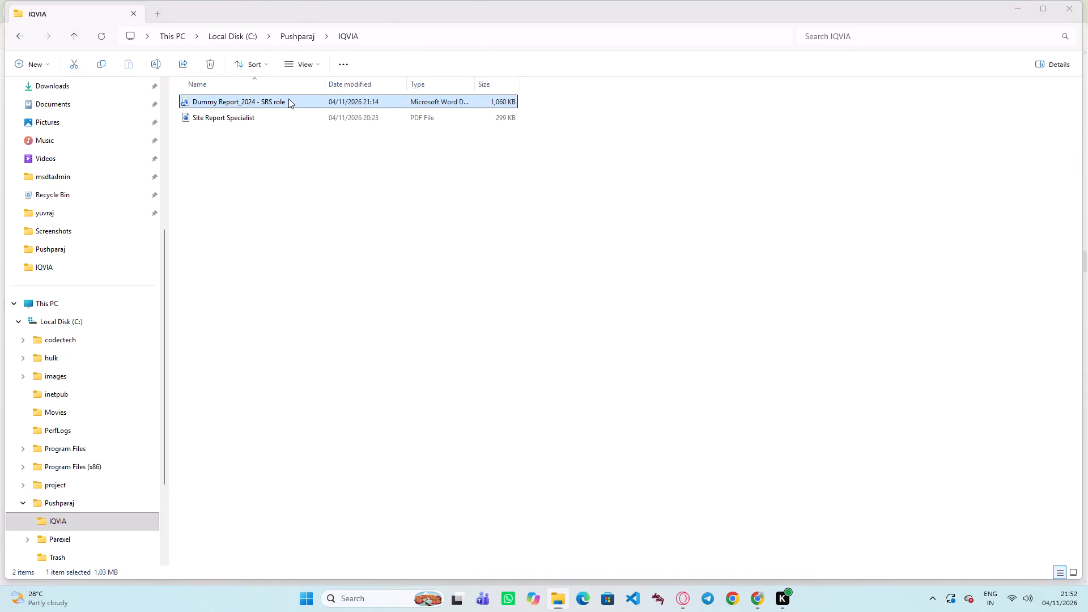
Review the existing comments attached to the Enrollment Status table in section A. Site Status.
scroll(642, 440, down, 4)
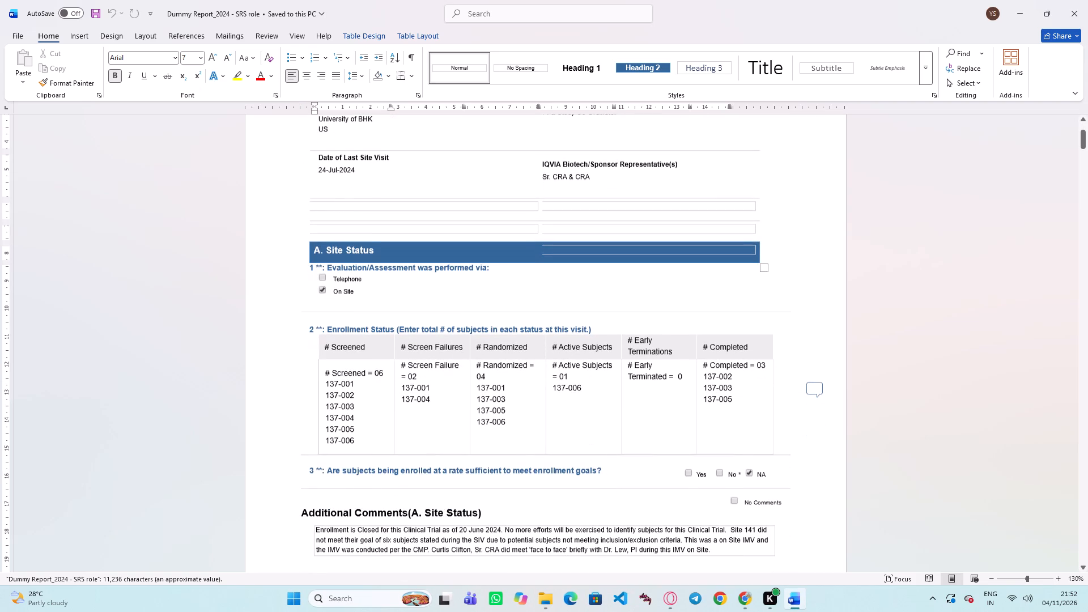
click(809, 392)
scroll(827, 362, down, 2)
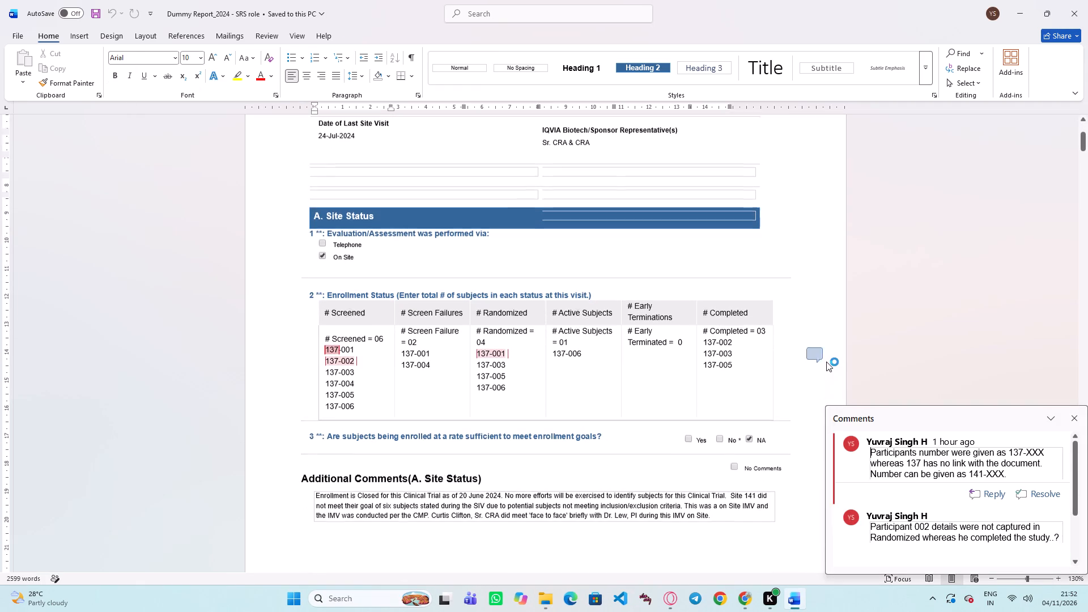
scroll(826, 362, down, 4)
scroll(933, 497, down, 4)
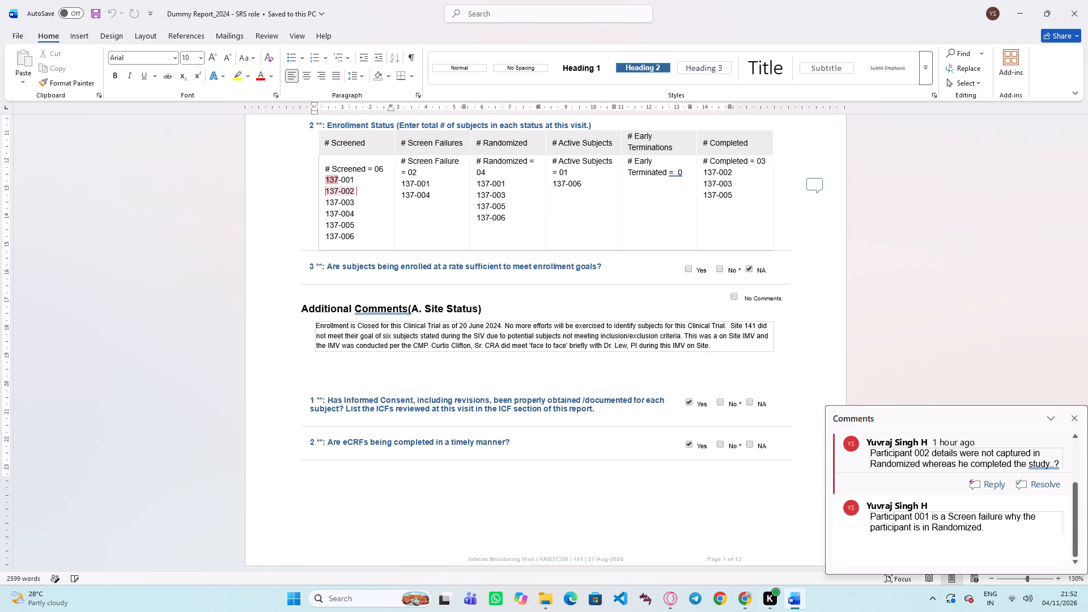
scroll(916, 485, up, 2)
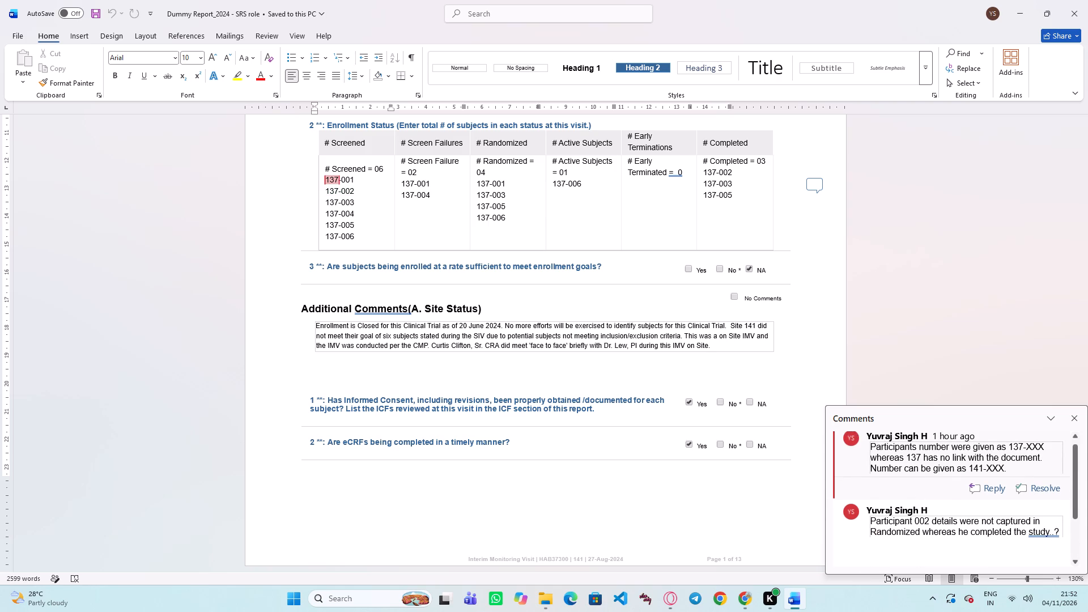
click(646, 216)
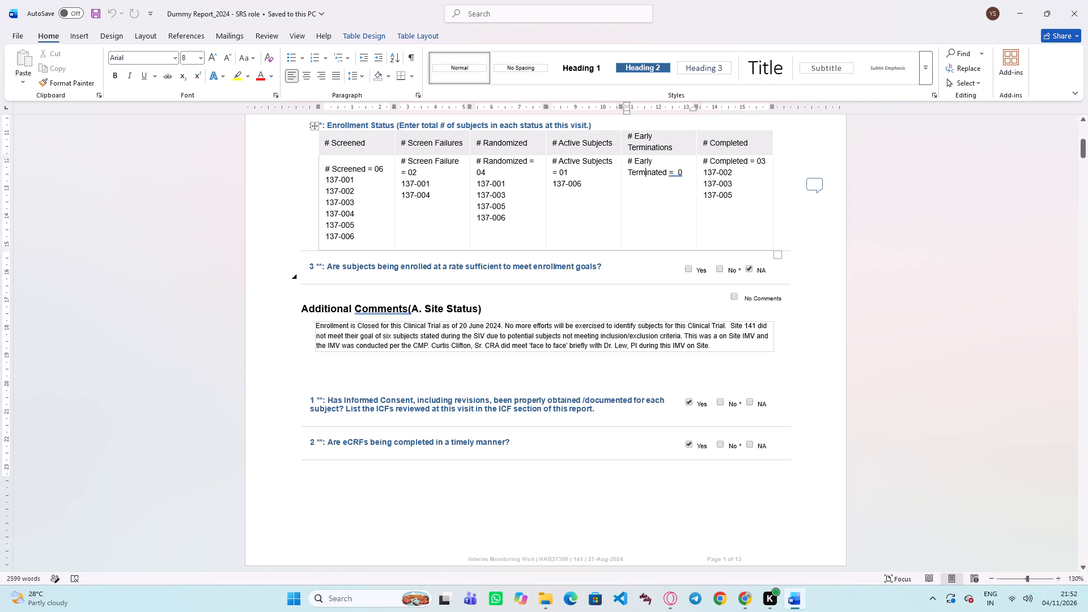
scroll(657, 332, down, 15)
Switch to the ChatGPT conversation in Chrome and read Finding 5 on the partially reviewed Regulatory binder.
key(alt+Tab)
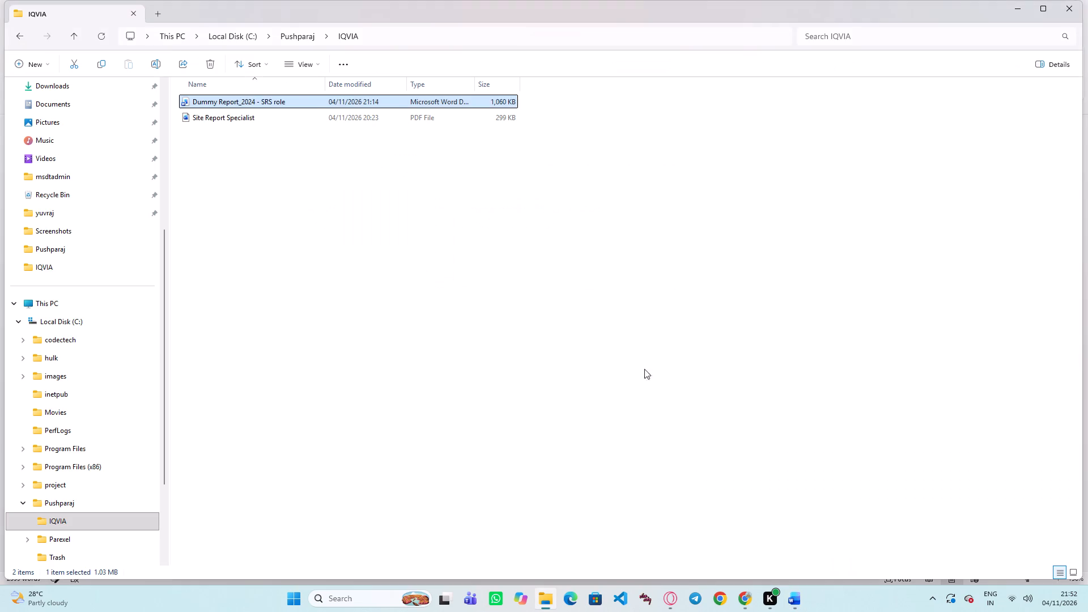
key(alt+Tab)
click(742, 596)
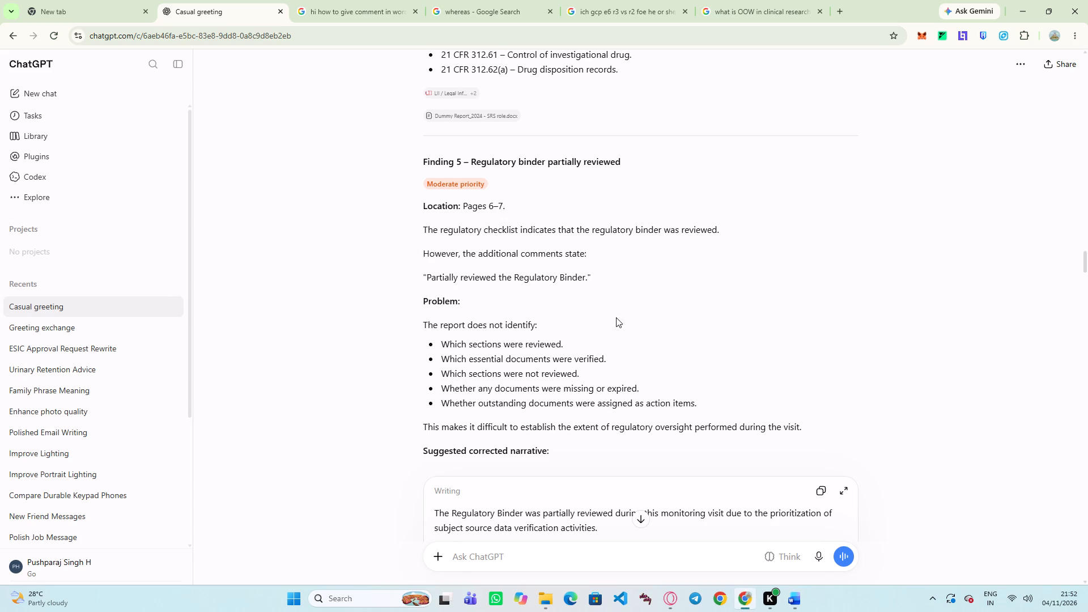
scroll(614, 317, down, 3)
scroll(613, 317, up, 2)
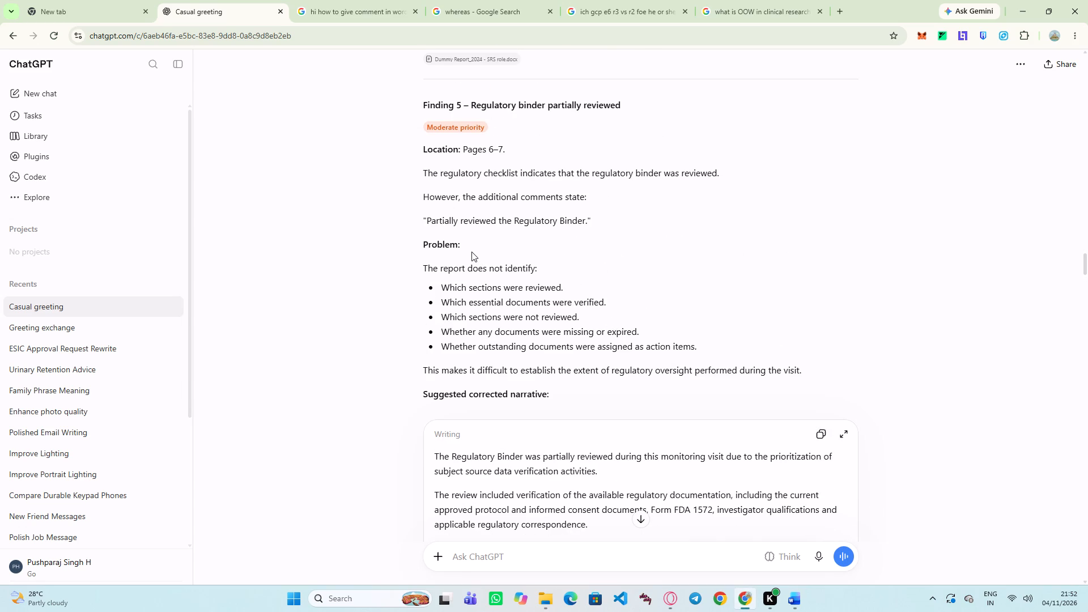
key(alt+Tab)
scroll(464, 316, up, 5)
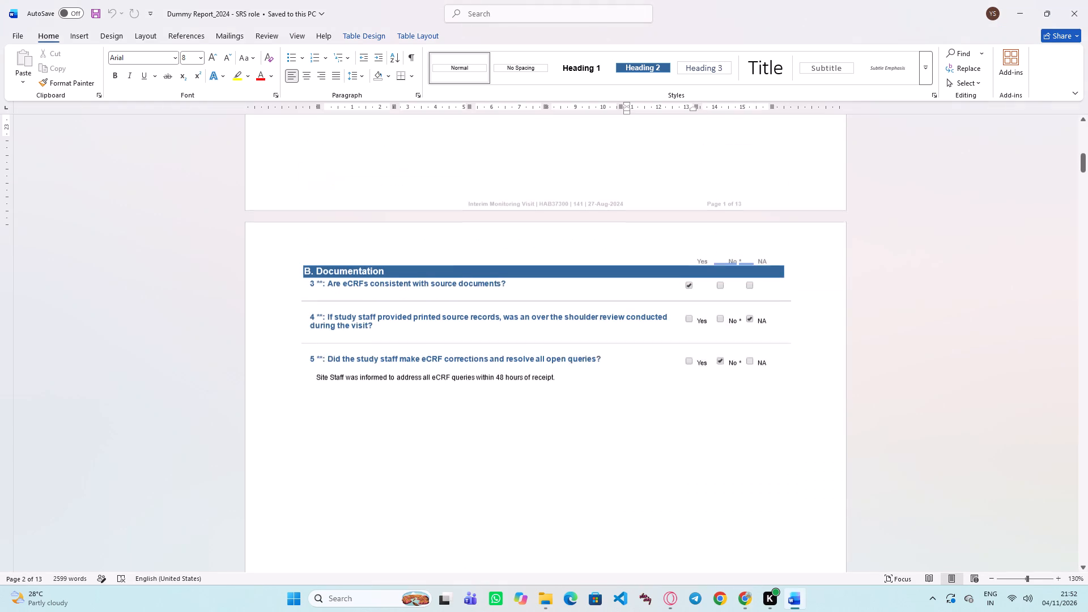
scroll(460, 345, down, 5)
scroll(457, 346, up, 8)
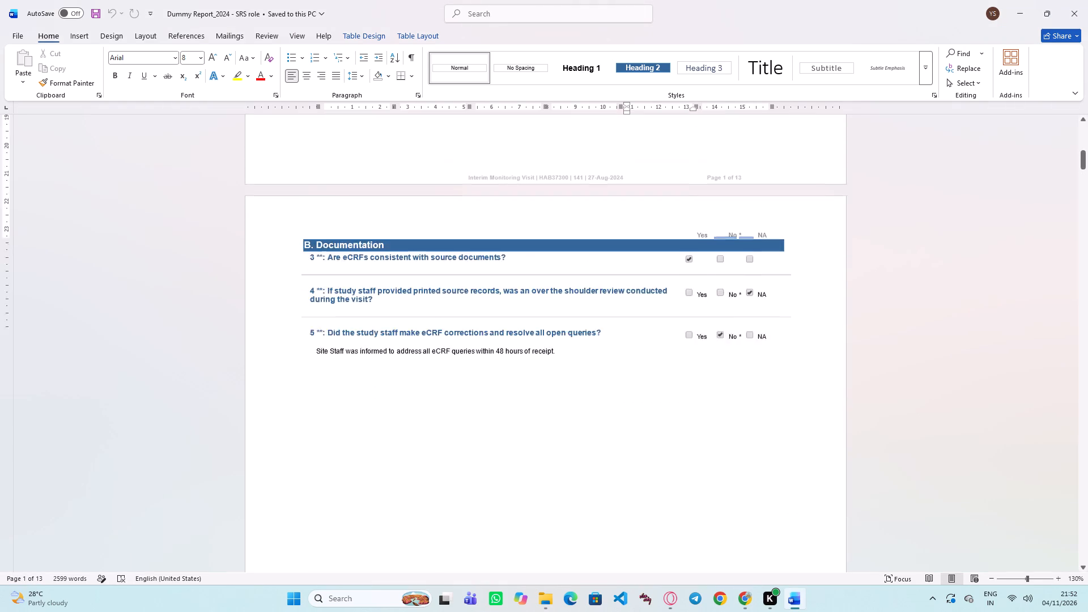
scroll(456, 346, up, 7)
scroll(450, 343, down, 20)
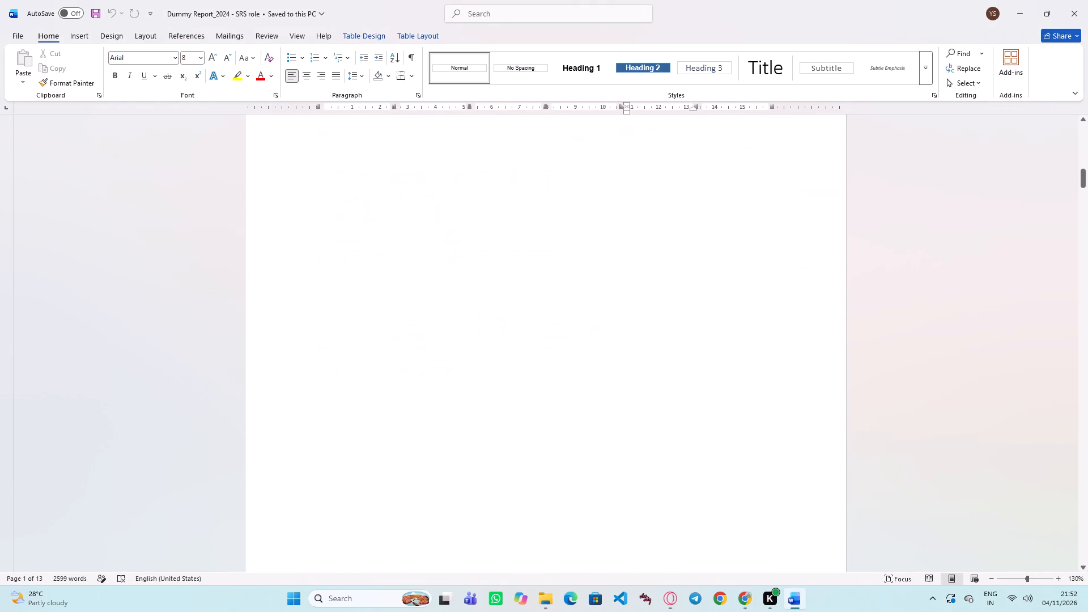
scroll(436, 318, down, 20)
scroll(436, 318, down, 11)
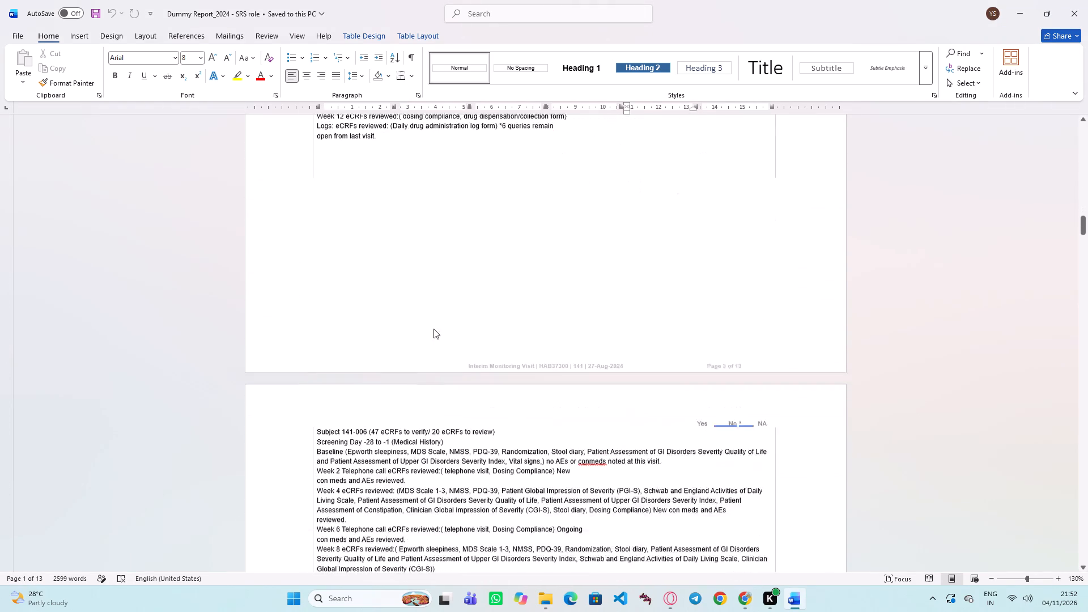
scroll(433, 329, down, 20)
scroll(433, 329, down, 11)
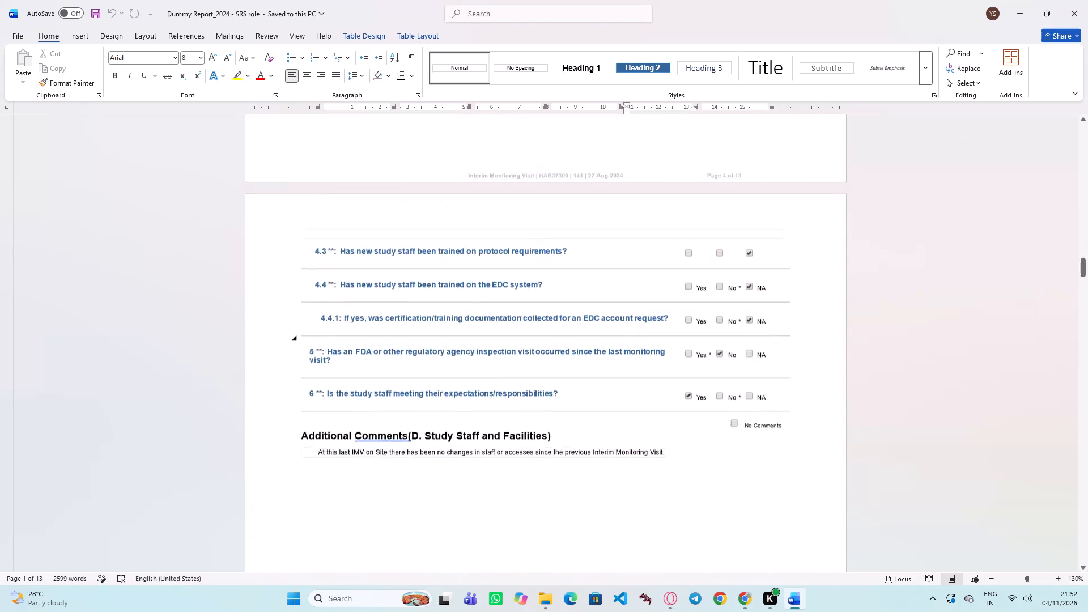
scroll(432, 333, down, 20)
scroll(432, 333, down, 8)
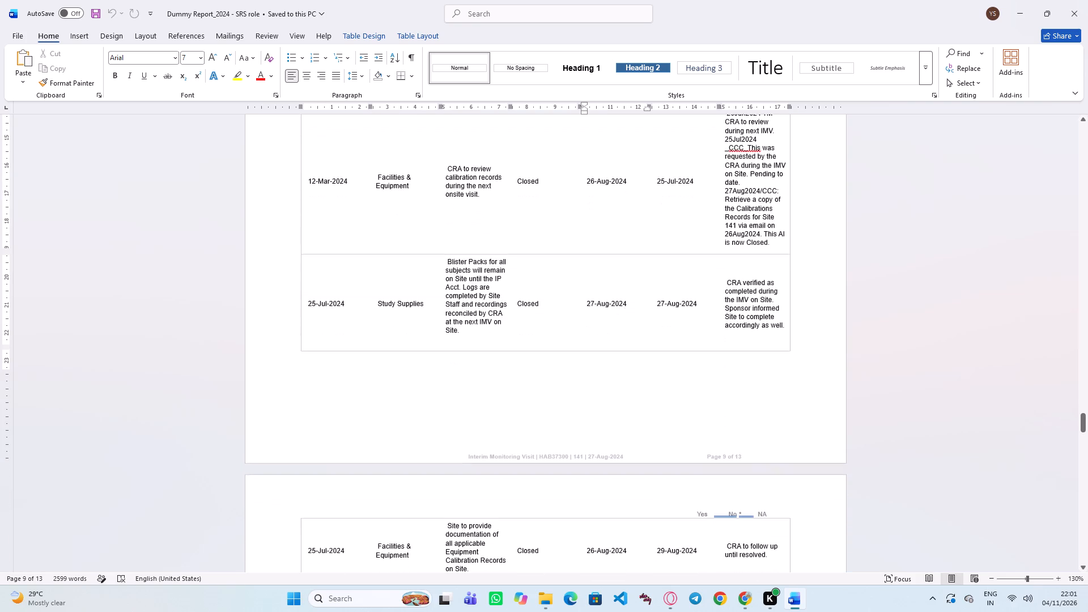
scroll(627, 341, down, 6)
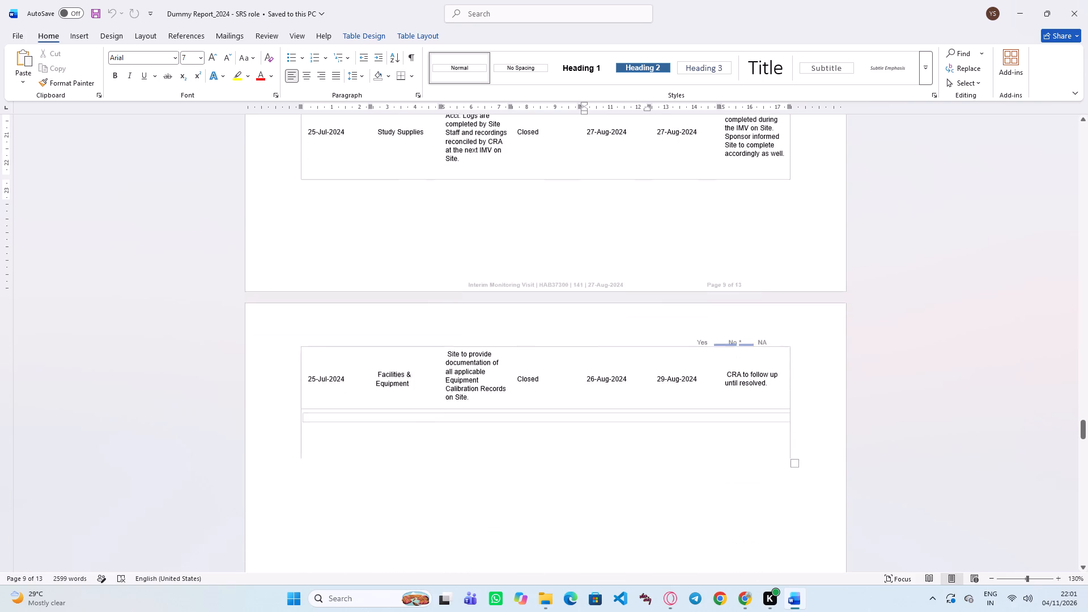
Attach a new comment to the 26-Aug-2024 closed date in the Facilities & Equipment action item on page 10.
scroll(626, 345, down, 2)
drag(587, 278, 623, 275)
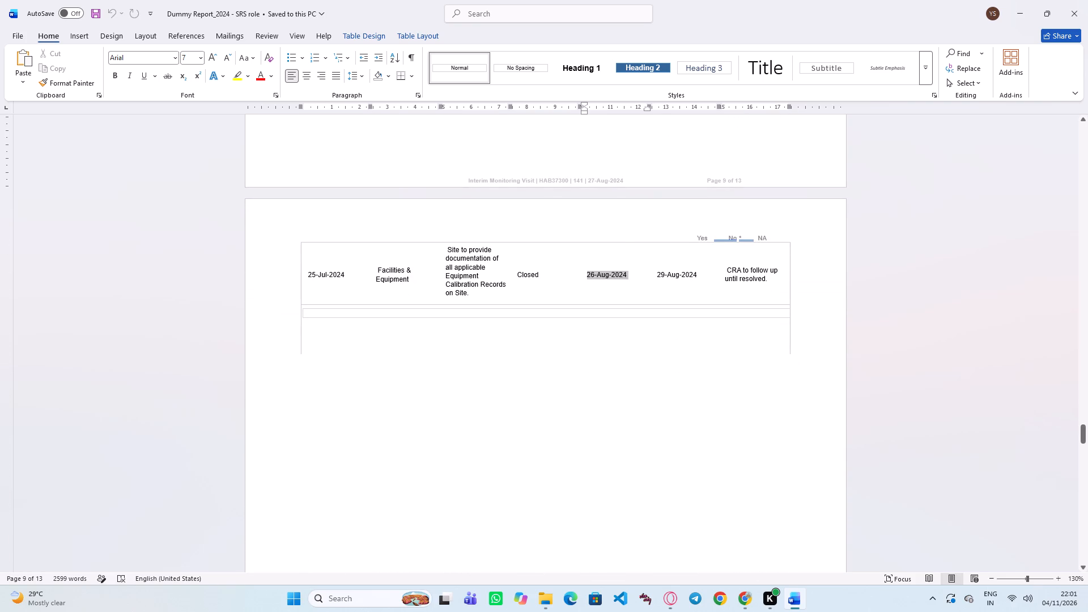
drag(623, 275, 624, 274)
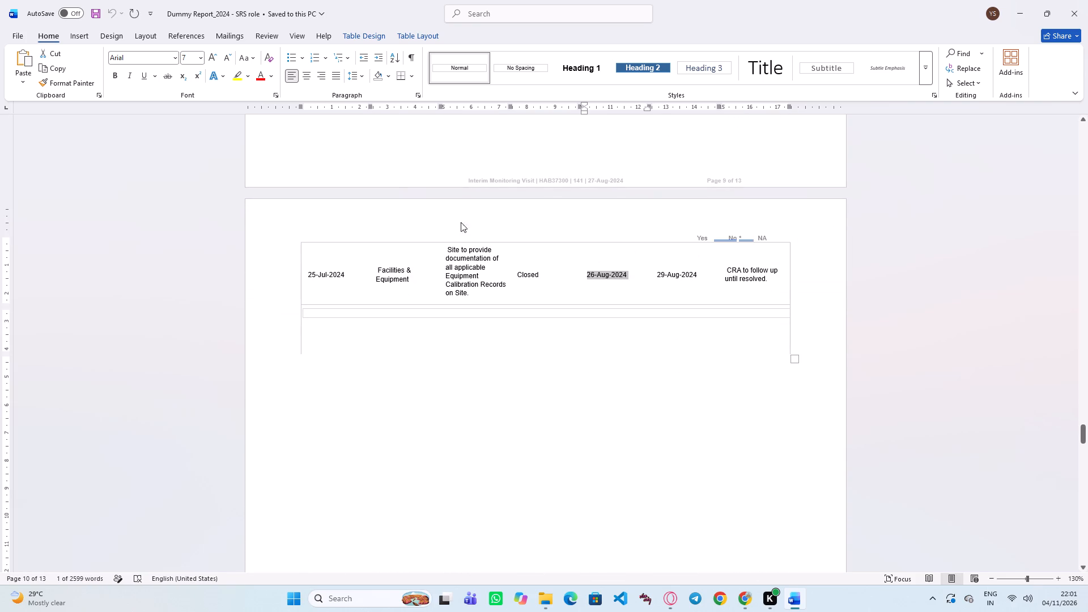
click(266, 34)
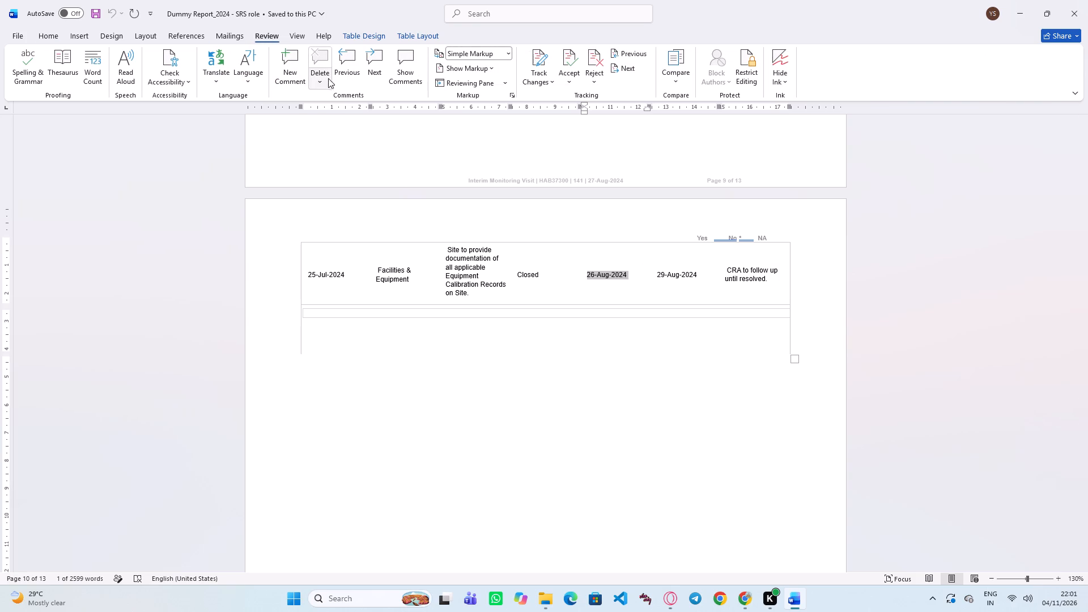
click(299, 72)
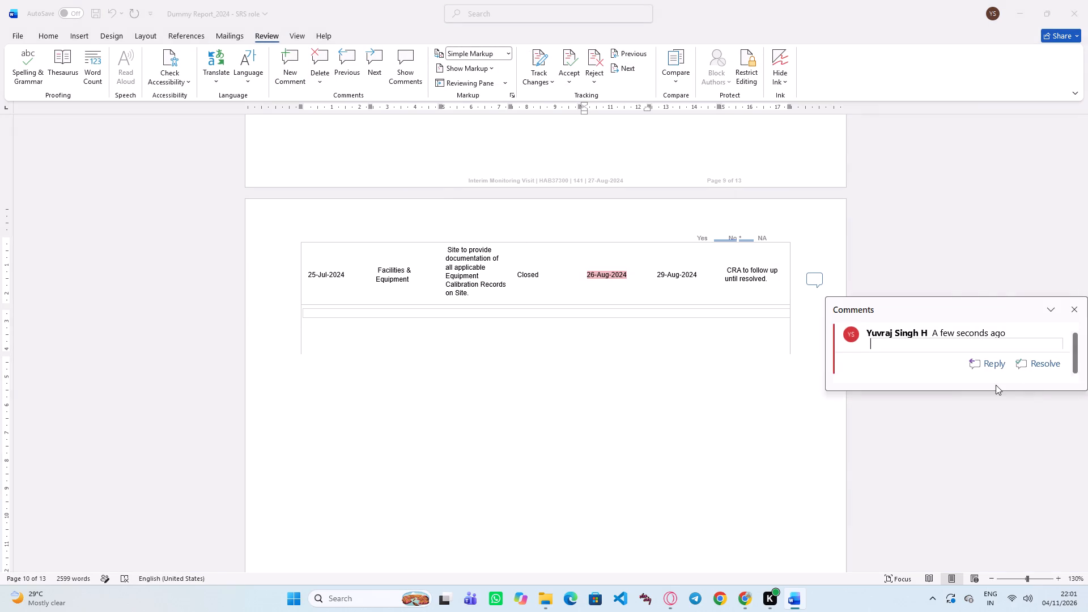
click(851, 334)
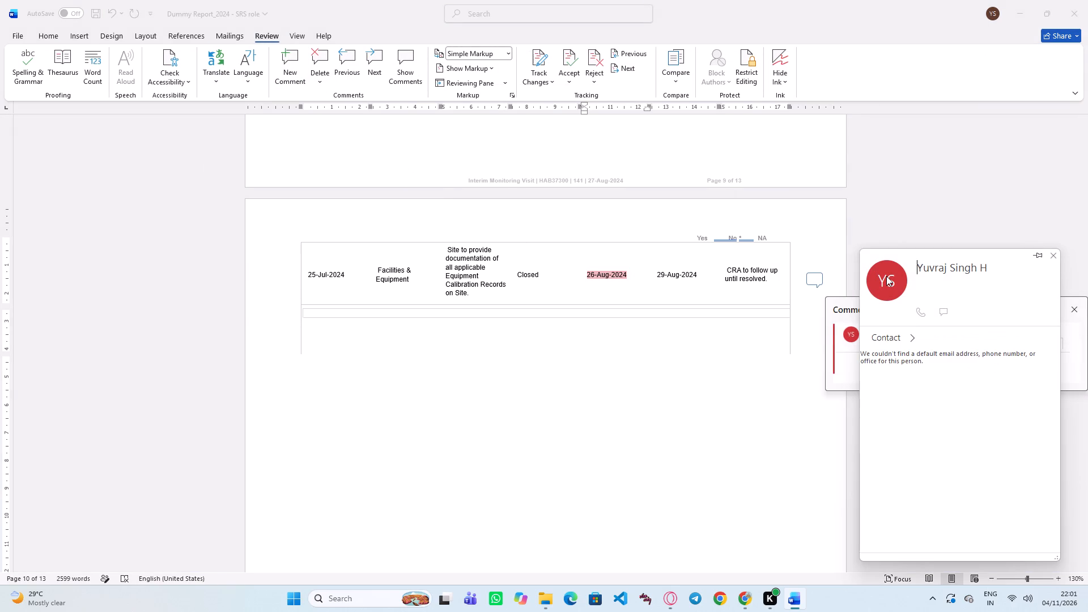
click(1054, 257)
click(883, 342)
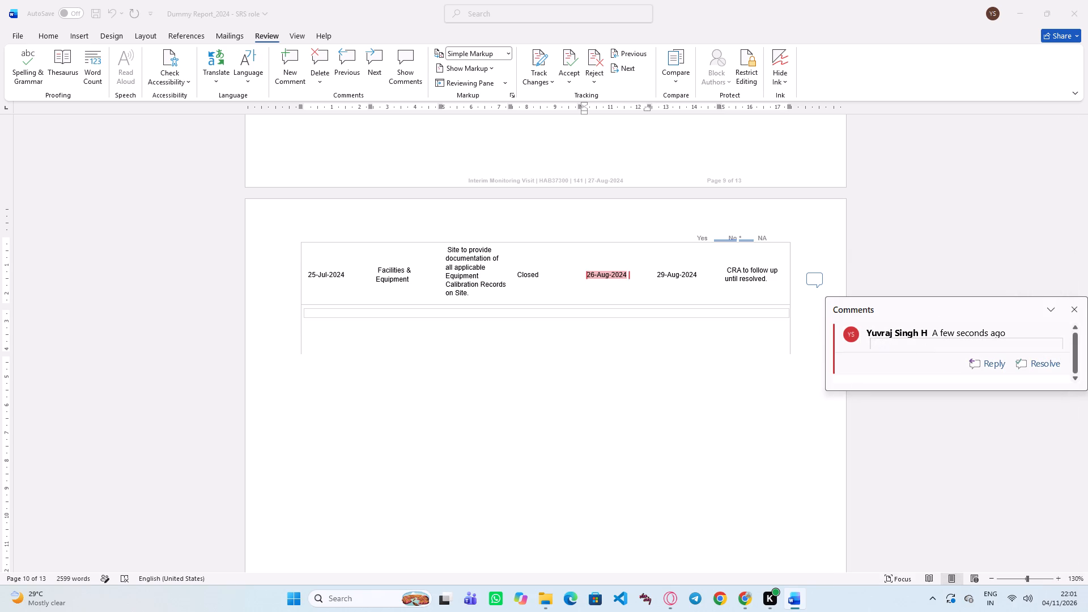
Recheck the neighbouring Action Items rows and begin the comment with "Action item is closed whereas follow up".
scroll(755, 454, up, 14)
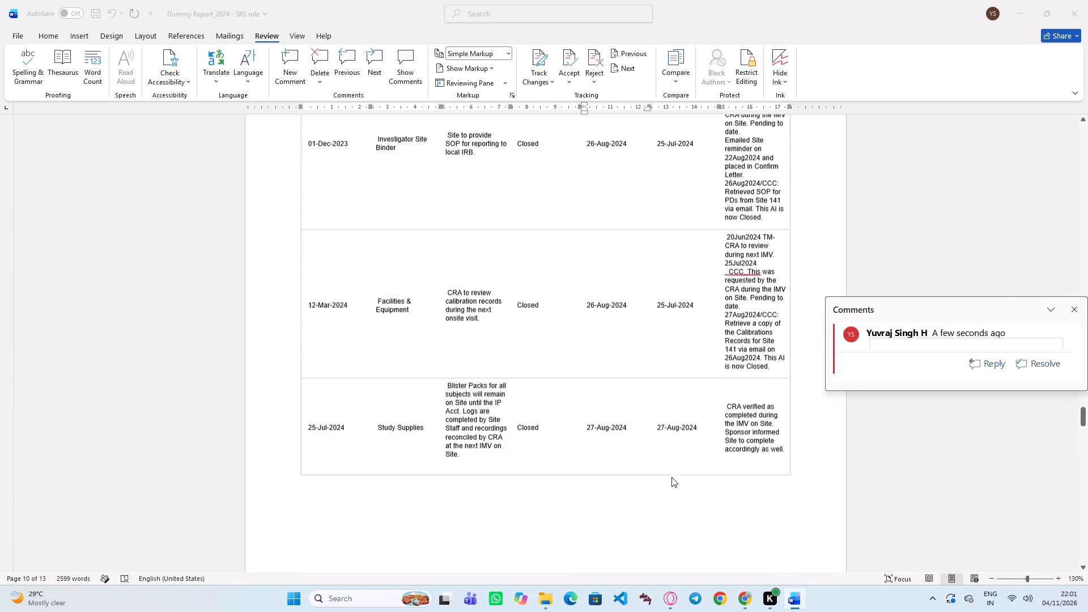
scroll(671, 477, up, 7)
scroll(670, 475, down, 2)
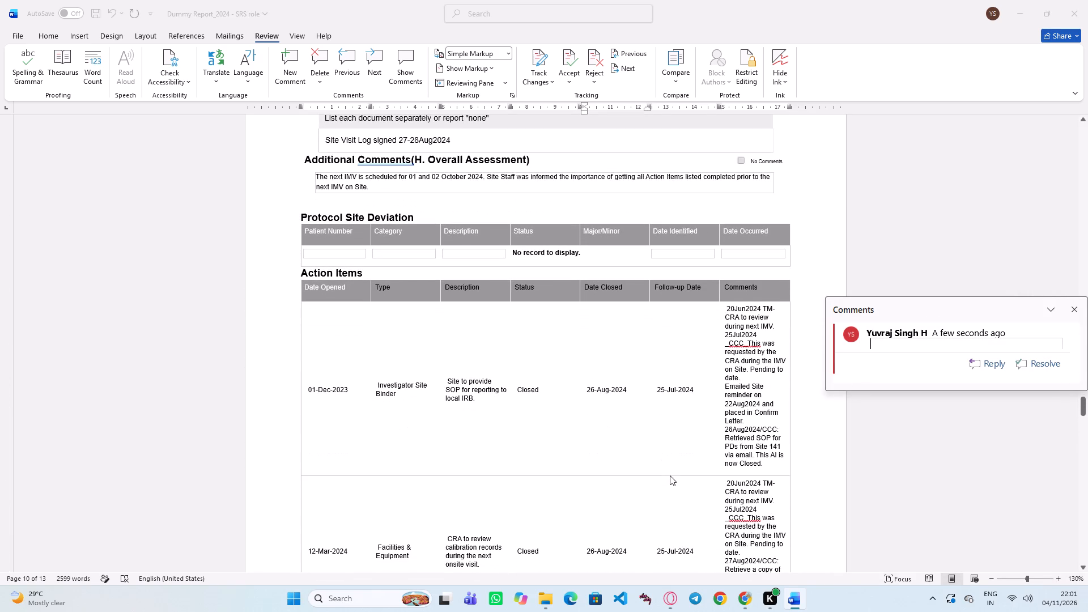
scroll(670, 475, down, 17)
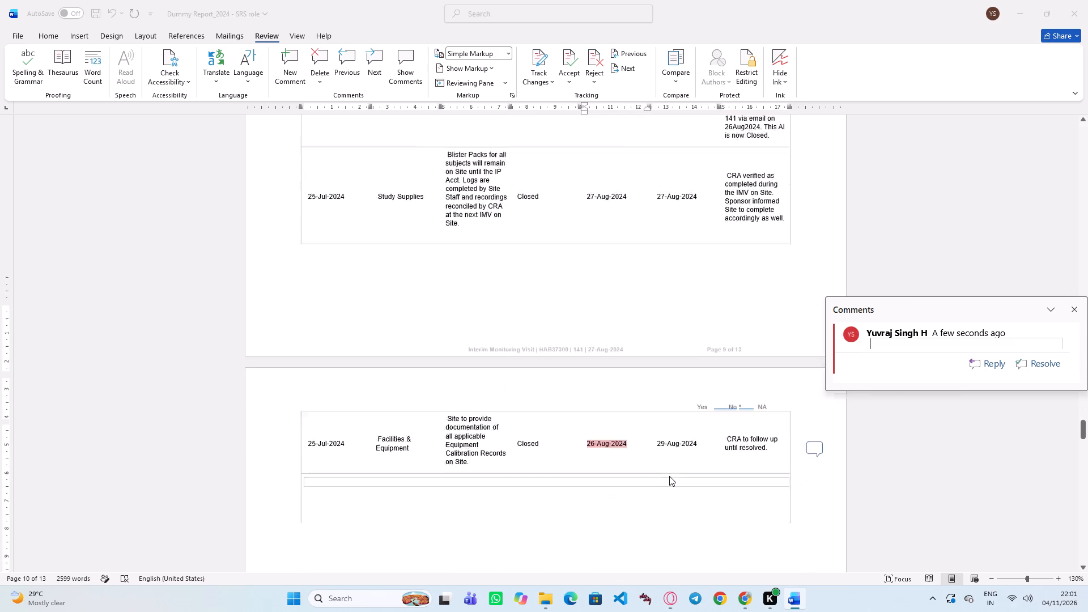
scroll(669, 476, down, 1)
scroll(669, 476, up, 3)
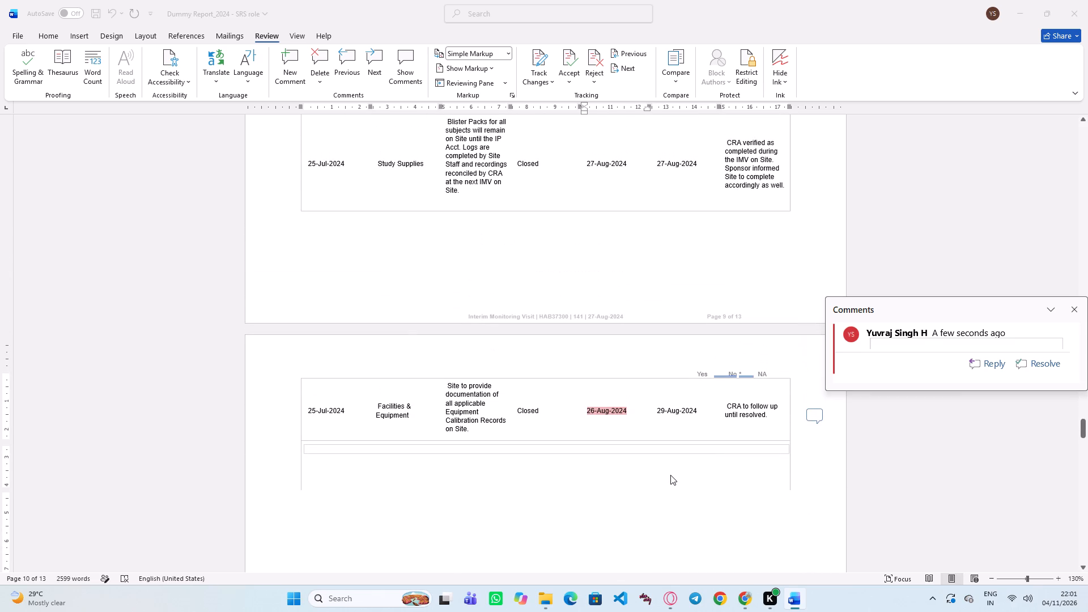
text(Action)
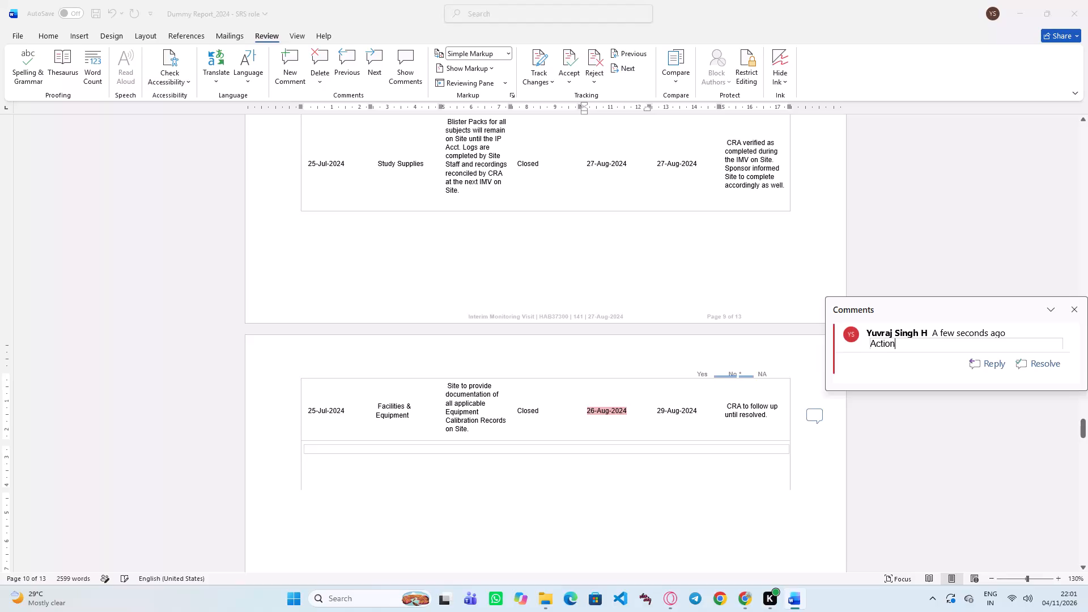
key(space)
text(item)
key(space)
text(is)
key(space)
text(closed)
key(space)
text(bu)
key(BackSpace)
key(BackSpace)
key(BackSpace)
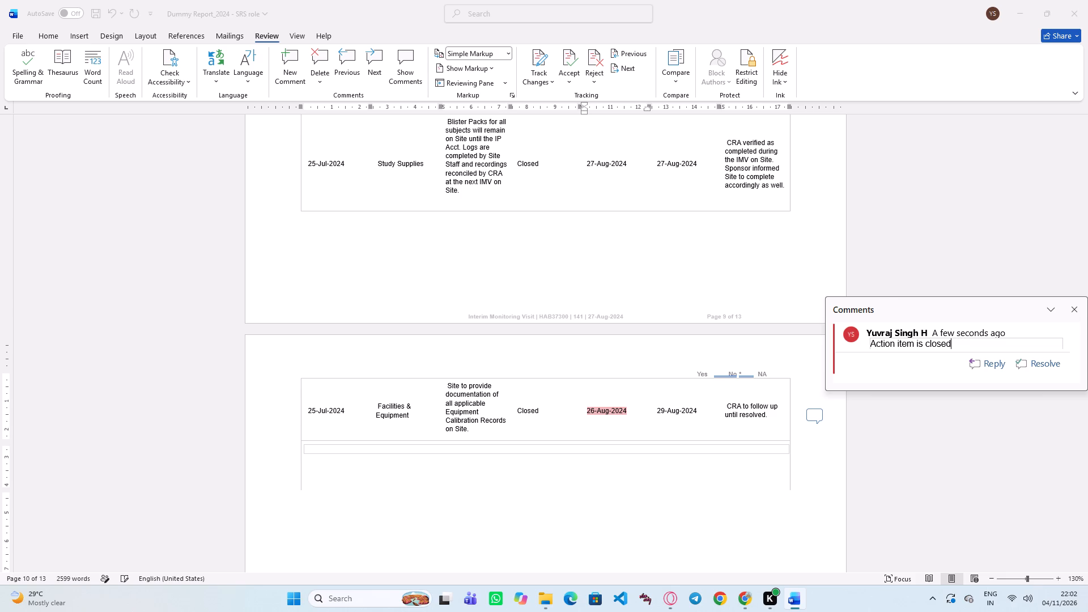
key(space)
text(whereas)
key(space)
text(follow up)
key(space)
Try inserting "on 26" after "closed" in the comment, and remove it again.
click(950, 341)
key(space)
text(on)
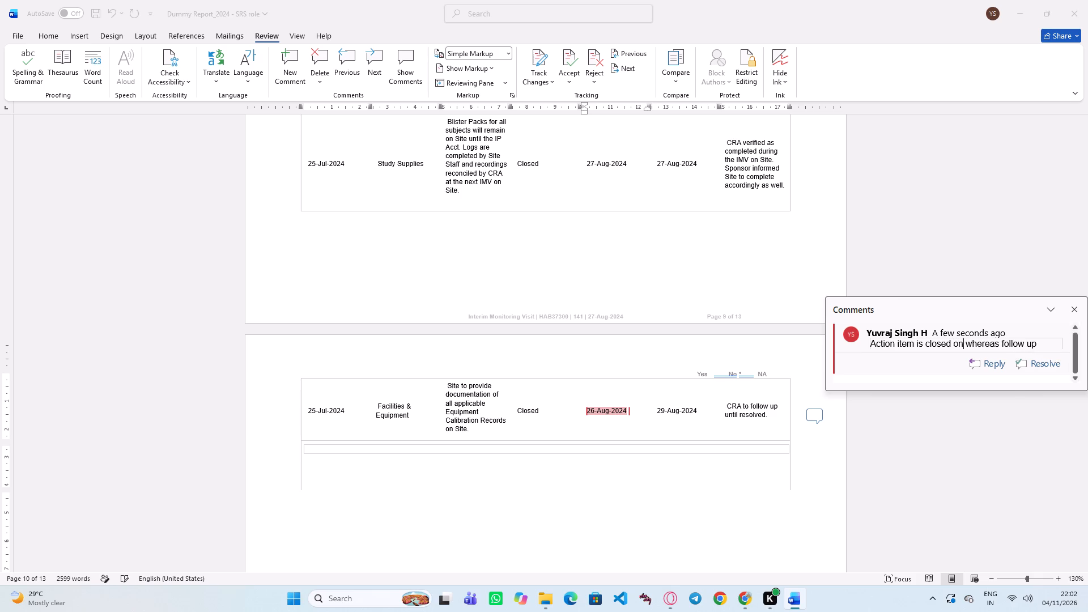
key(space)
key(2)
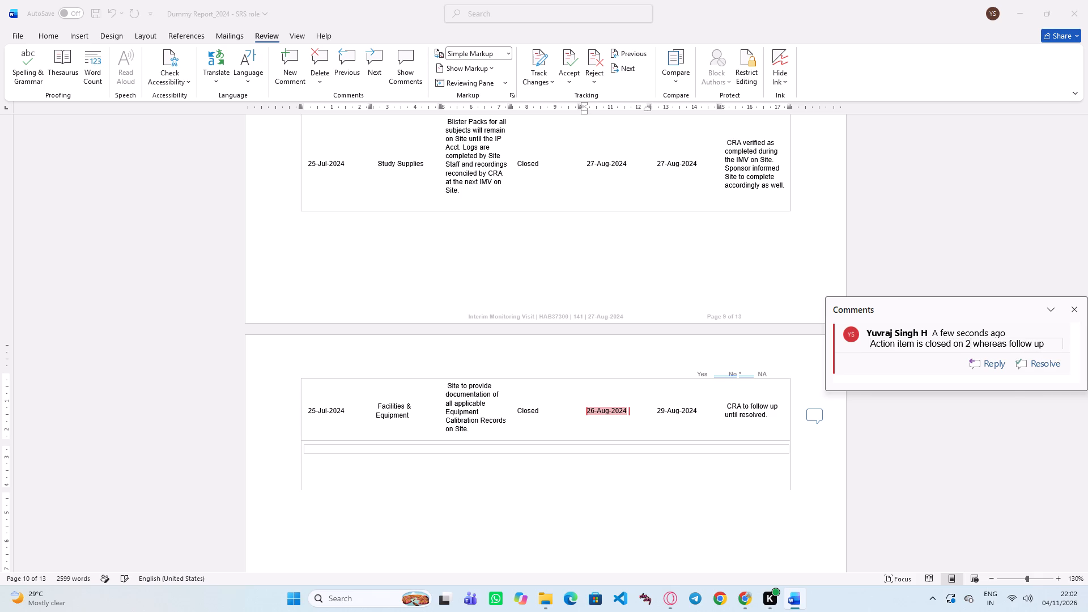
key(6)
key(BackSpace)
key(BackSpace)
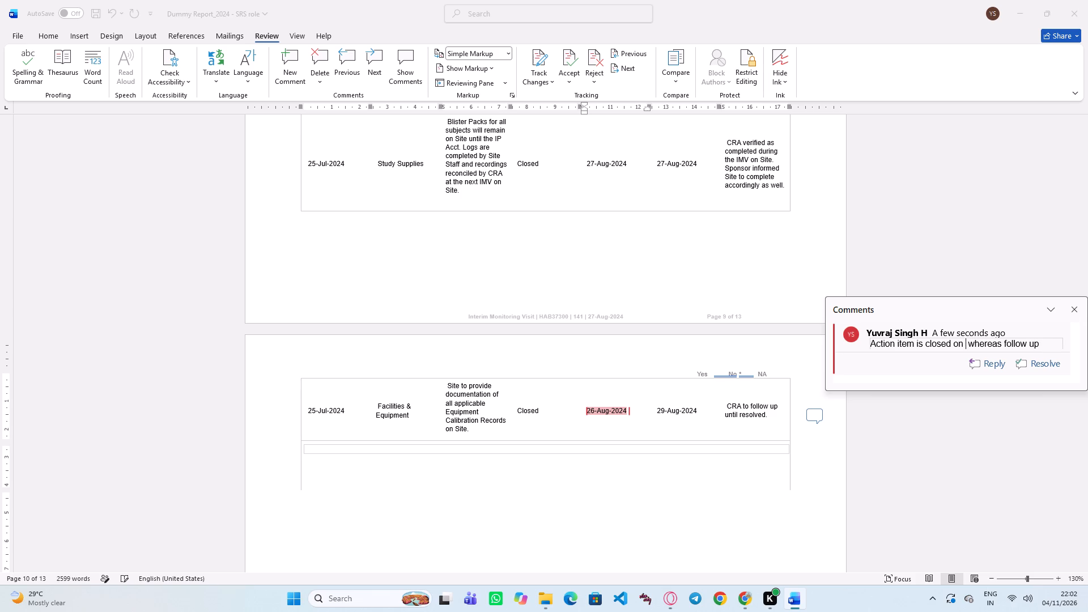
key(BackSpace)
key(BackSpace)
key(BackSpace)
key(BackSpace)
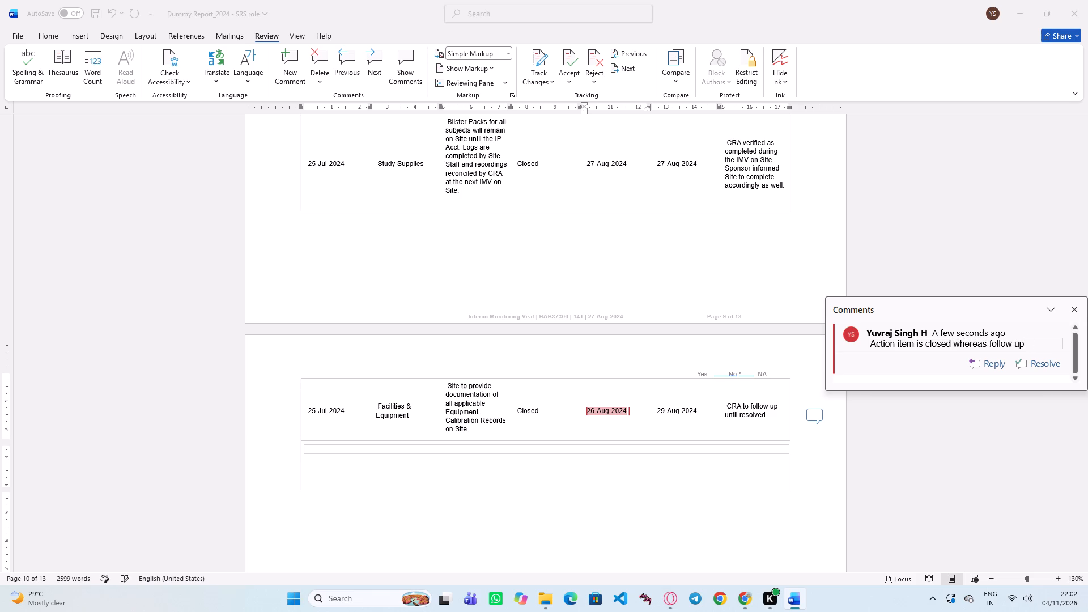
Complete the end of the comment with "date is ahead of Closed date".
click(1047, 342)
text(date)
key(space)
text(is a)
text(head)
key(space)
key(o)
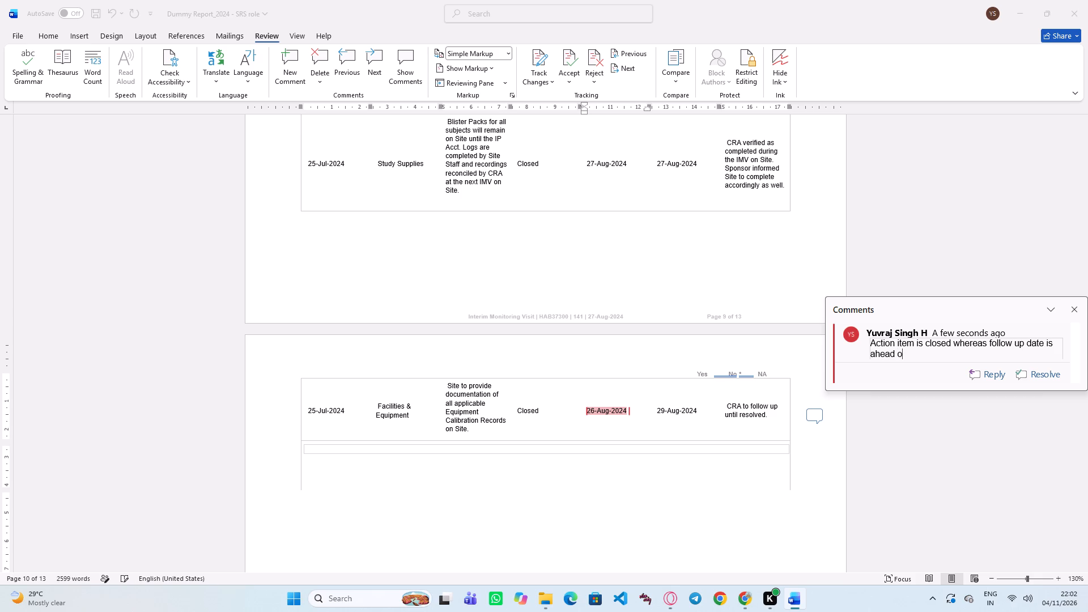
text(d)
key(space)
key(BackSpace)
key(BackSpace)
text(f)
key(space)
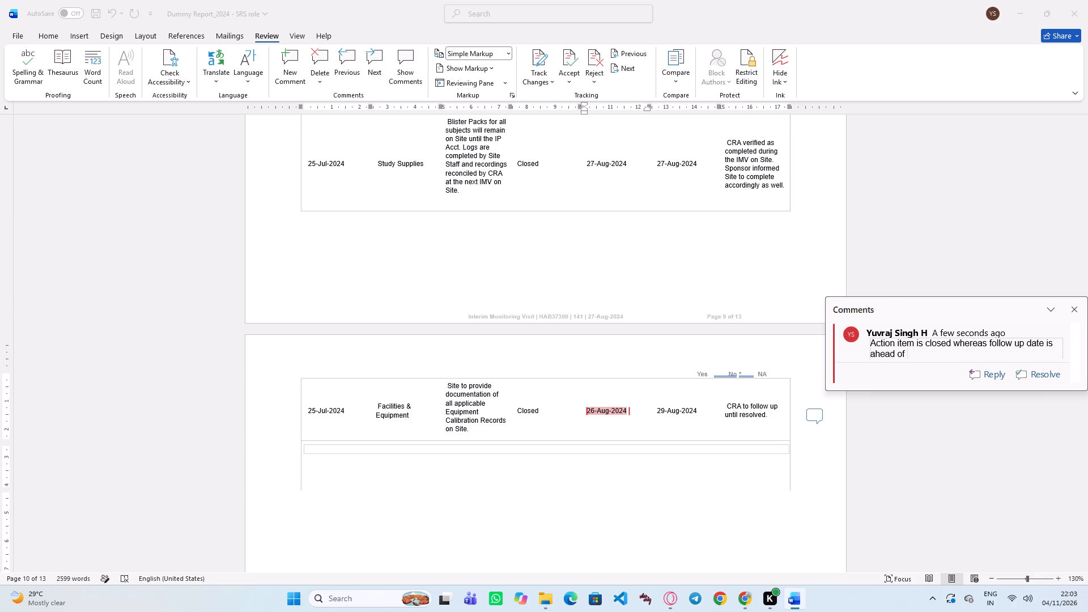
text(Closed)
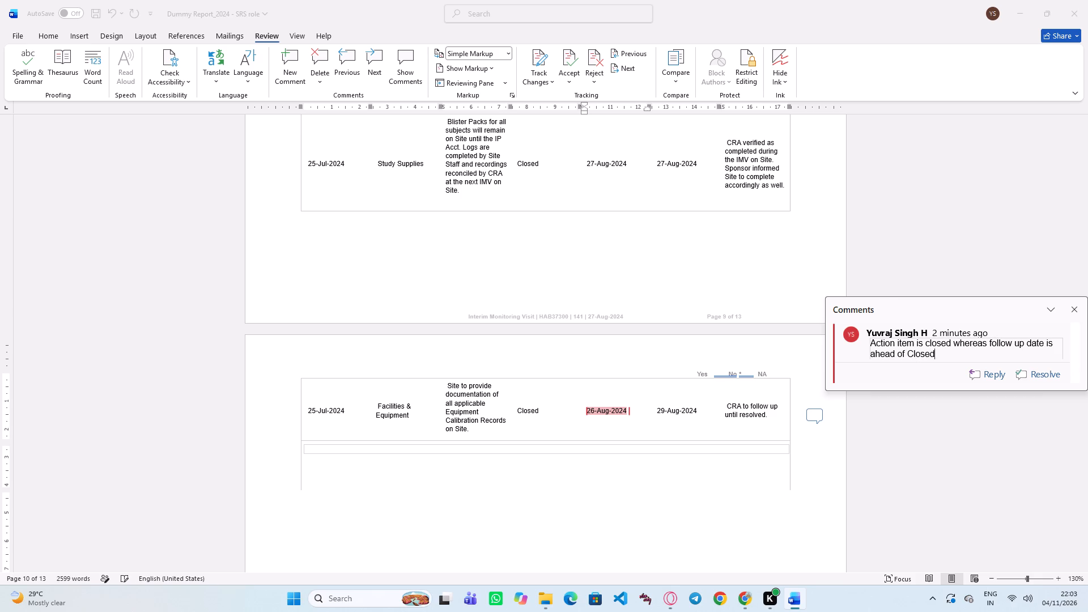
key(space)
text(date)
key(space)
Compare closed dates, follow-up dates and comments across the other Action Items rows, and remove the trailing space from the open comment.
scroll(793, 320, up, 2)
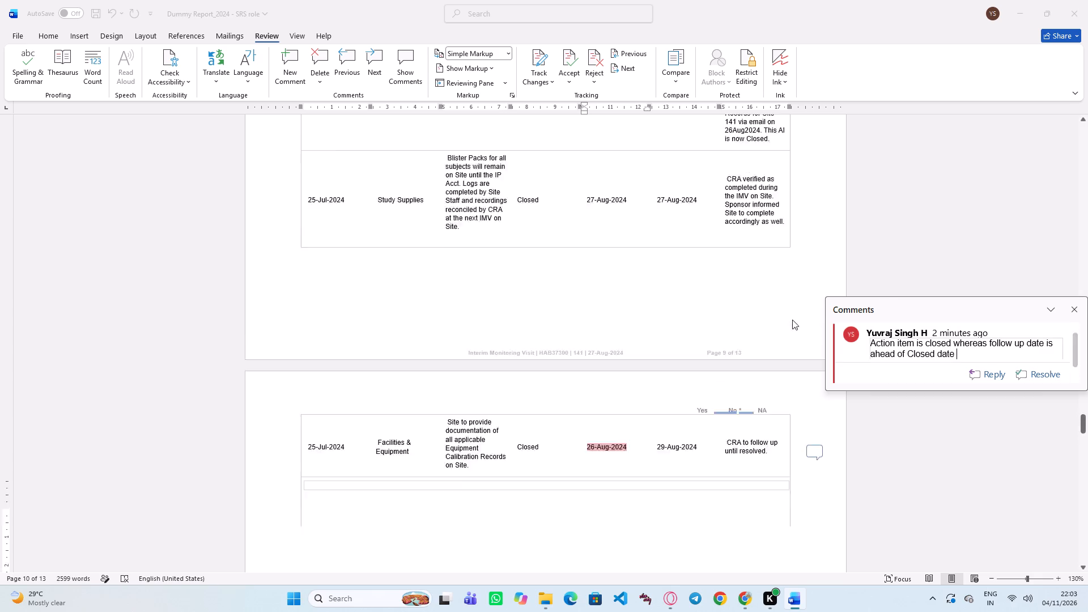
scroll(792, 320, up, 13)
scroll(737, 321, up, 6)
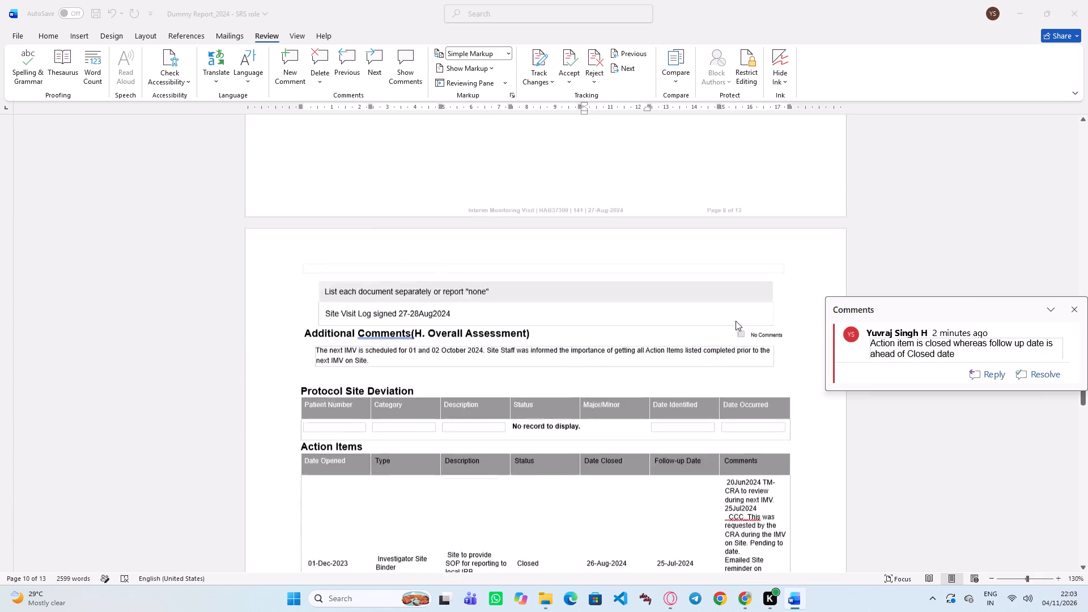
scroll(736, 321, up, 11)
scroll(733, 320, down, 20)
scroll(733, 320, down, 6)
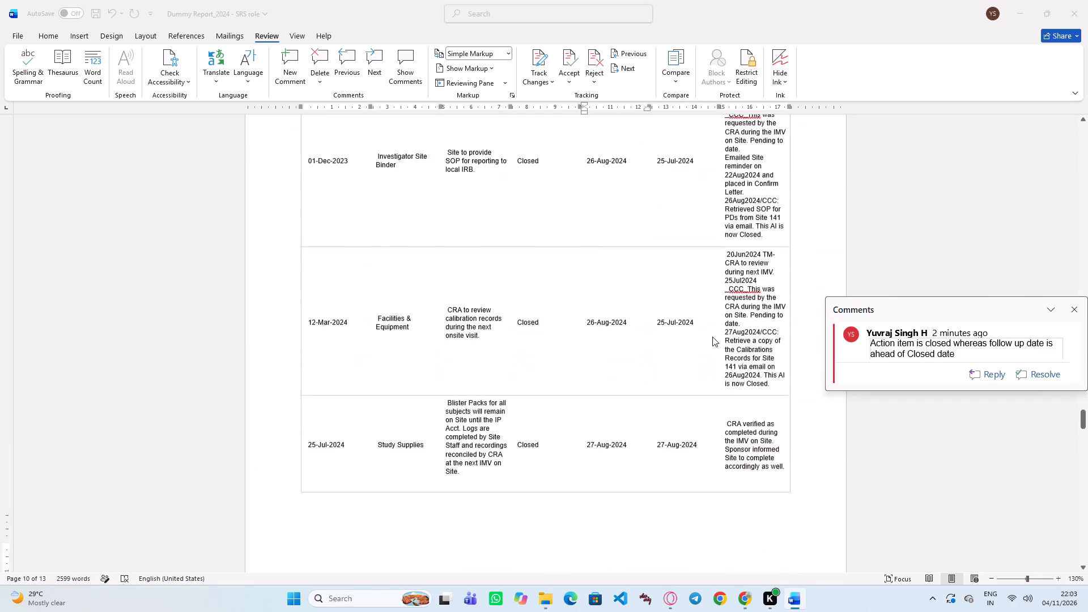
scroll(712, 337, down, 20)
scroll(712, 337, down, 18)
scroll(705, 338, up, 1)
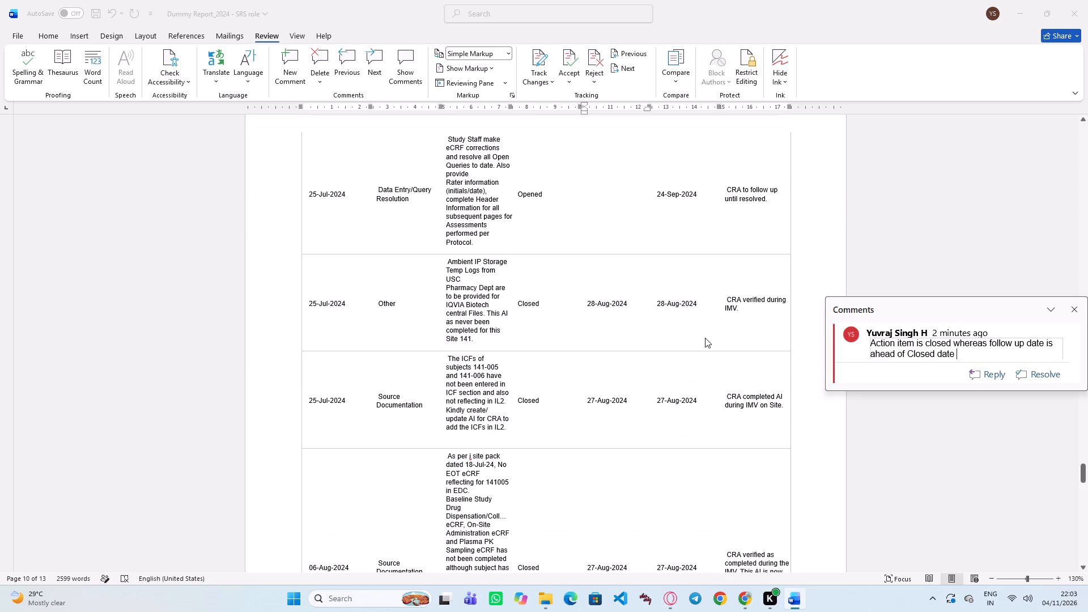
key(BackSpace)
scroll(698, 338, down, 3)
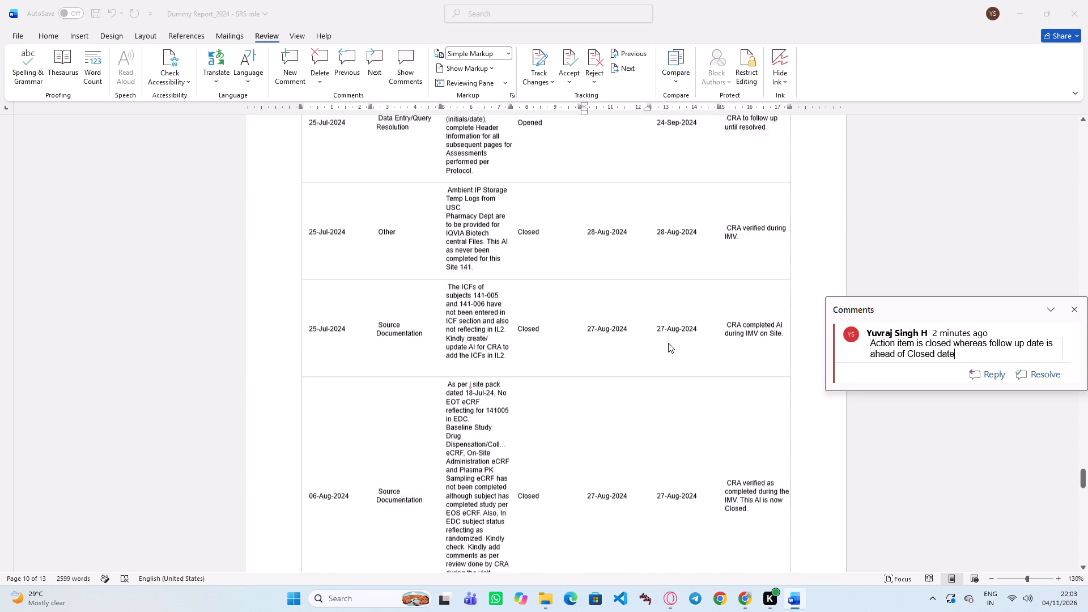
scroll(668, 343, down, 6)
scroll(667, 342, down, 20)
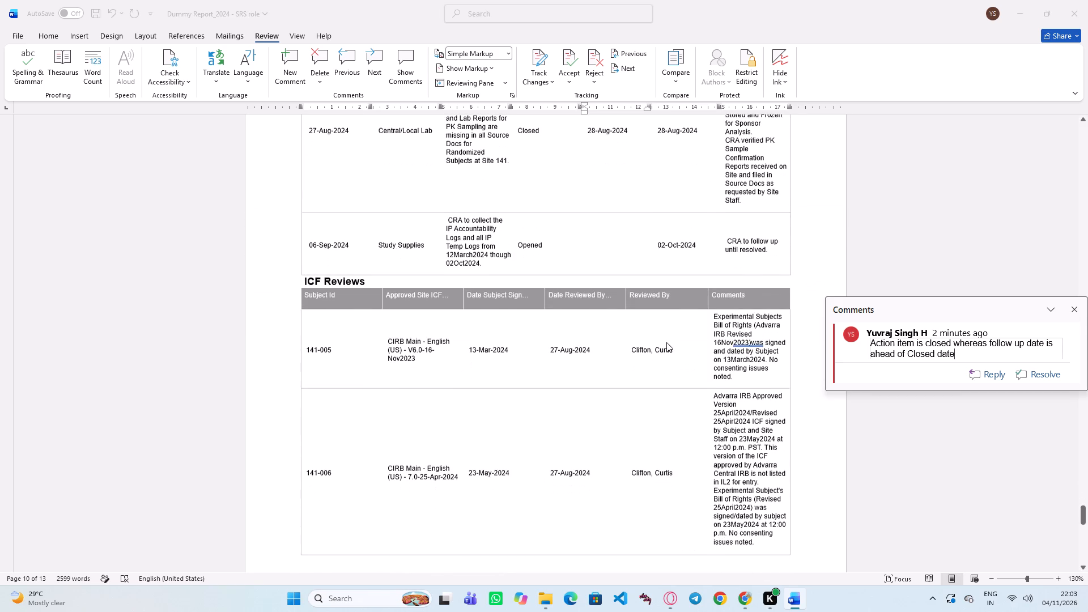
scroll(666, 342, up, 20)
scroll(666, 342, up, 5)
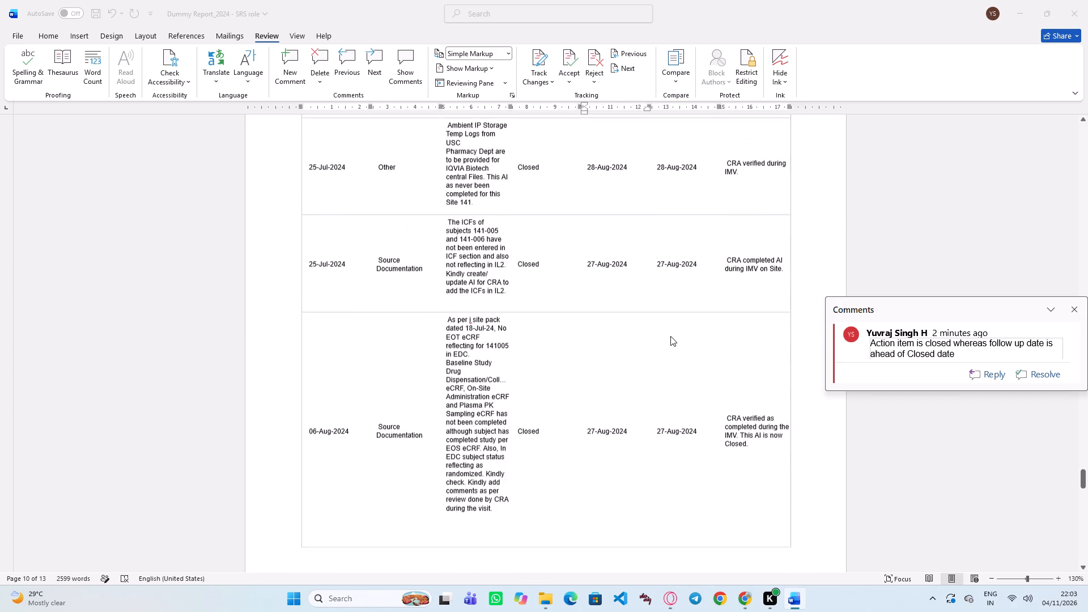
scroll(670, 336, up, 20)
scroll(670, 336, up, 12)
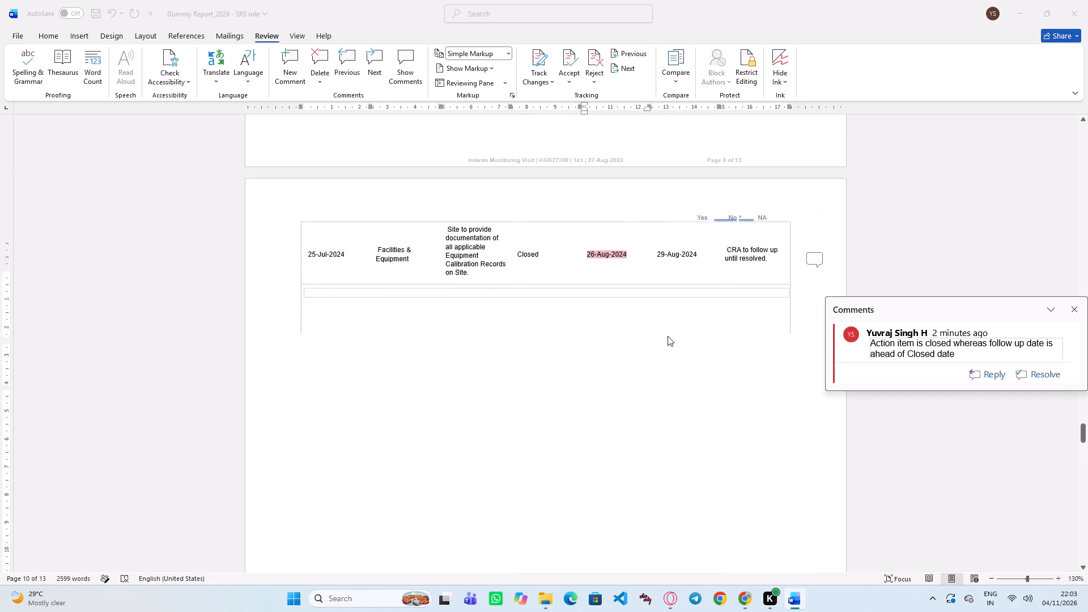
scroll(668, 336, up, 1)
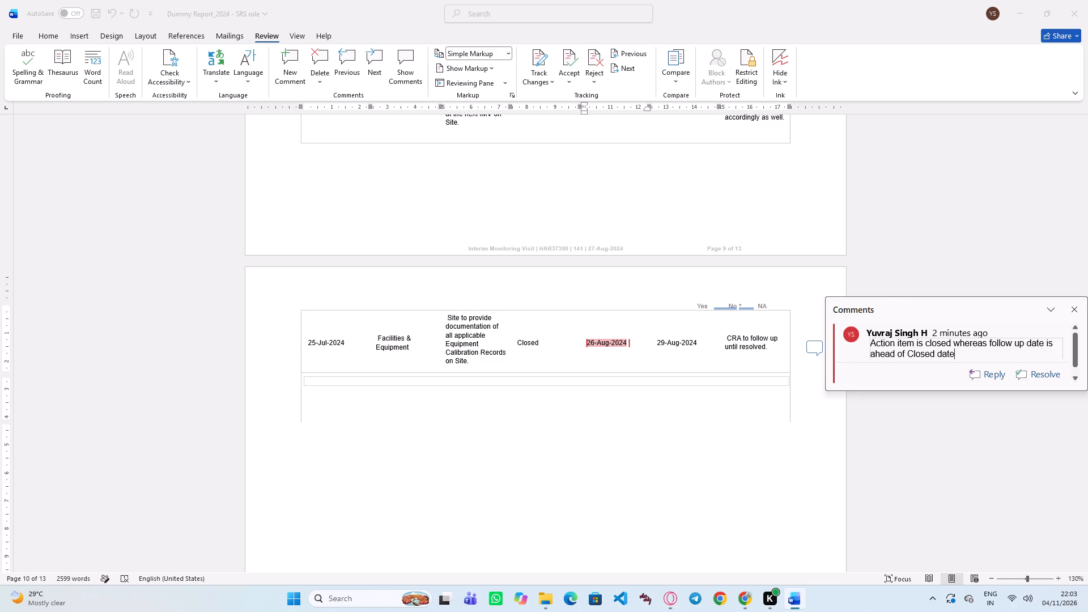
Append ", this action item should be opeaned." to the comment on the Facilities & Equipment closed date.
text(,)
key(space)
text(thi)
text(s action)
key(space)
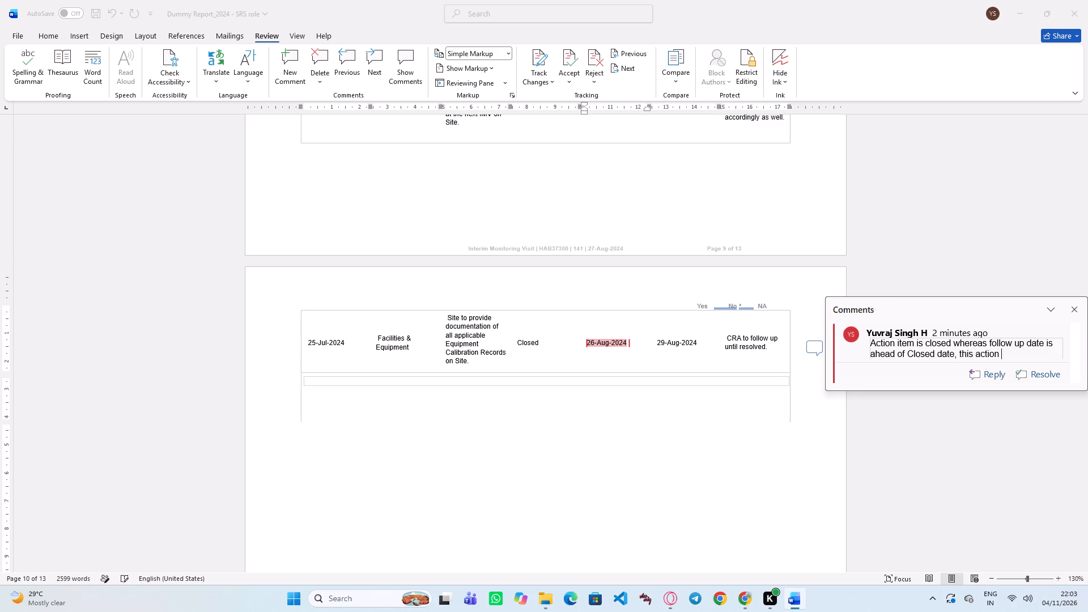
text(item should)
key(space)
text(be)
key(space)
text(opeaned)
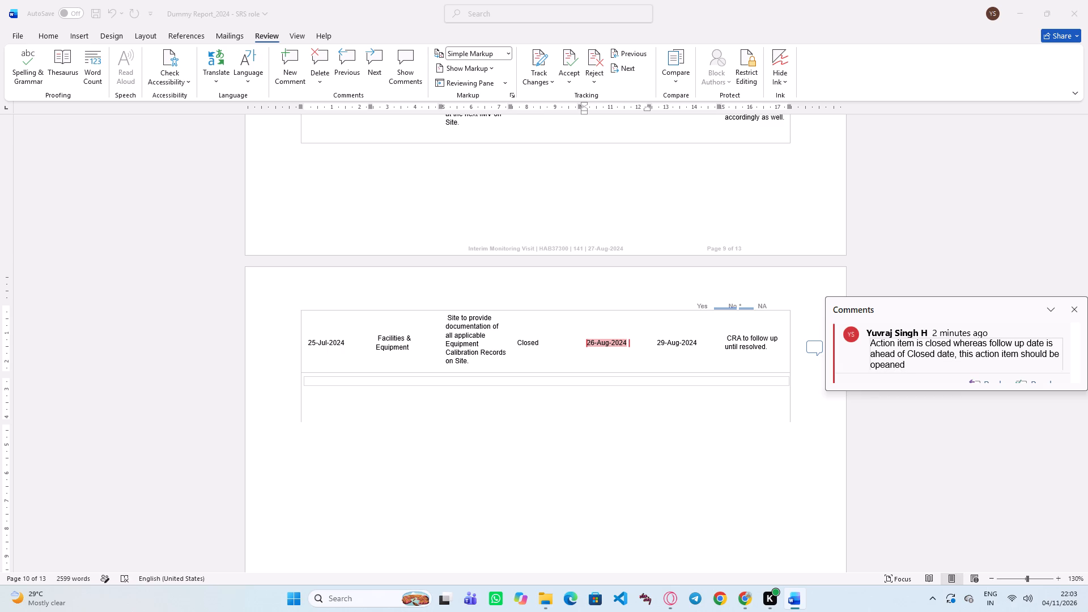
key(period)
click(671, 394)
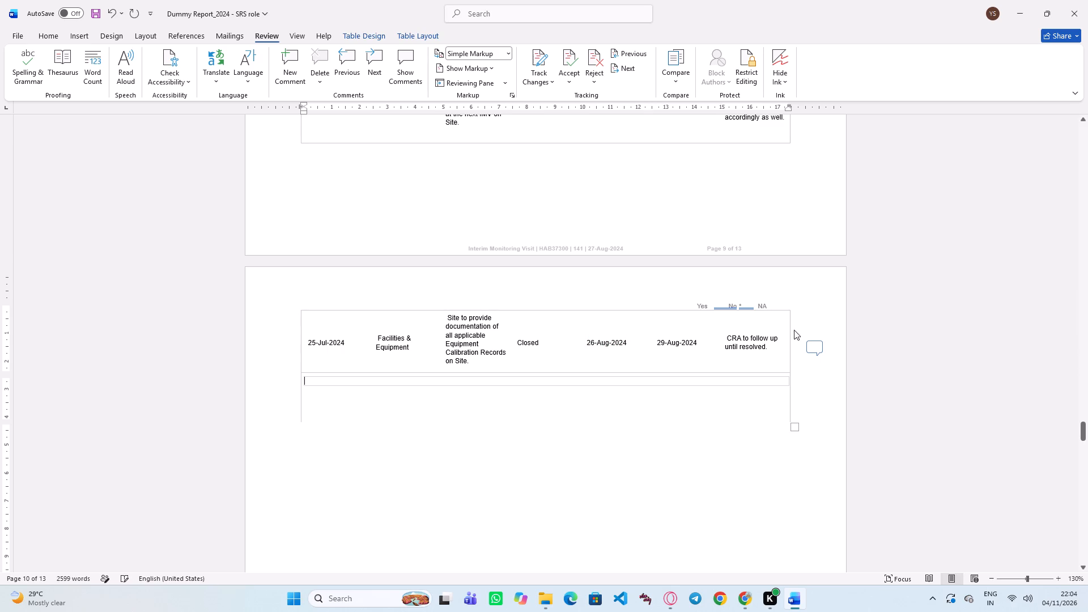
Correct the misspelled last word of the Facilities & Equipment comment to "opened" and save the document.
click(814, 339)
click(891, 435)
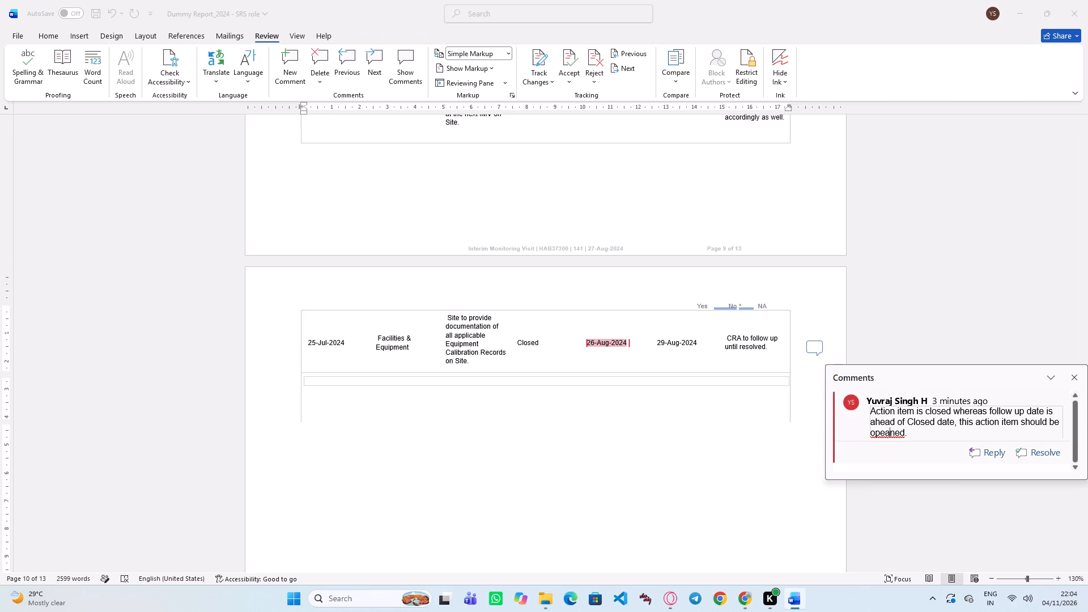
click(884, 434)
right_click(883, 434)
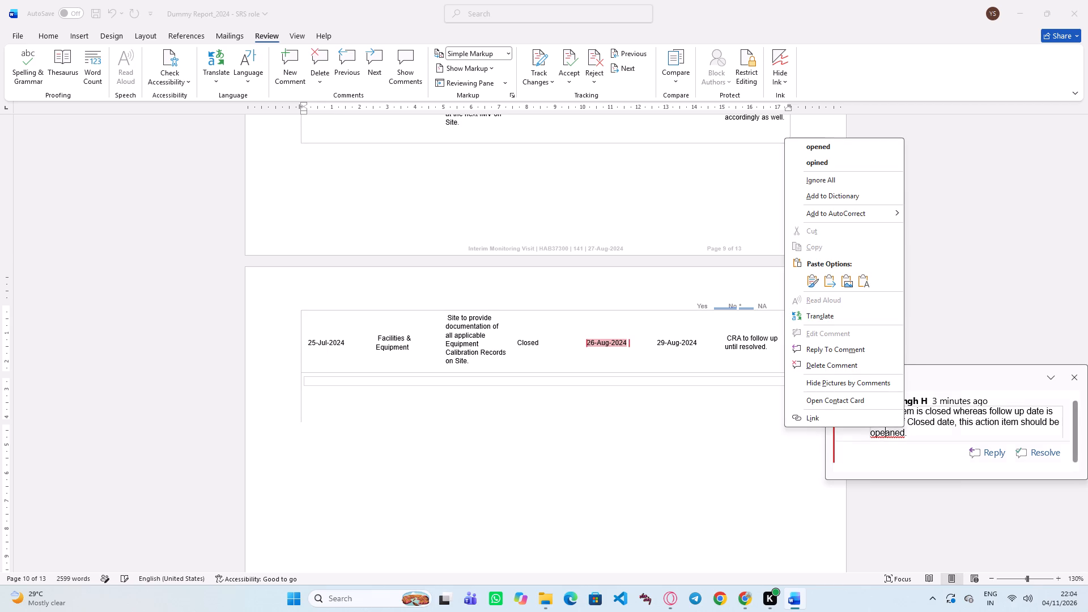
click(832, 146)
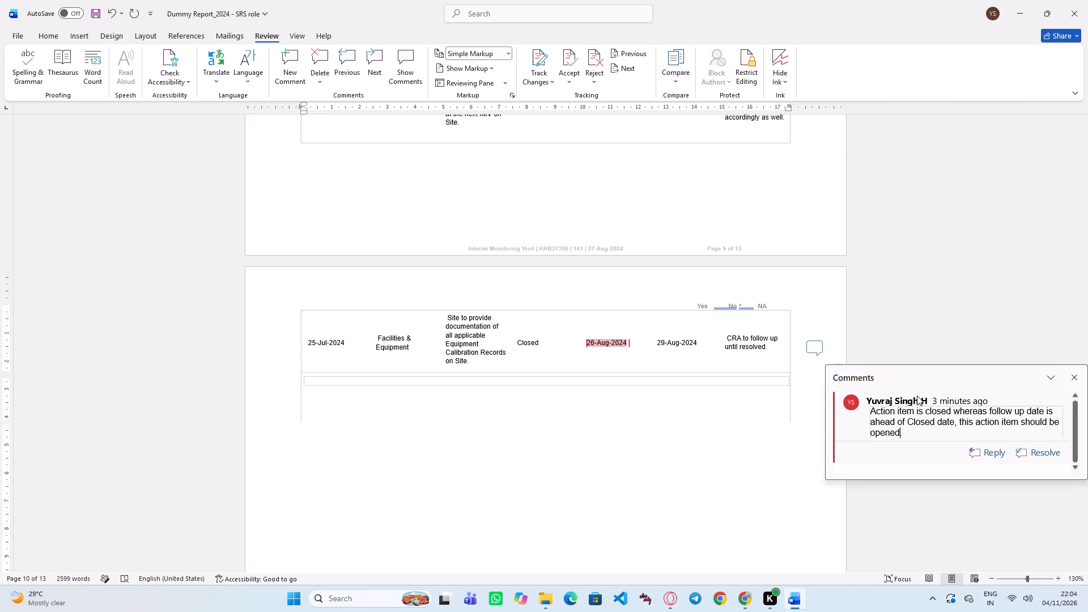
key(ctrl+s)
click(917, 430)
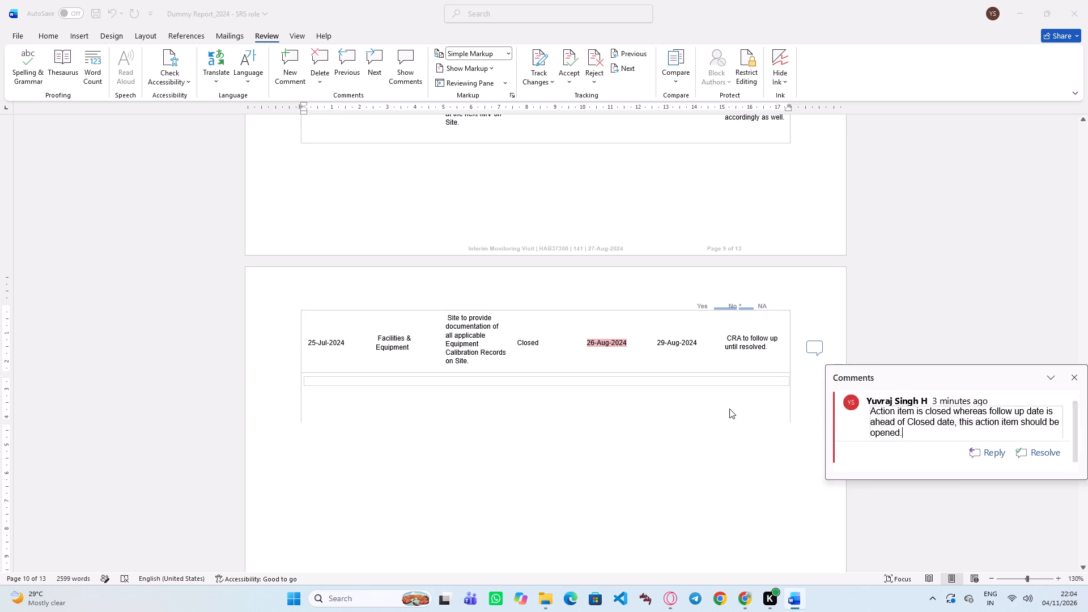
click(729, 409)
click(816, 351)
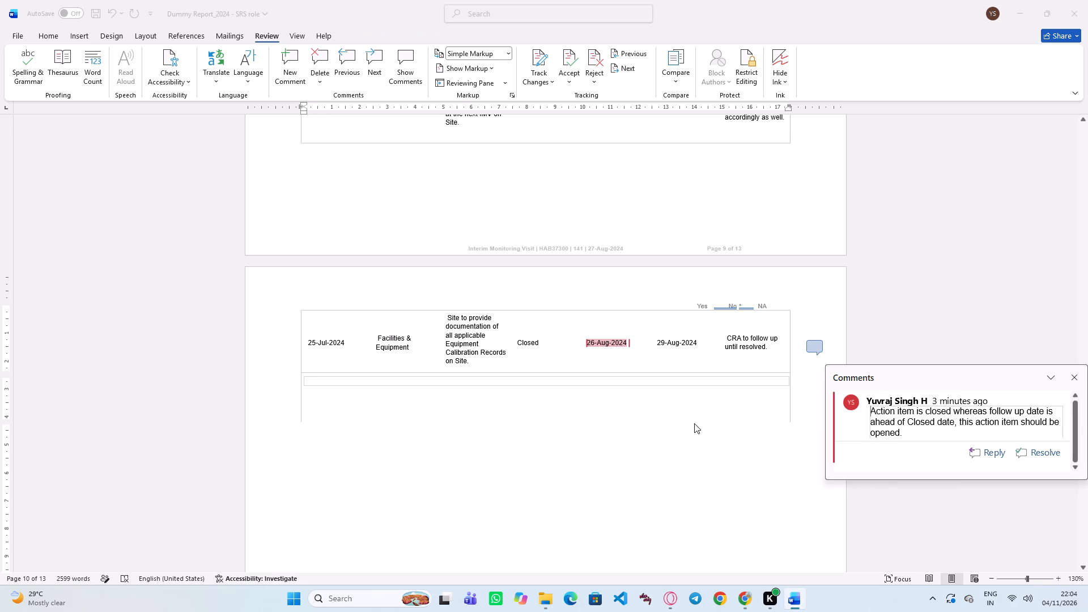
click(689, 441)
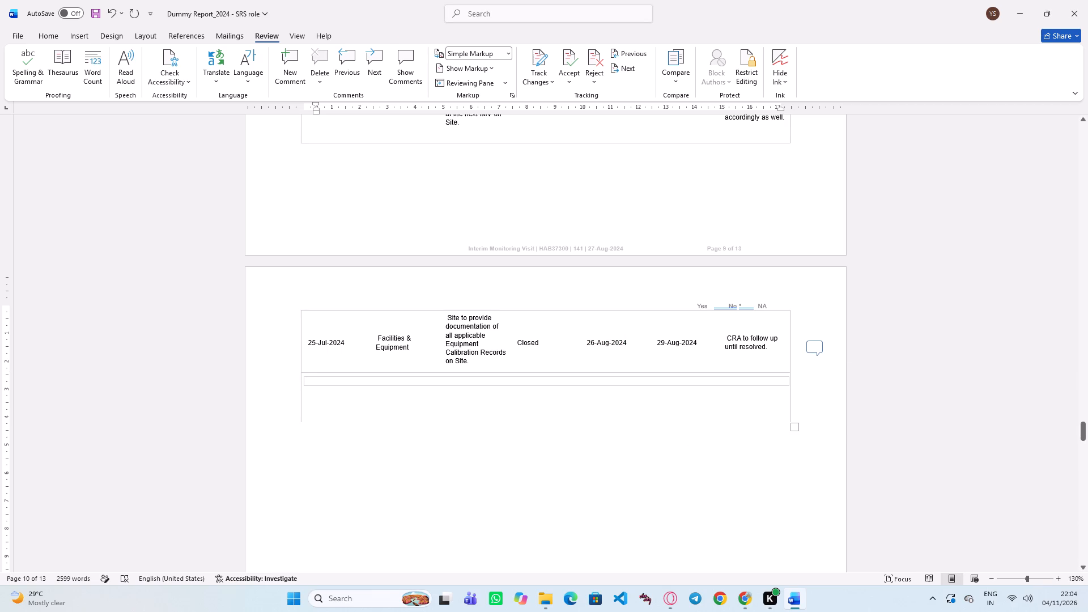
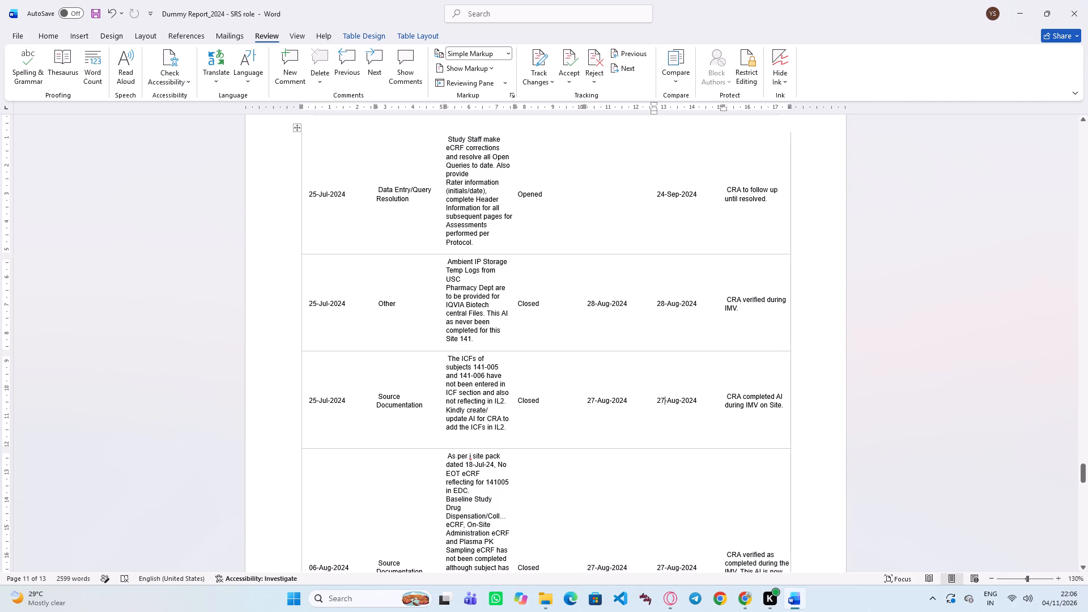
Copy "IL2" from the ICF action item and search Google in Chrome for "what is to IL2 in clinical research".
drag(494, 402, 503, 401)
key(ctrl+c)
key(alt+Tab)
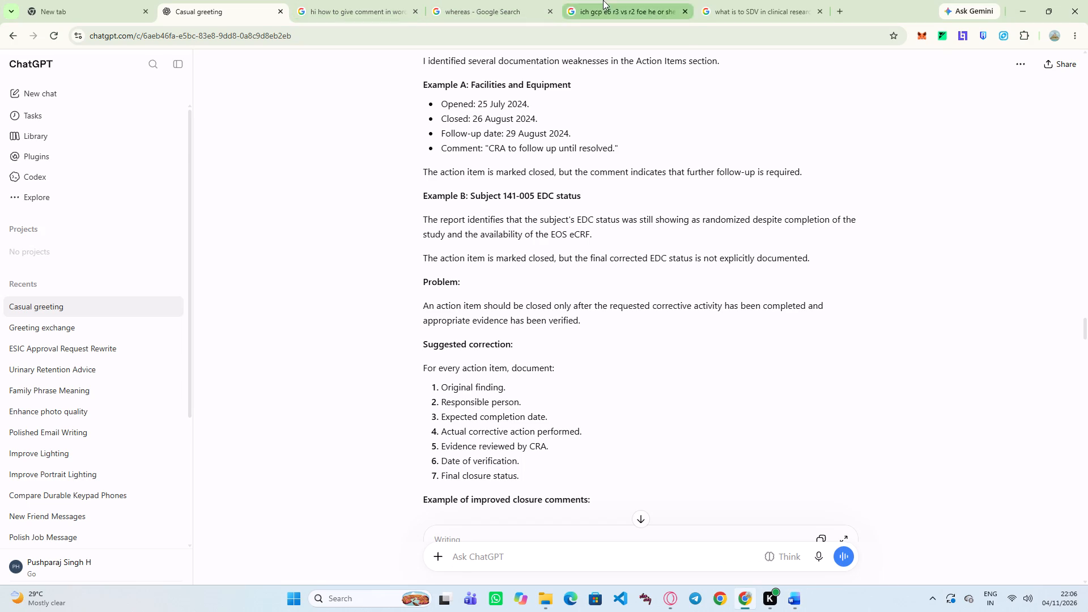
click(603, 0)
click(746, 3)
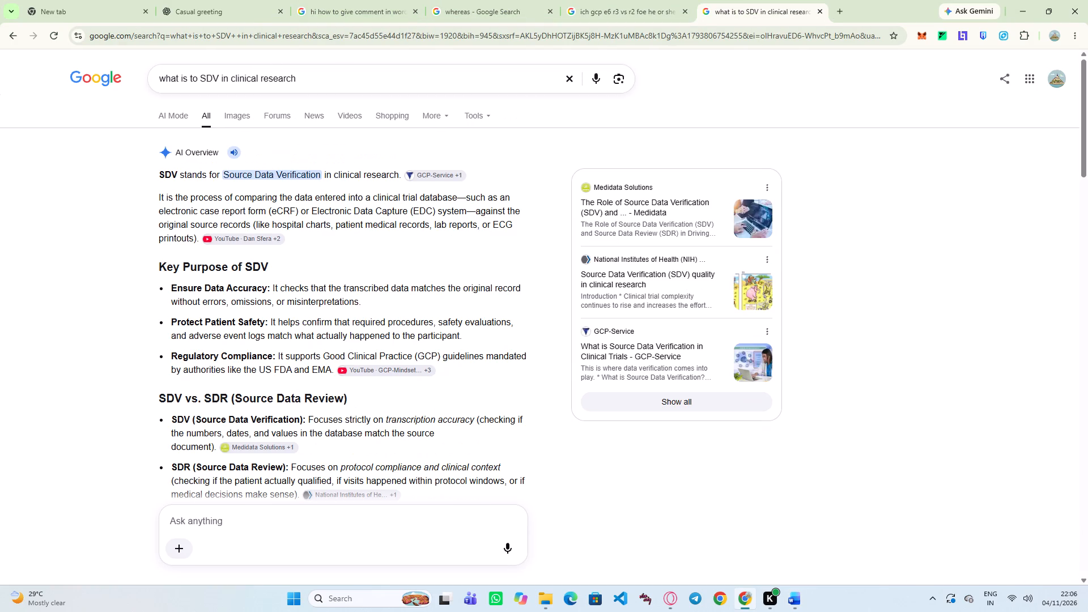
drag(219, 77, 202, 77)
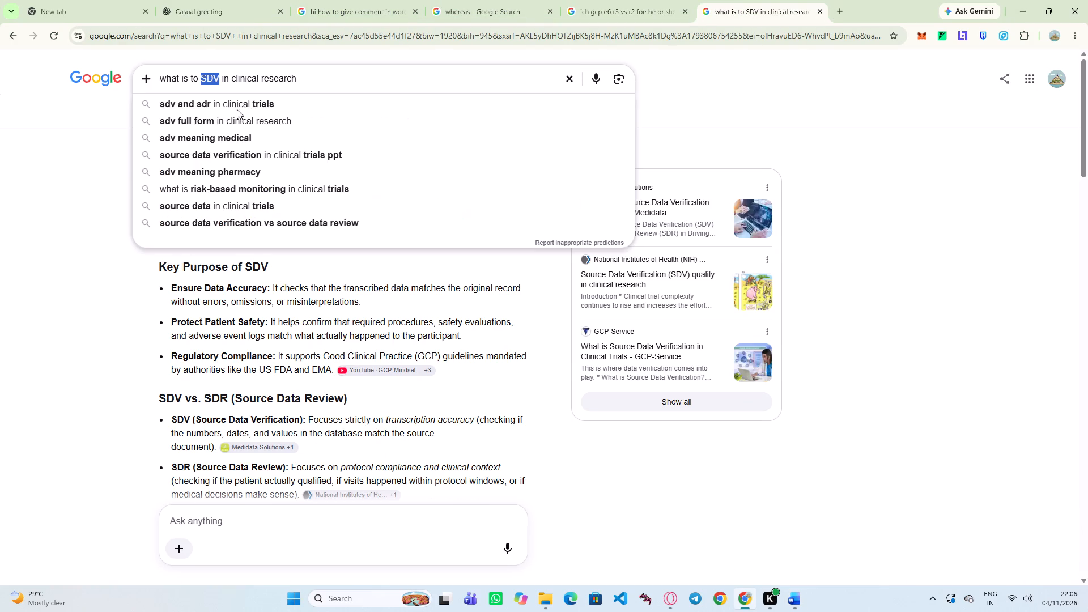
key(ctrl+v)
key(Return)
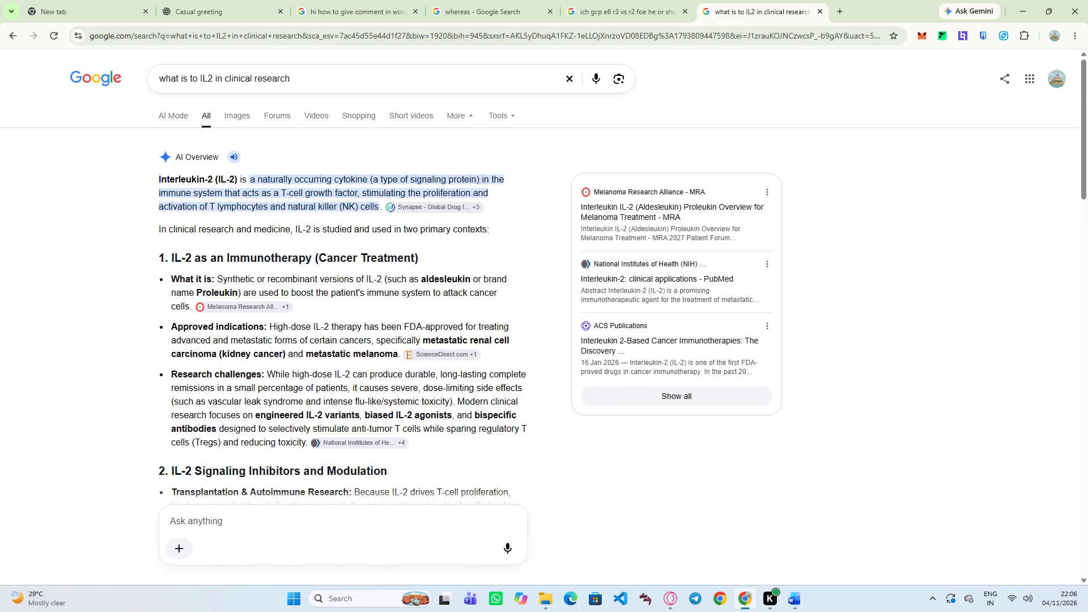
Copy "EOT" from the 06-Aug-2024 Source Documentation item in Word, keeping its text intact, and search Google for "what is to EOT in clinical research".
key(alt+Tab)
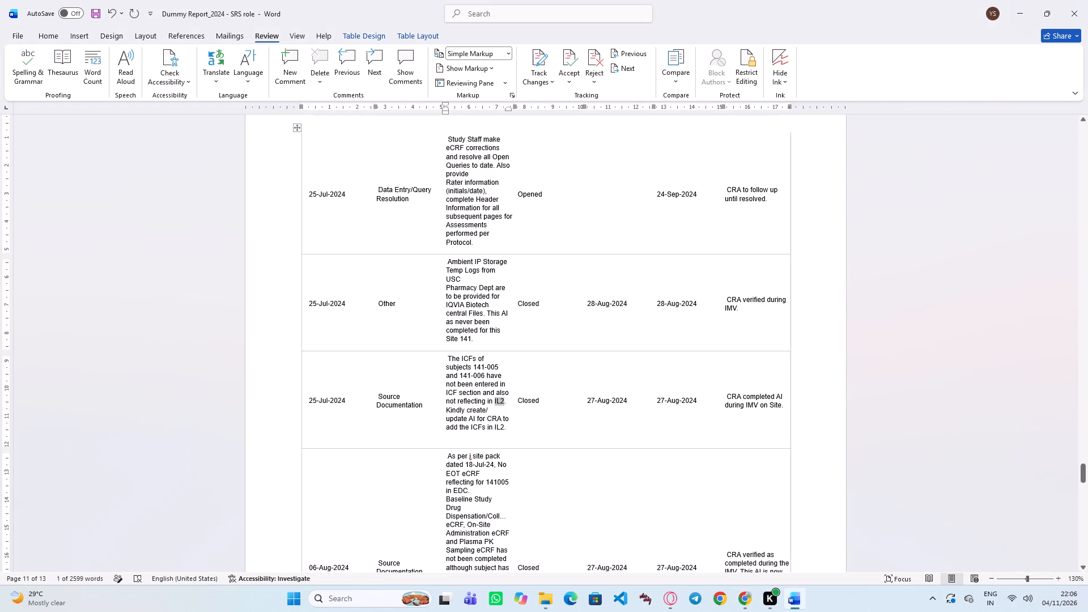
click(496, 424)
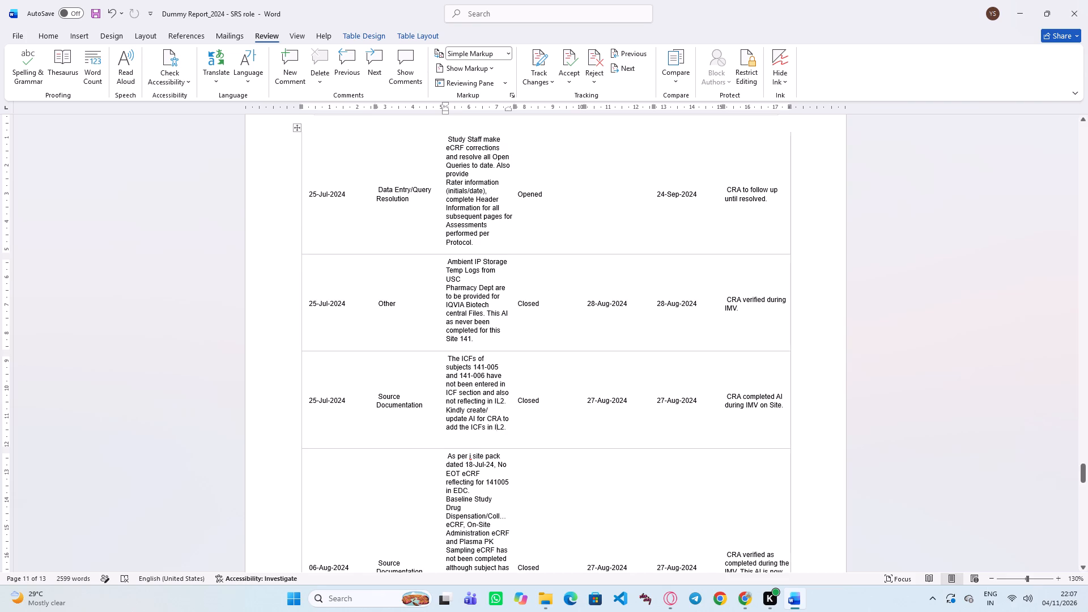
scroll(576, 458, down, 4)
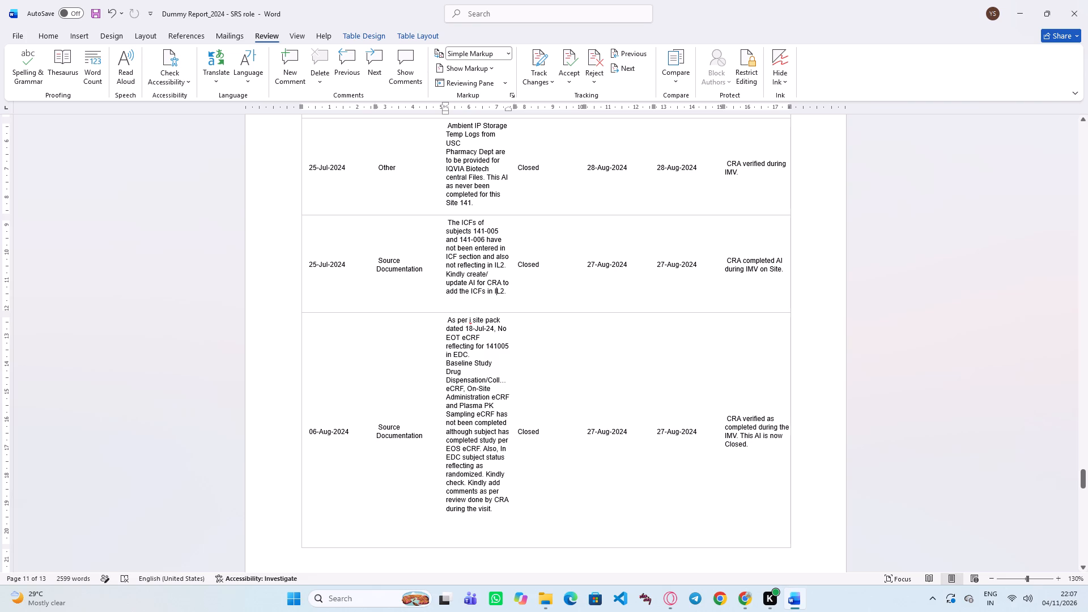
drag(446, 337, 459, 337)
key(ctrl+c)
key(space)
key(ctrl+c)
key(ctrl+z)
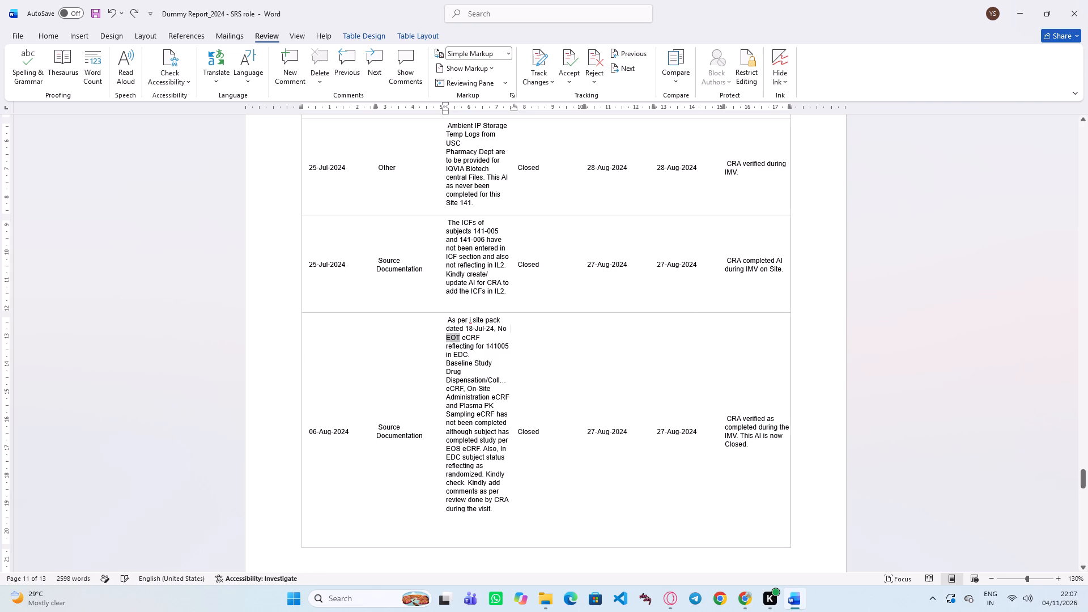
key(ctrl+c)
key(alt+Tab)
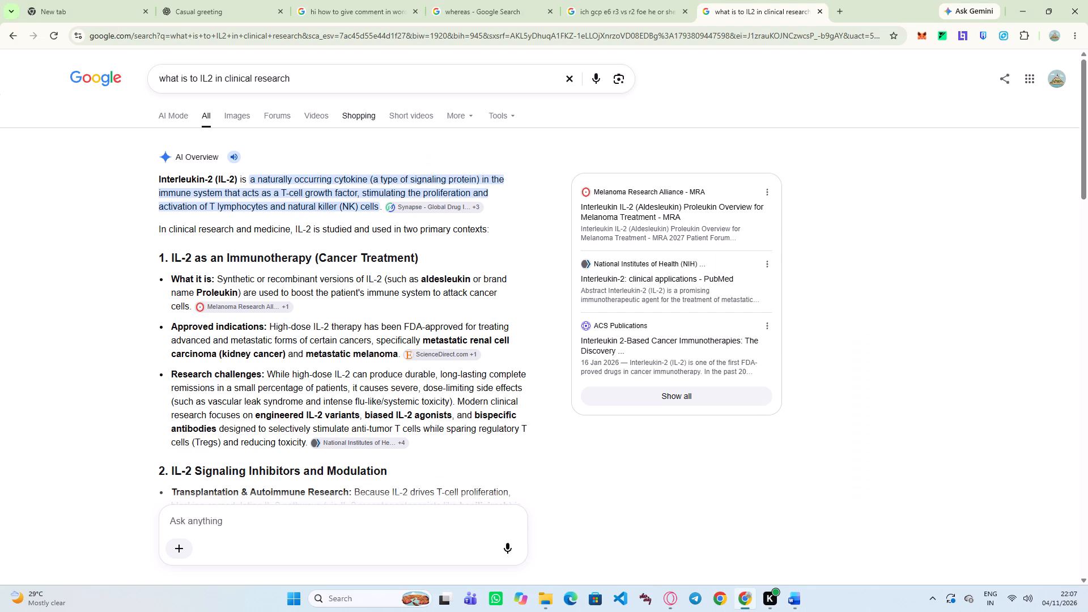
drag(212, 78, 201, 79)
key(ctrl+v)
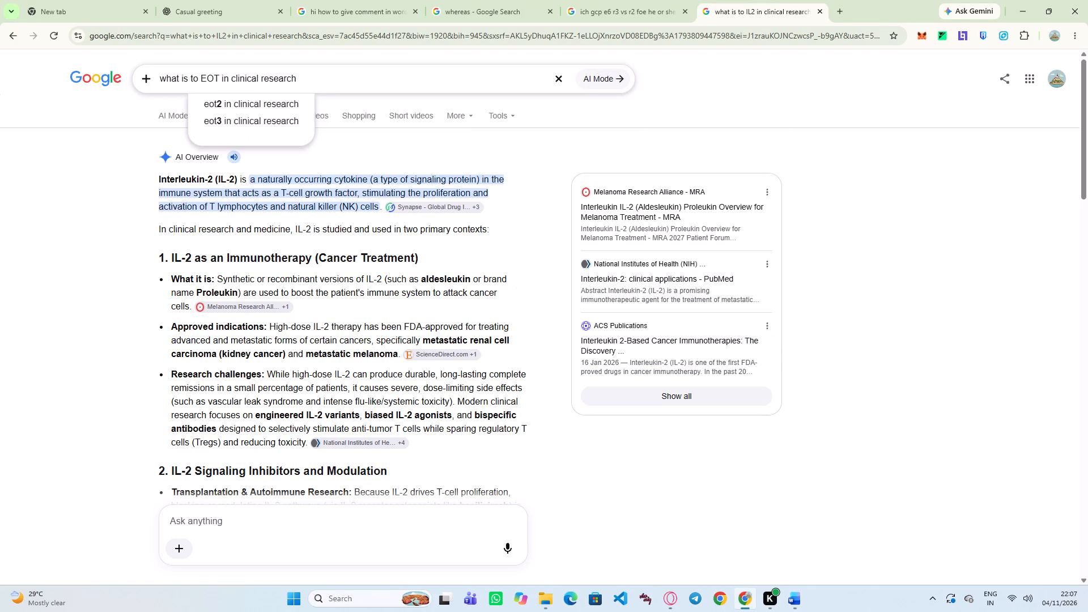
key(Return)
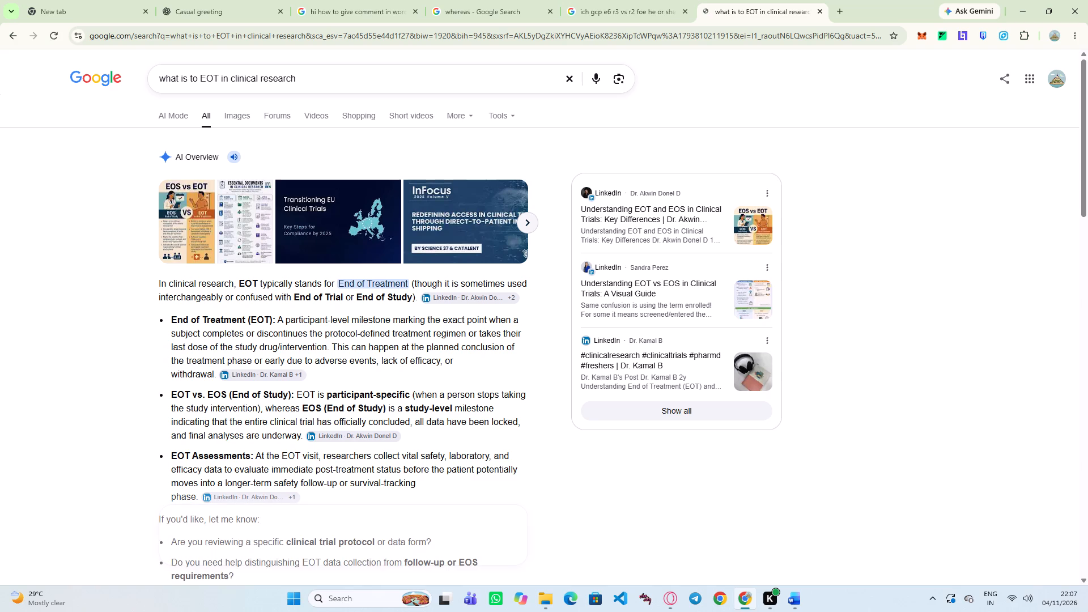
Copy "EOS" from the same 06-Aug-2024 item, search Google for "what is to EOS in clinical research", and return to the report in Word.
key(alt+Tab)
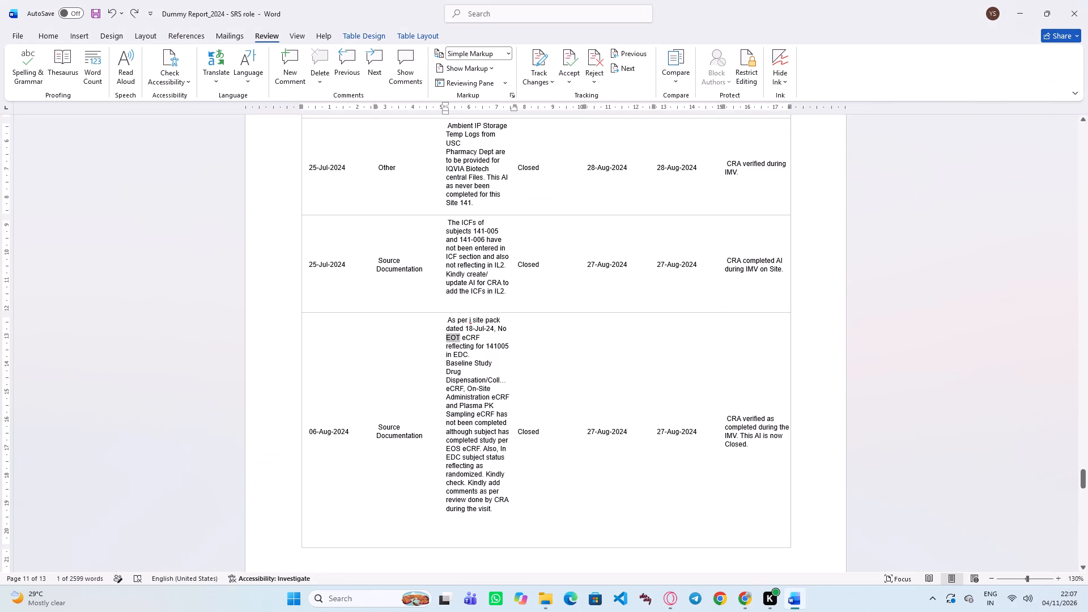
drag(446, 450, 448, 450)
drag(448, 450, 458, 449)
key(ctrl+c)
key(alt+Tab)
drag(202, 77, 216, 78)
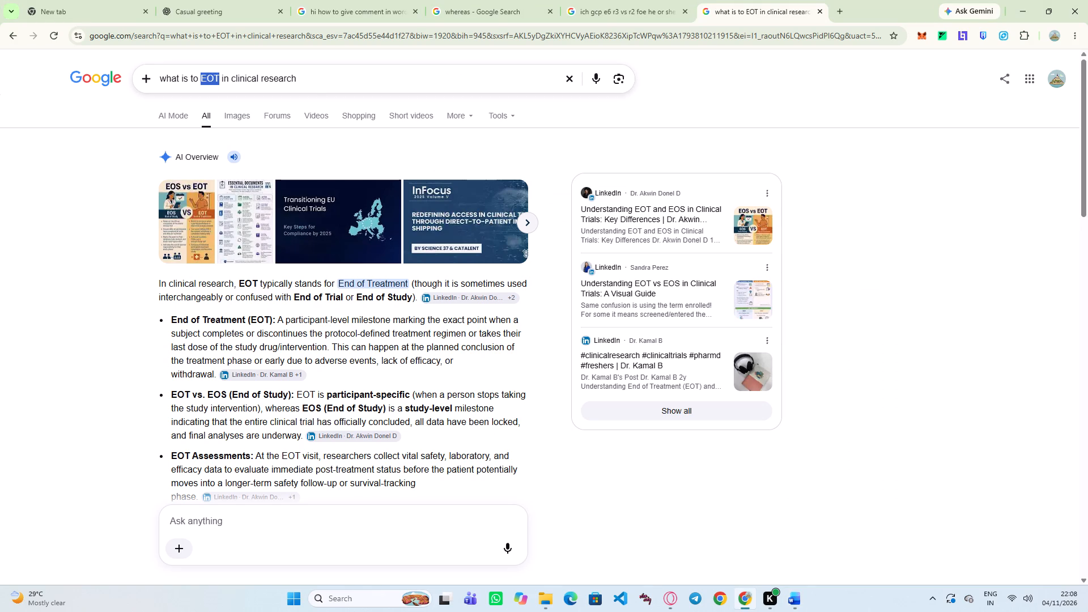
key(ctrl+v)
key(Return)
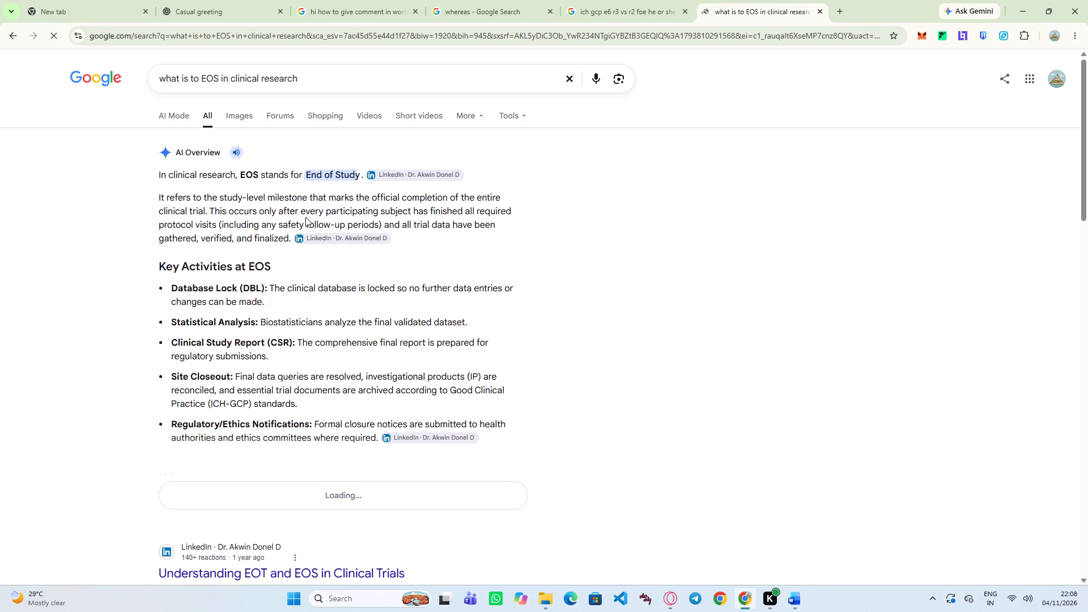
key(alt+Tab)
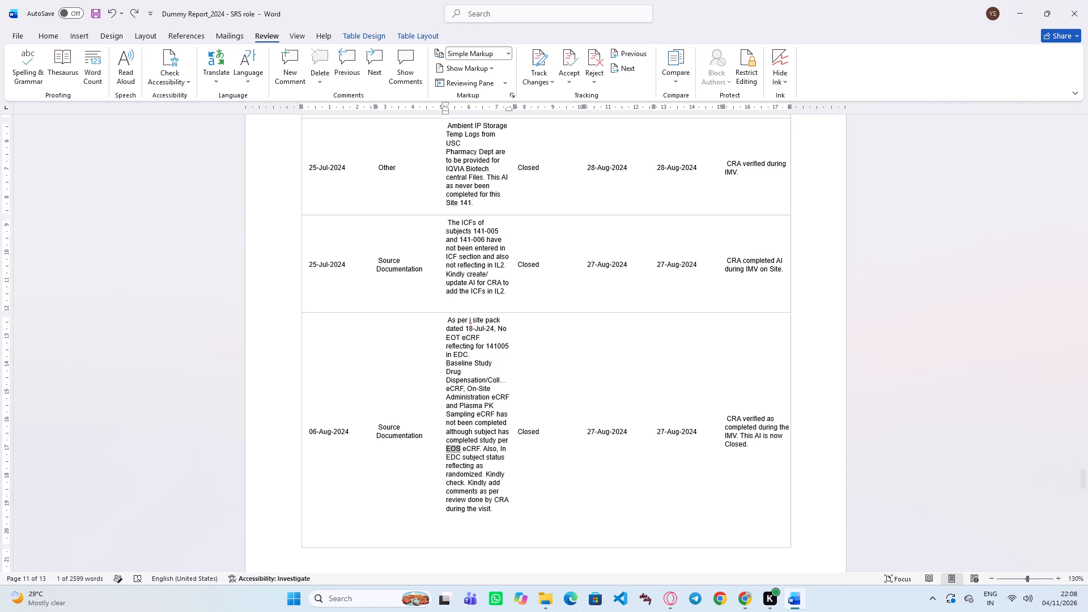
key(alt+Tab)
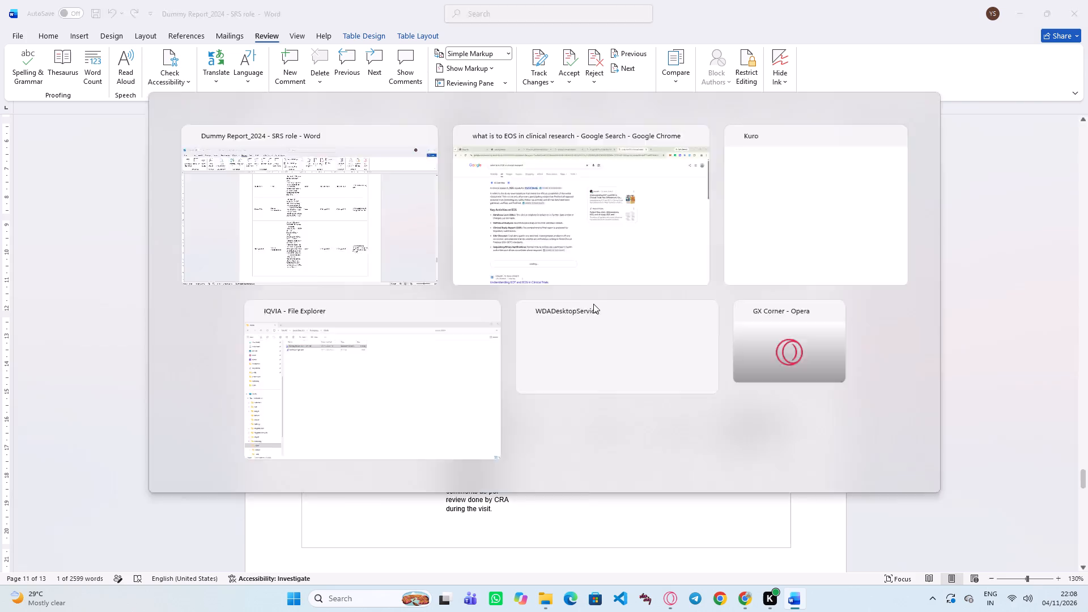
key(alt+Tab)
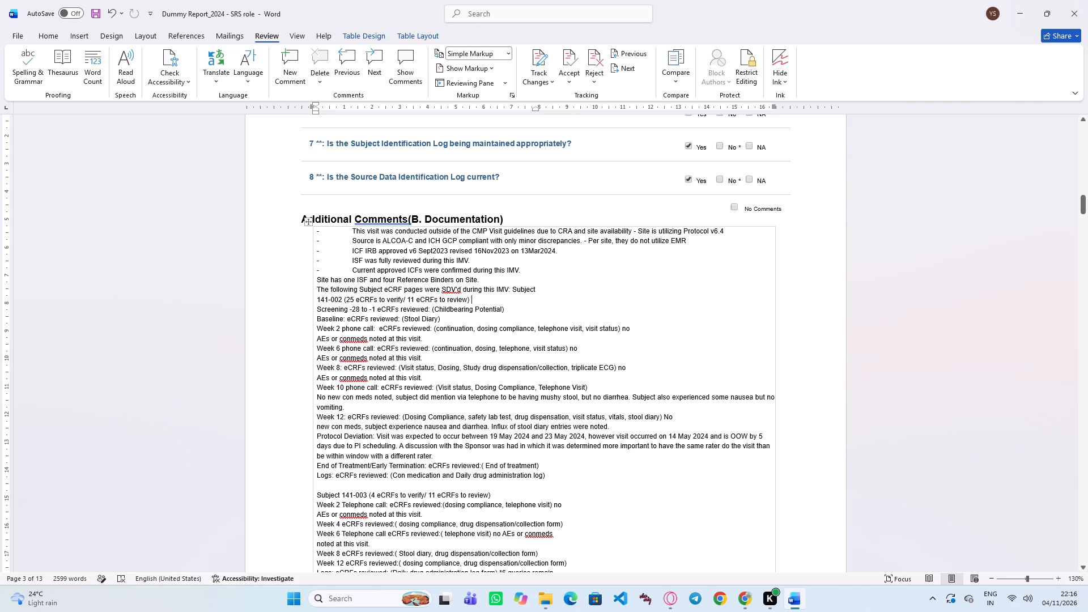
scroll(406, 351, down, 2)
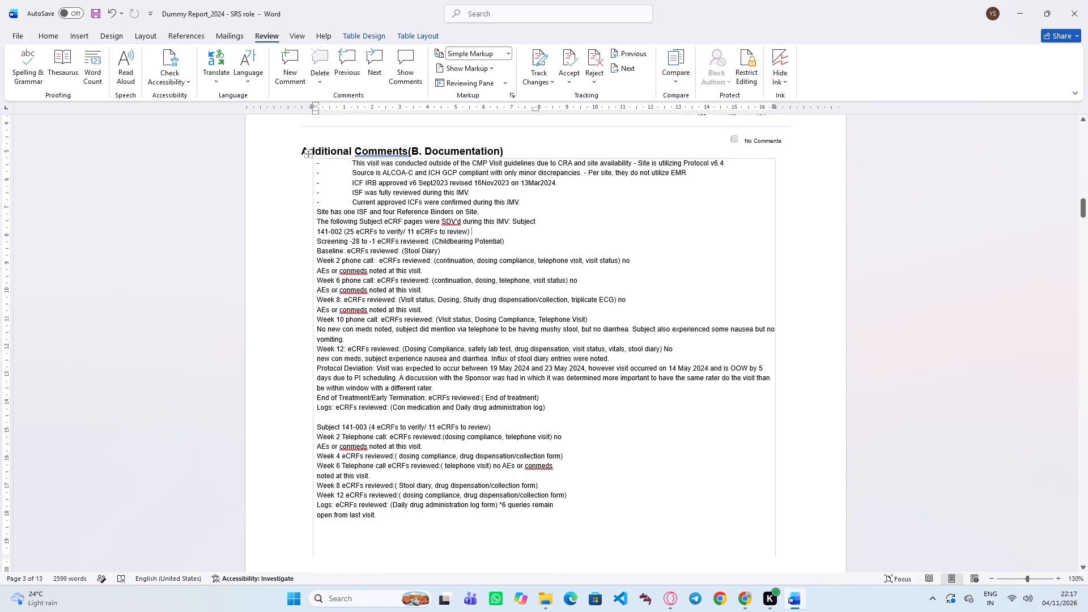
scroll(445, 426, up, 20)
scroll(445, 426, up, 12)
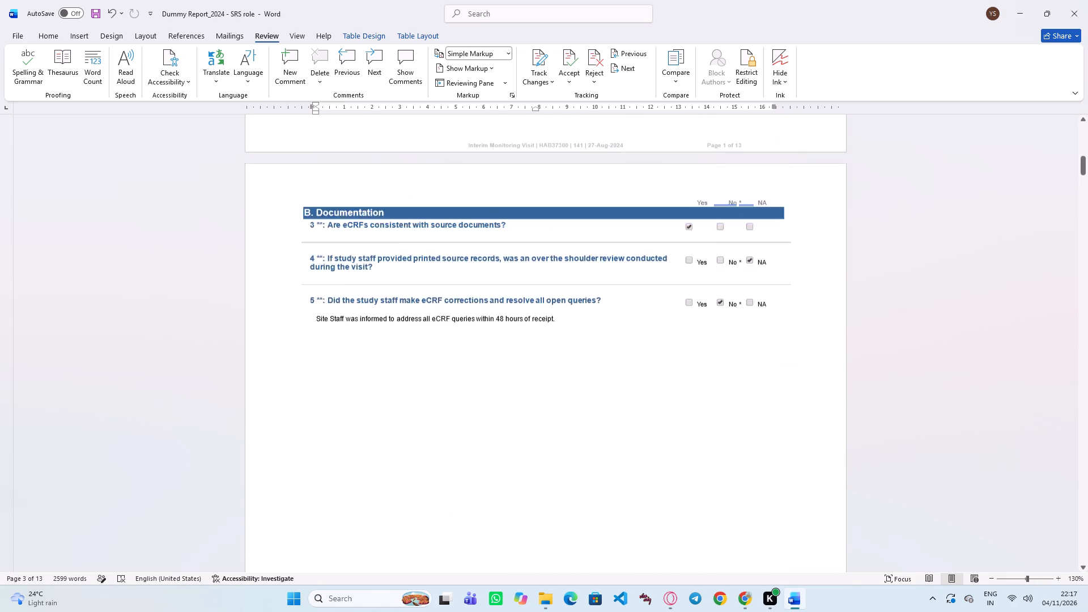
scroll(453, 423, up, 13)
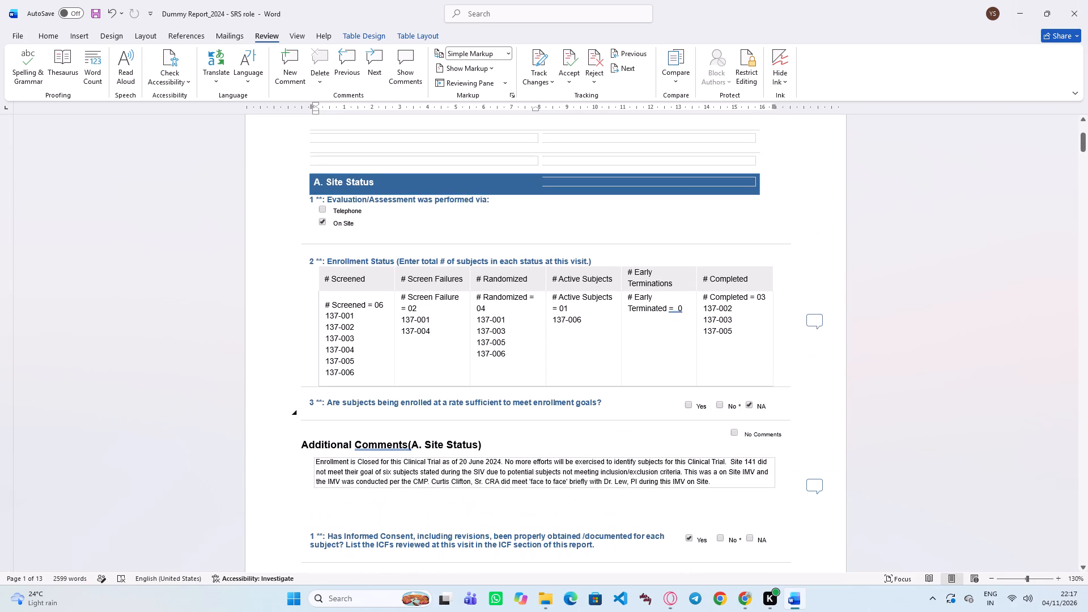
scroll(453, 422, down, 20)
scroll(453, 422, down, 8)
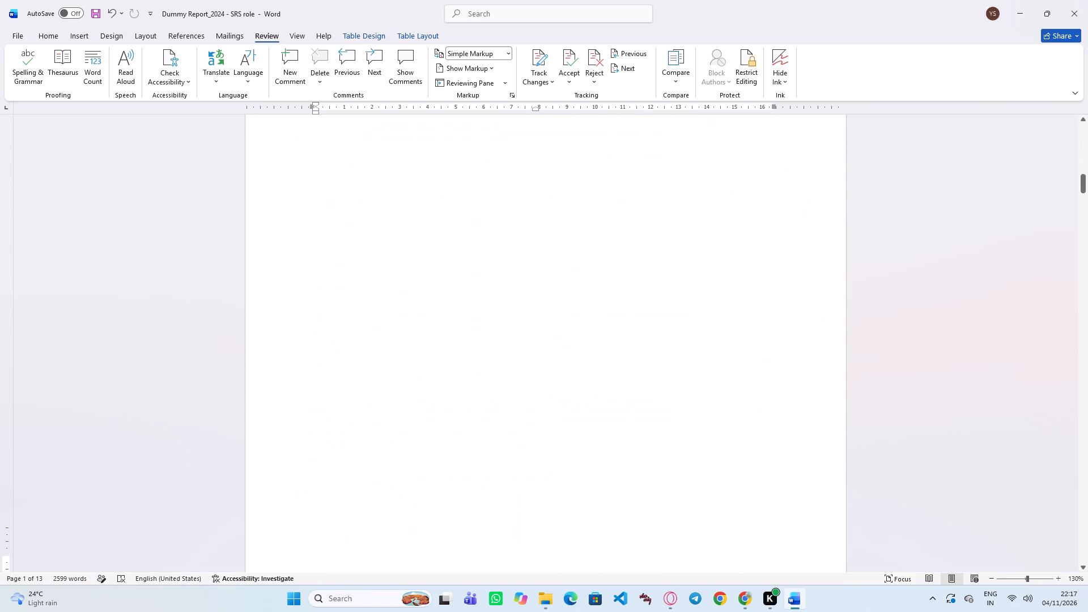
scroll(448, 430, down, 14)
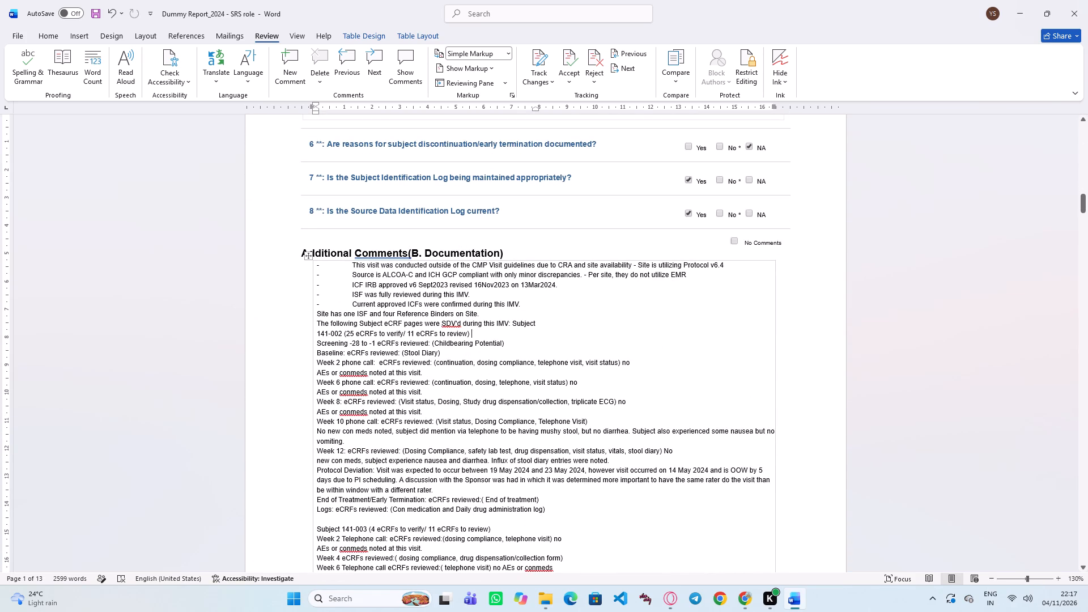
scroll(370, 476, down, 4)
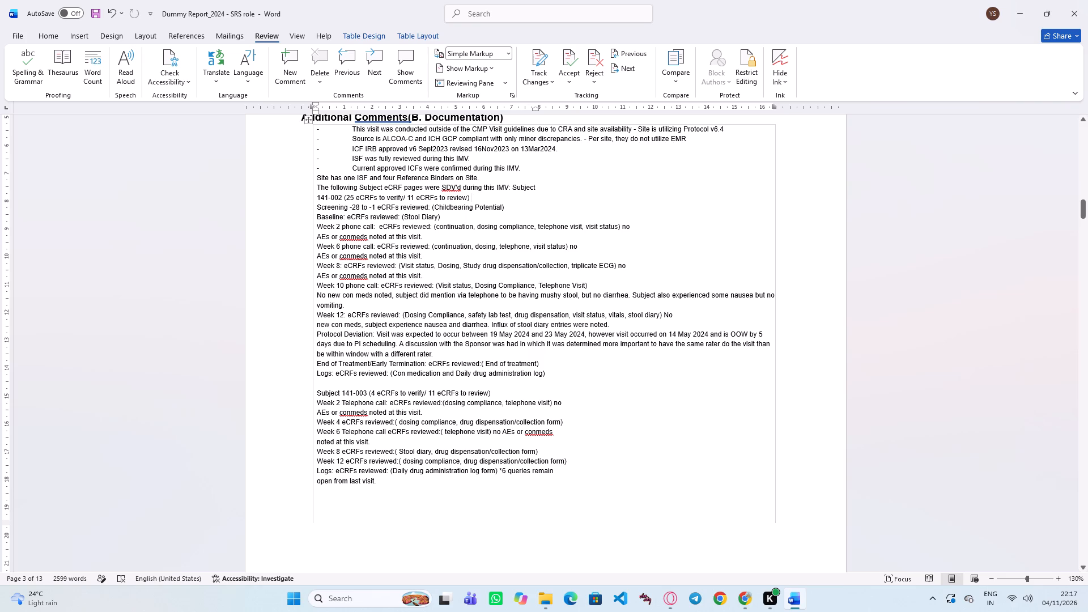
scroll(451, 488, down, 4)
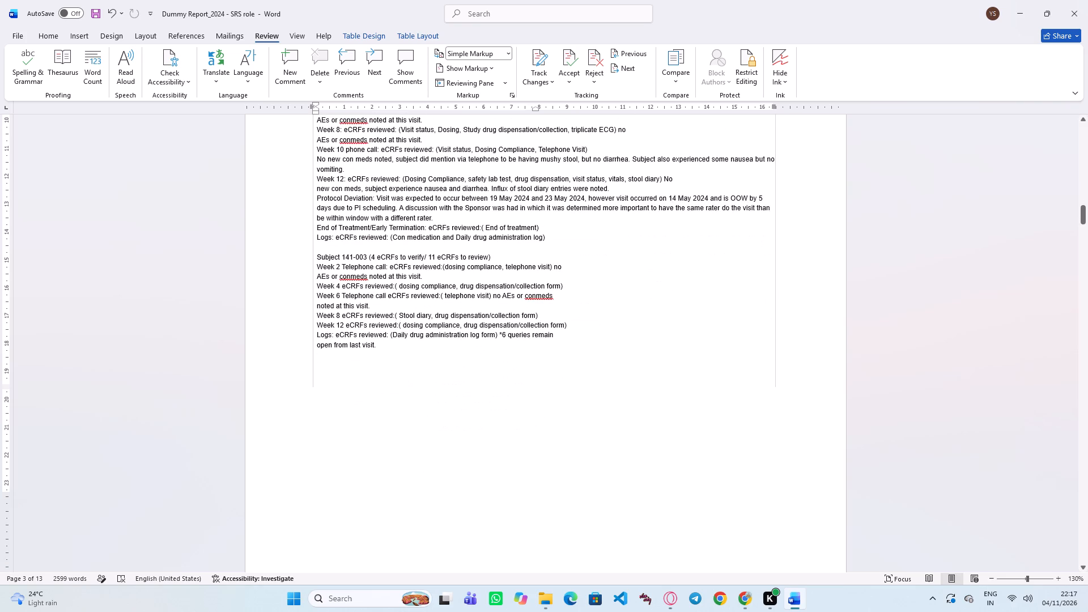
scroll(446, 487, down, 9)
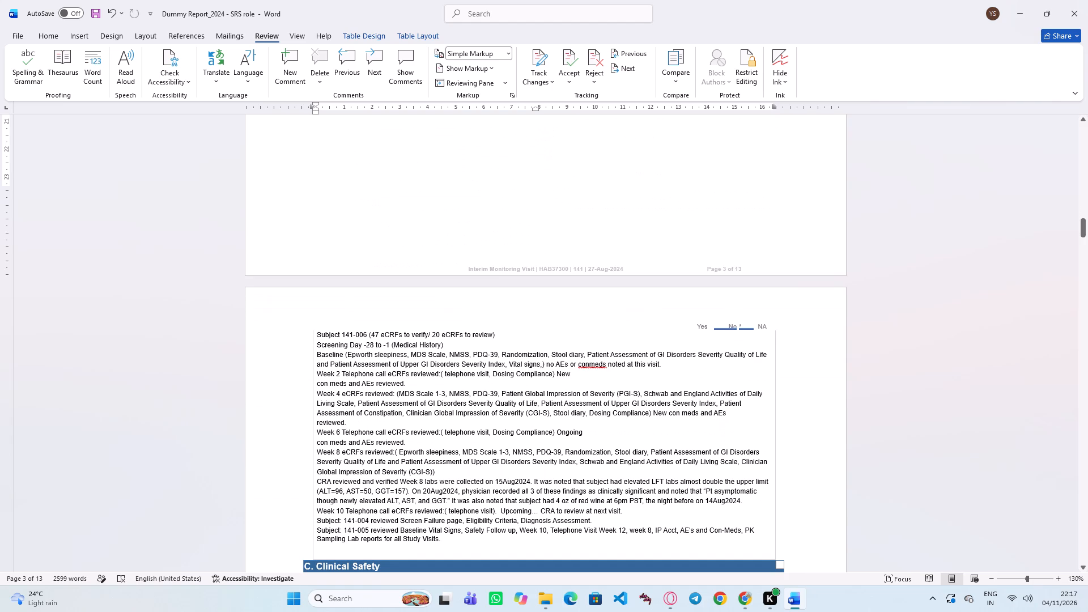
scroll(444, 484, up, 5)
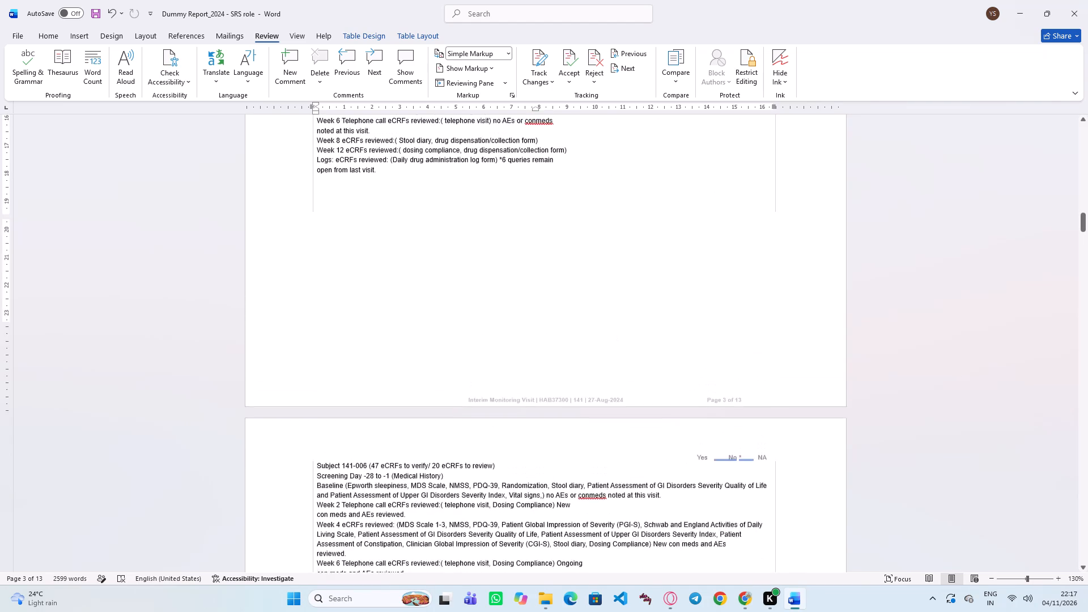
scroll(444, 484, up, 13)
scroll(443, 483, down, 5)
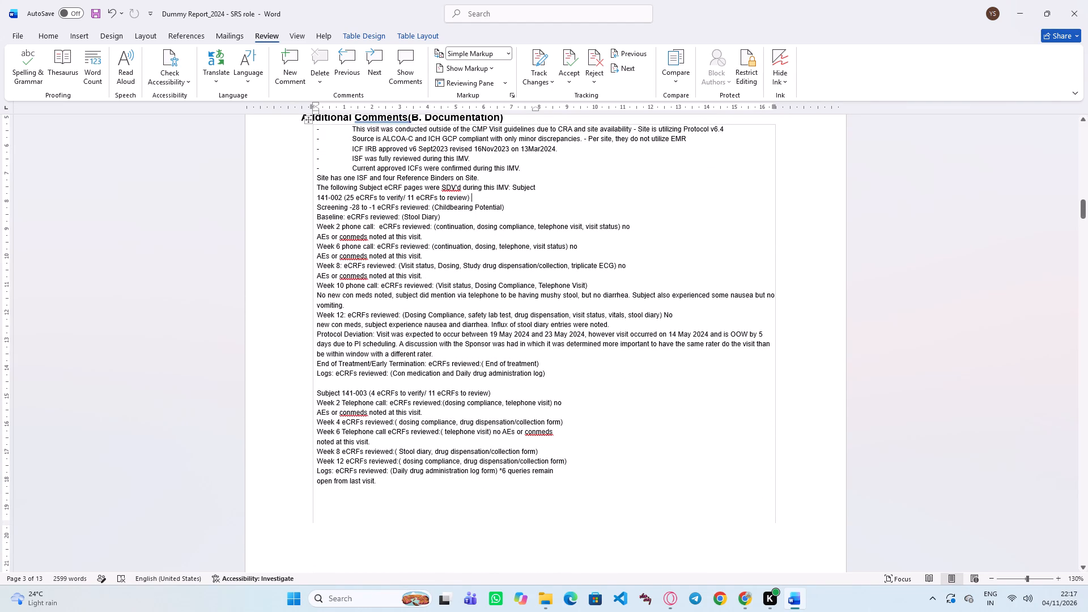
drag(503, 469, 520, 469)
drag(520, 469, 400, 484)
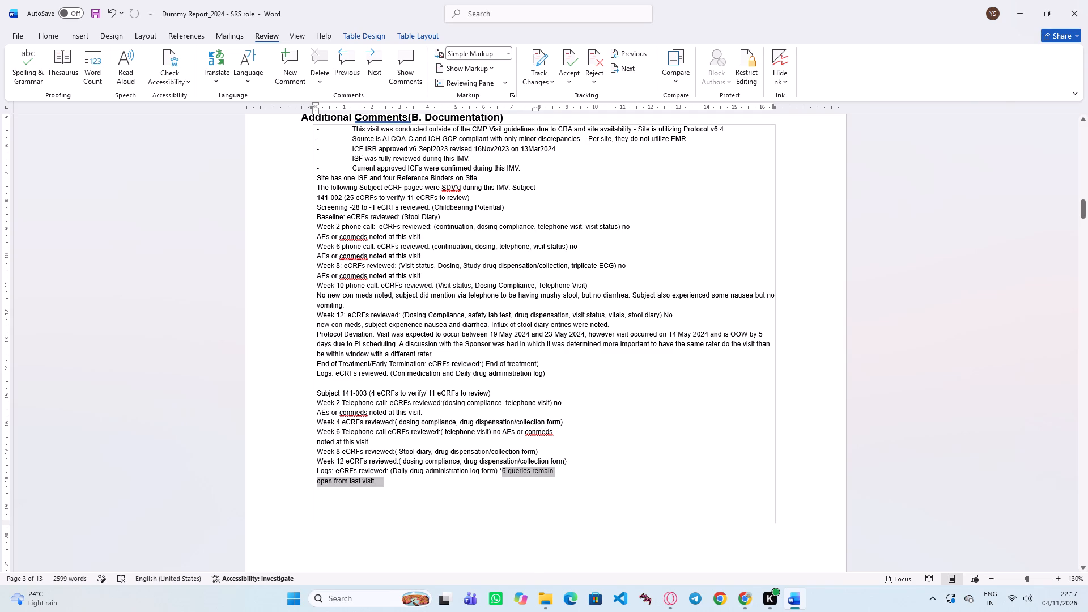
drag(400, 484, 379, 485)
Look through Sections C to H of the Word report for the question on outstanding issues that relates to the open queries.
scroll(427, 452, down, 2)
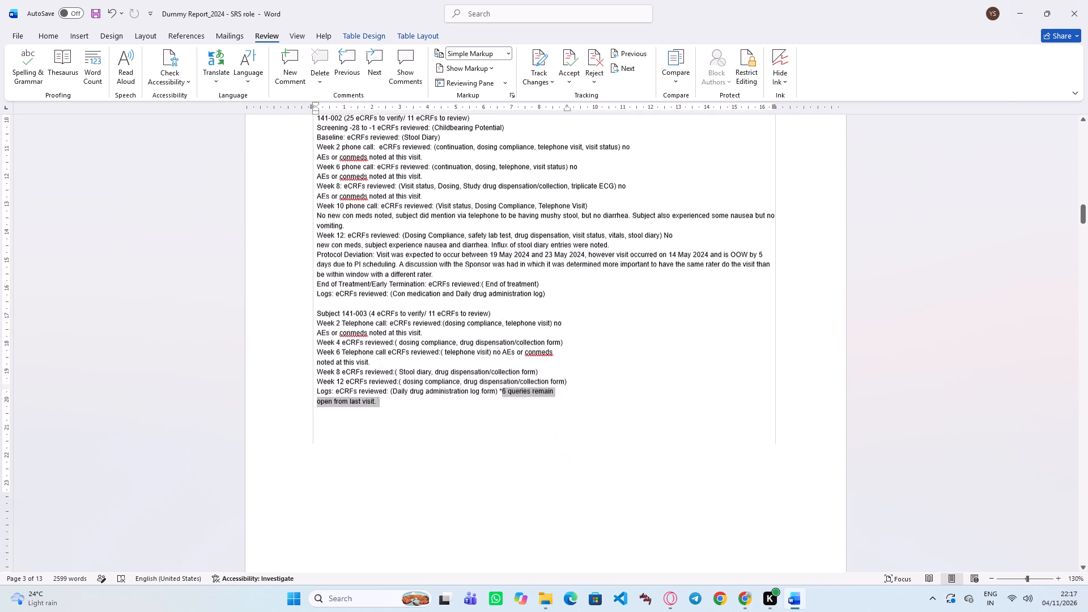
scroll(427, 452, down, 19)
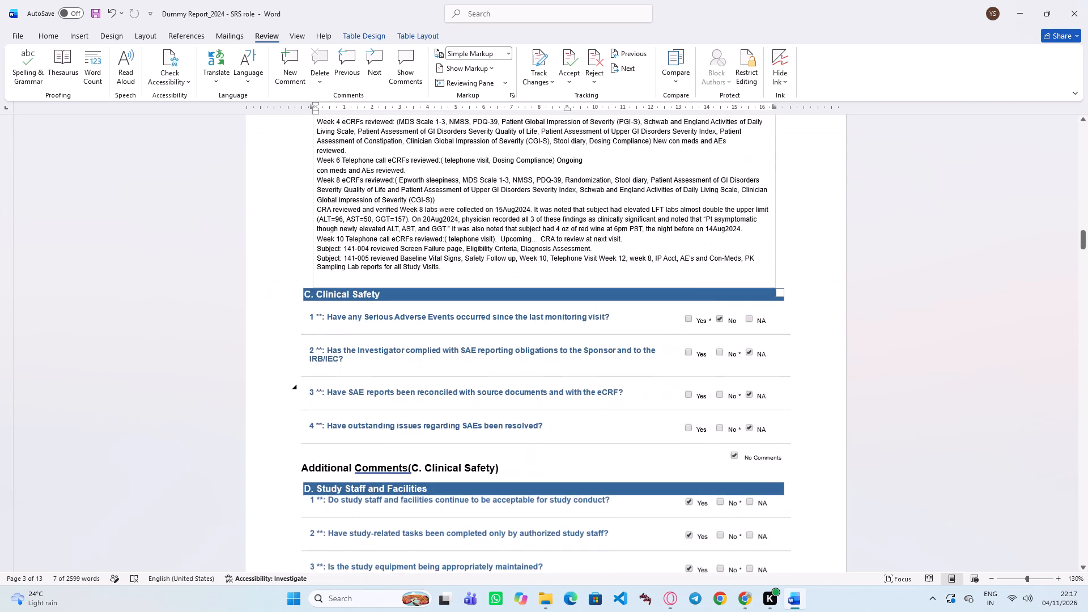
scroll(430, 462, down, 20)
scroll(430, 462, down, 1)
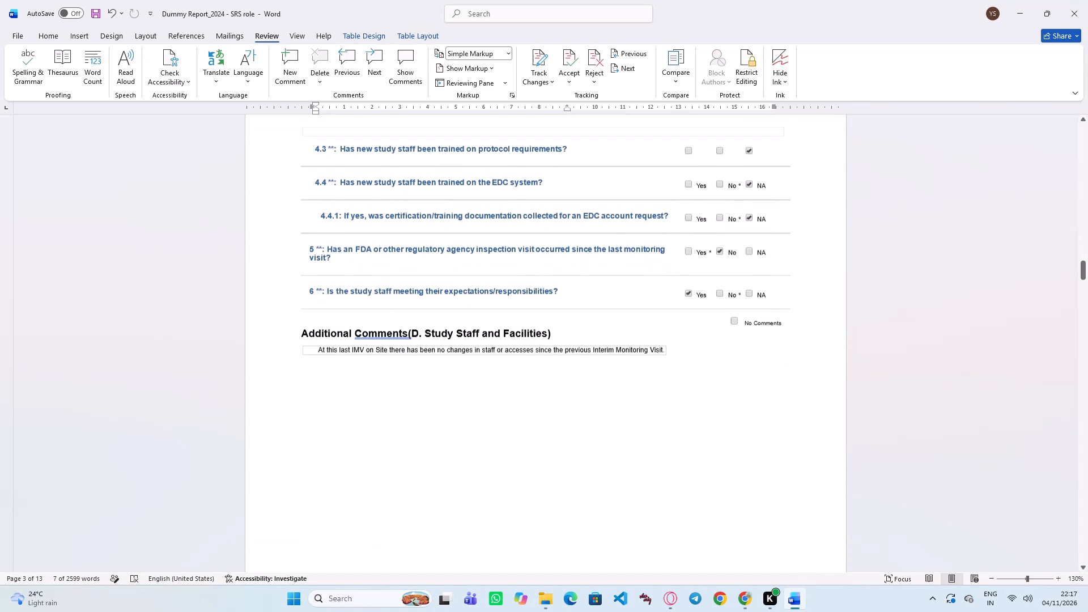
scroll(430, 465, up, 13)
scroll(430, 465, down, 4)
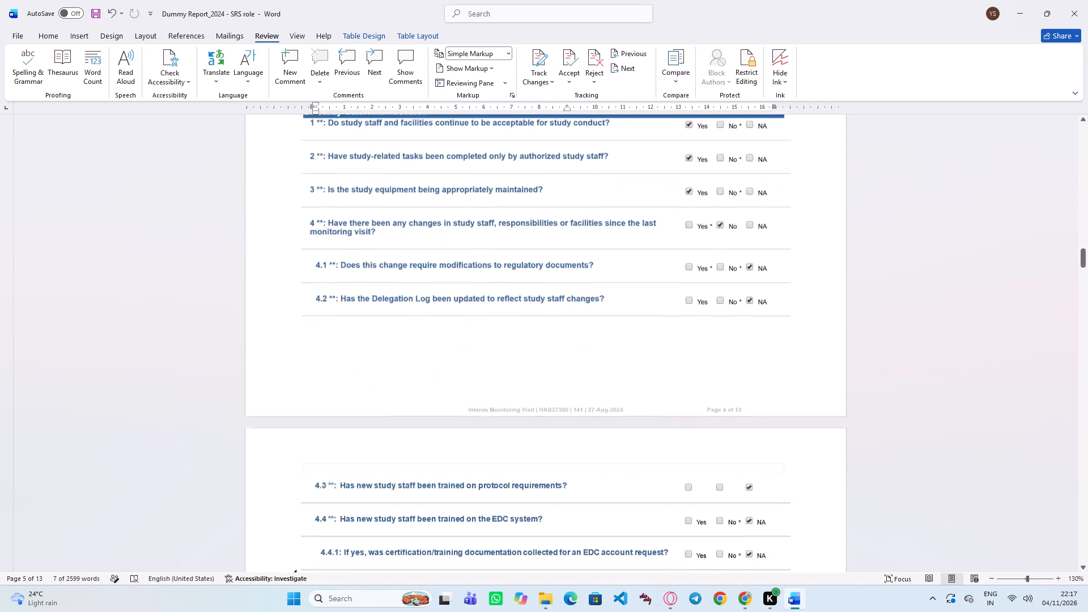
scroll(430, 465, down, 20)
scroll(430, 465, down, 1)
scroll(430, 465, up, 1)
scroll(430, 465, down, 8)
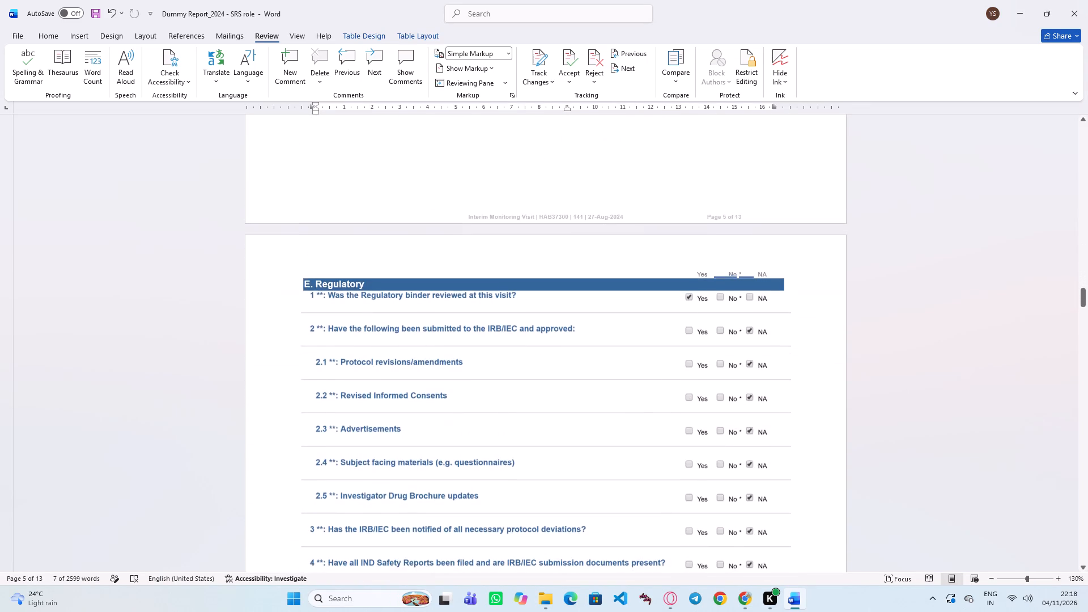
scroll(430, 466, down, 14)
scroll(429, 466, down, 10)
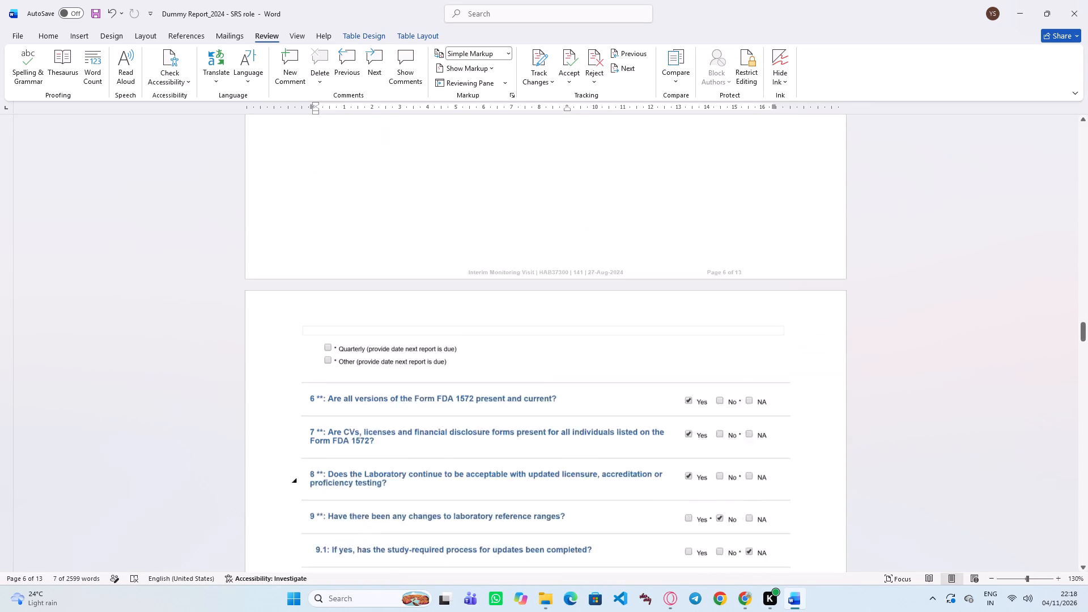
scroll(429, 467, down, 8)
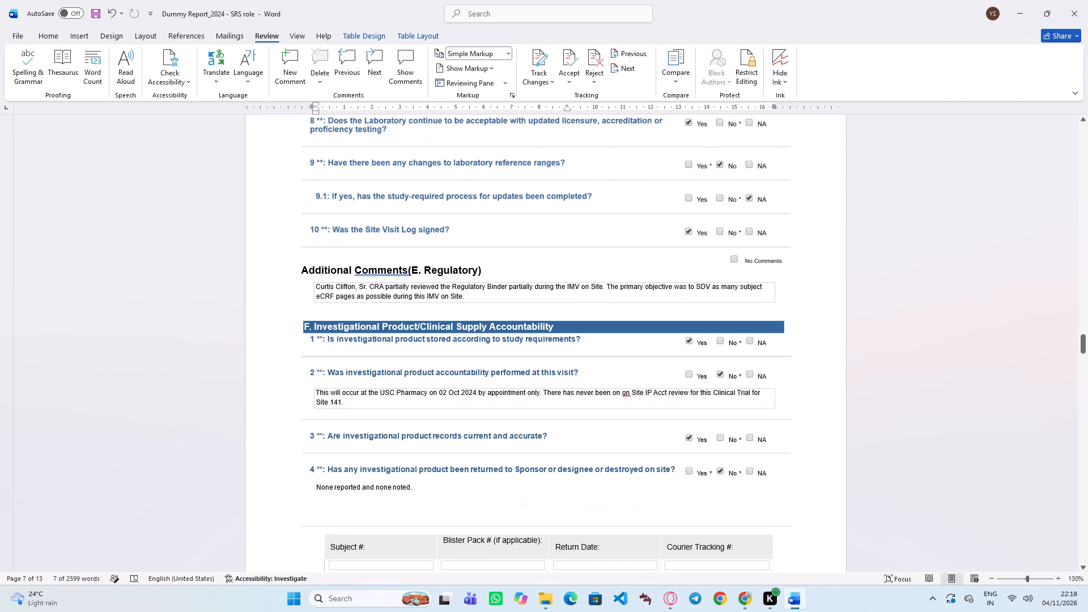
scroll(428, 467, down, 13)
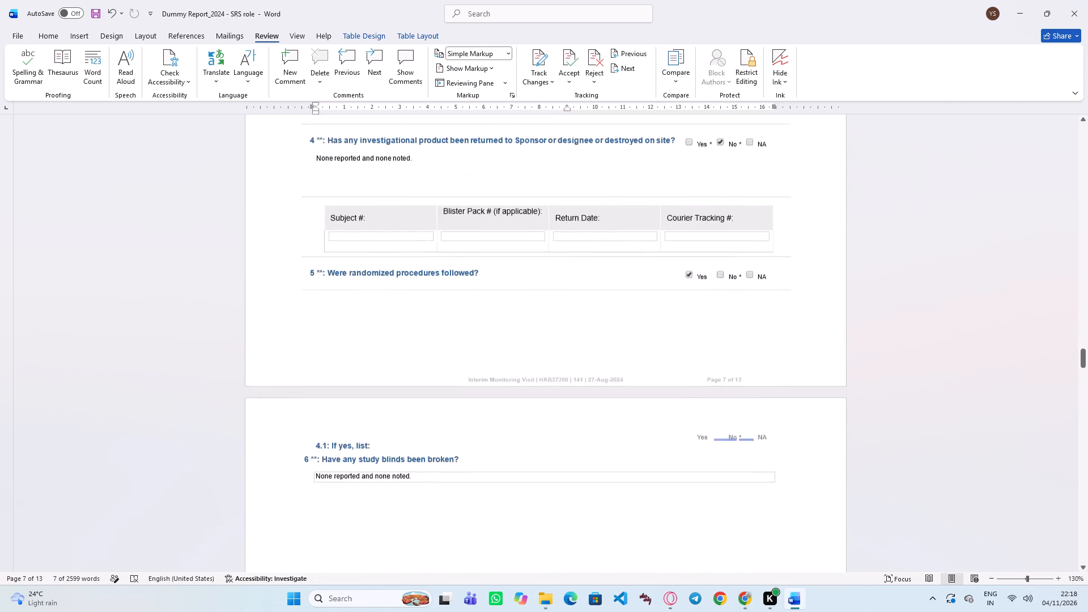
scroll(428, 468, down, 6)
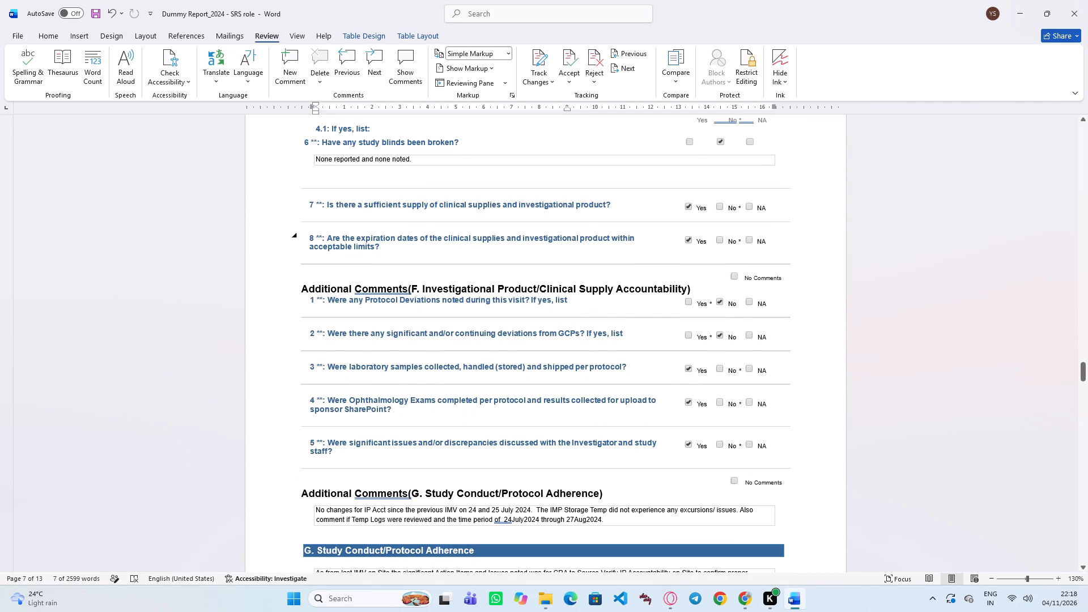
scroll(427, 468, up, 2)
scroll(427, 469, down, 7)
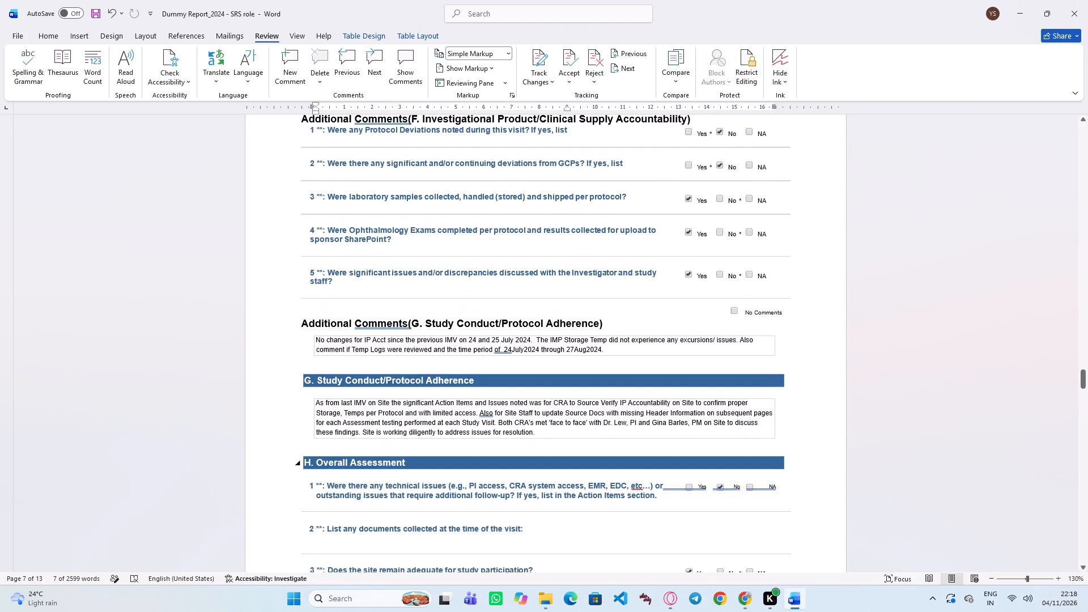
scroll(427, 469, down, 3)
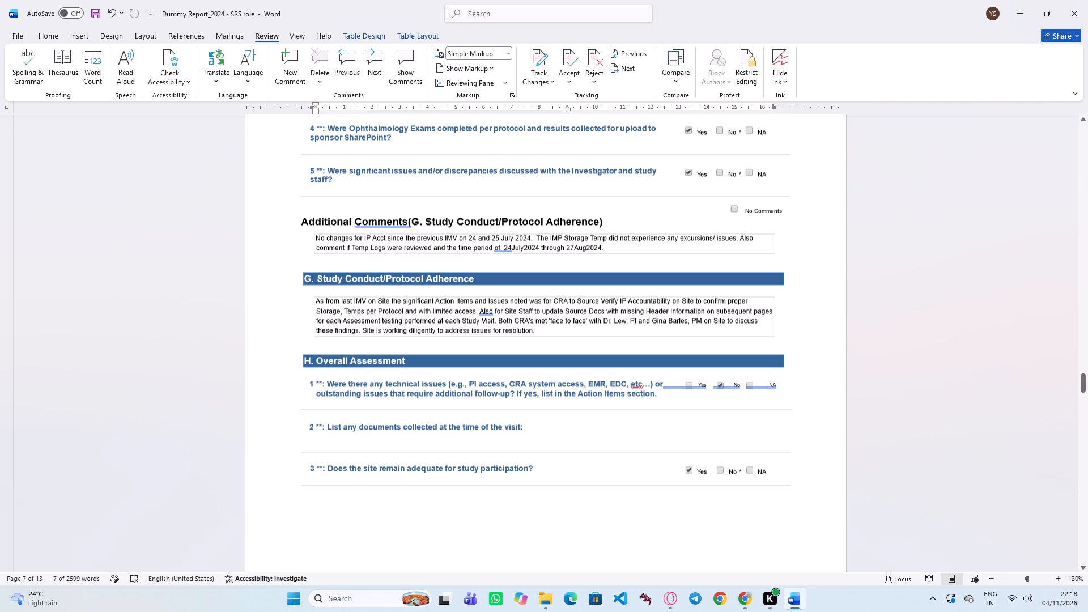
Add a new blank comment on Section H question 1 about technical or outstanding issues requiring additional follow-up.
drag(658, 397, 409, 375)
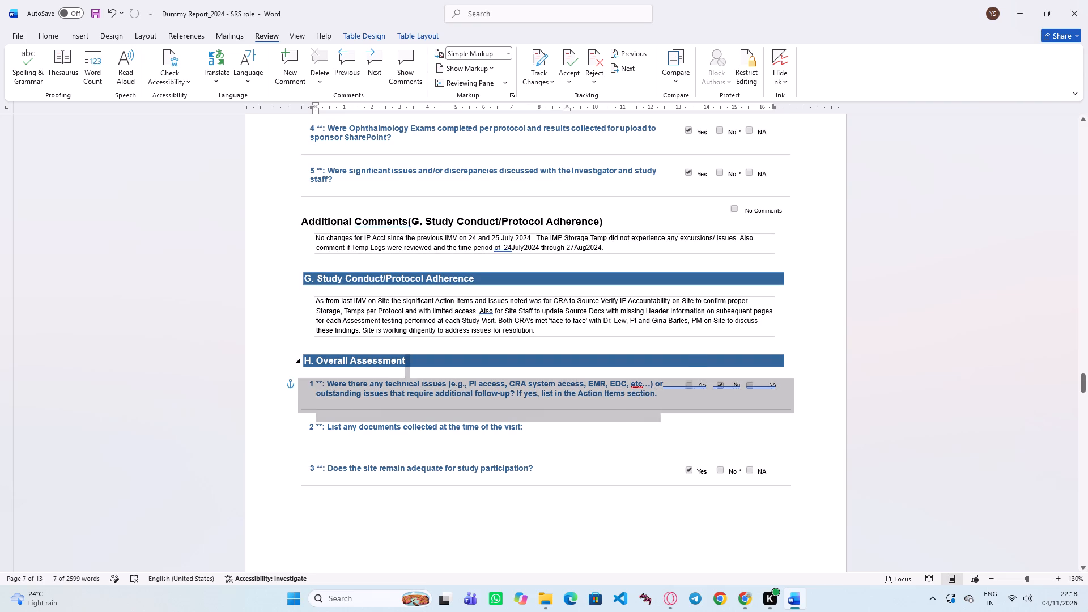
drag(409, 375, 323, 384)
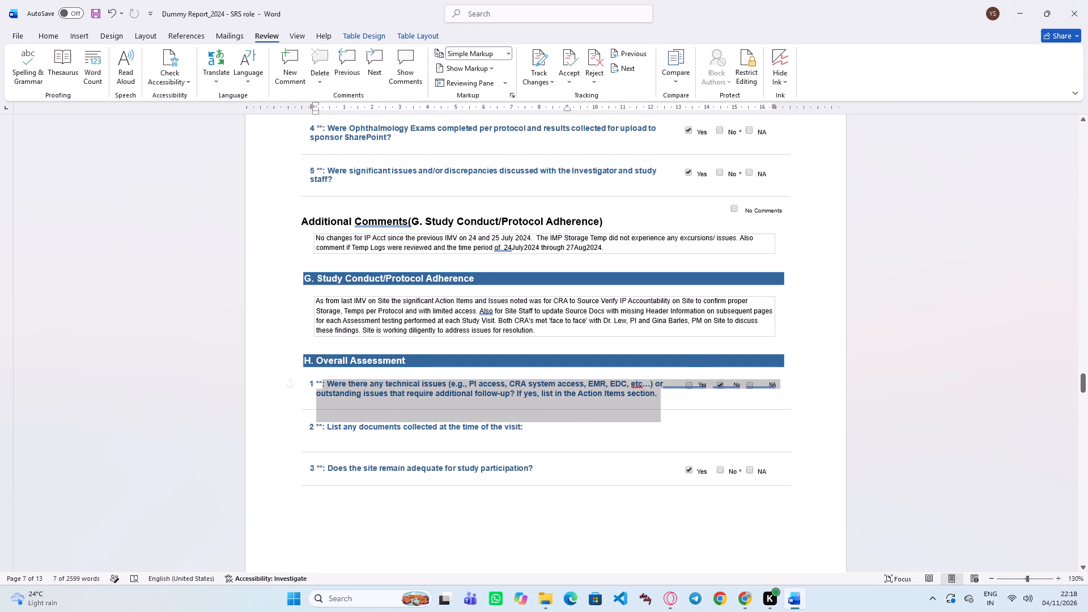
drag(323, 384, 315, 382)
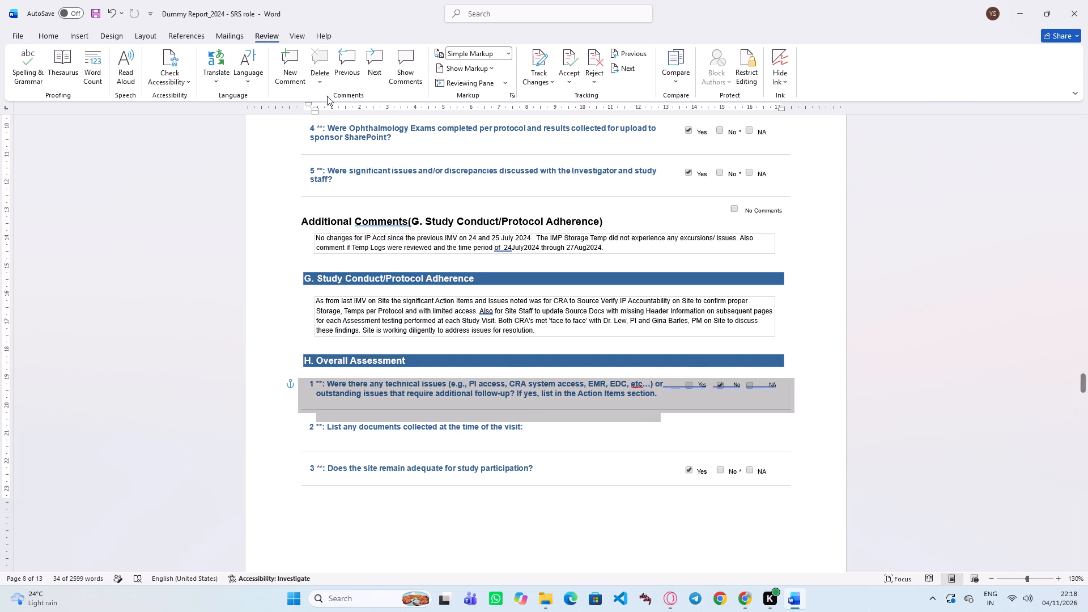
click(285, 66)
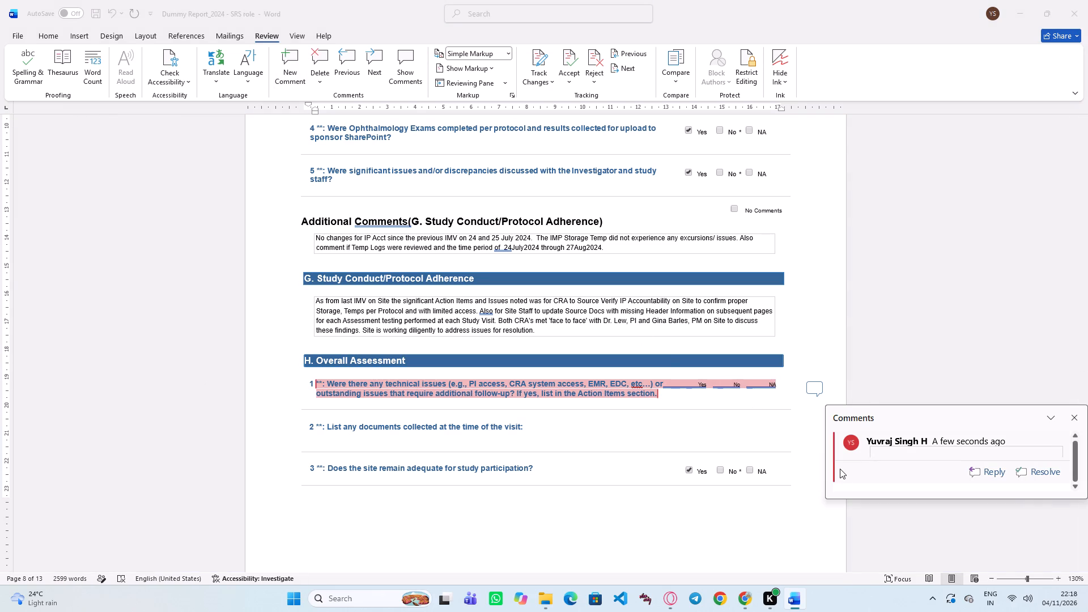
Copy the statement "6 queries remain open from last visit." from the Logs entry for Subject 141-003 on page 3.
scroll(760, 482, up, 4)
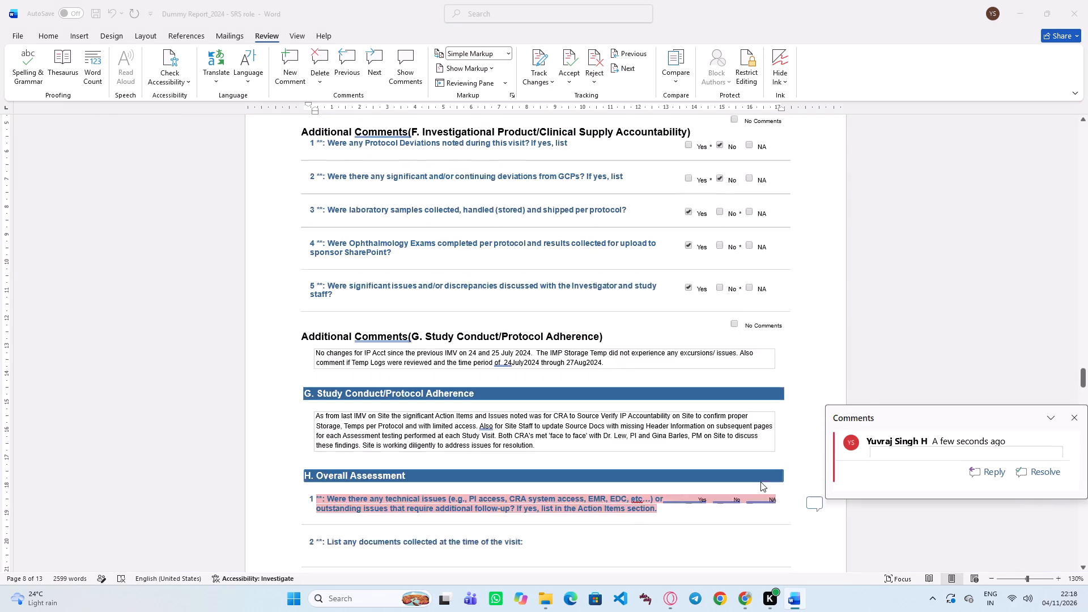
scroll(760, 482, up, 19)
scroll(755, 484, up, 5)
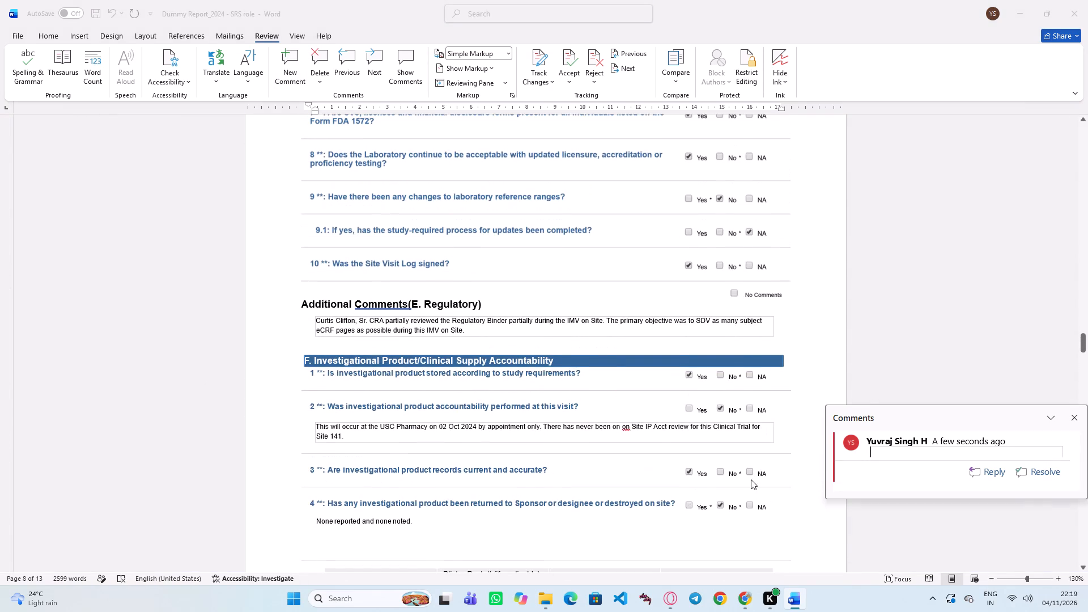
scroll(751, 479, up, 2)
scroll(750, 480, up, 19)
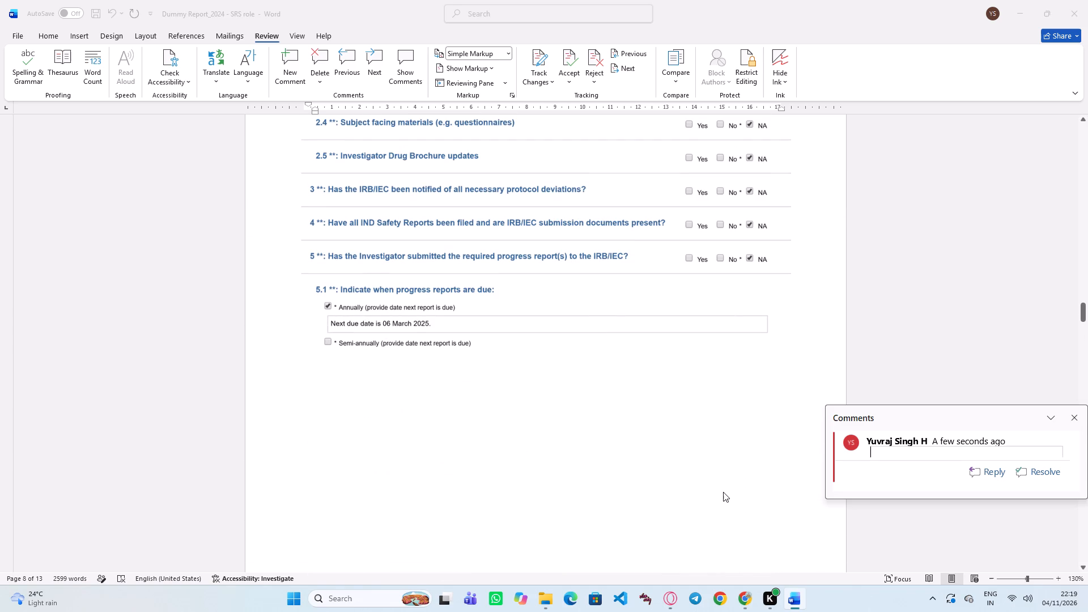
scroll(723, 492, up, 17)
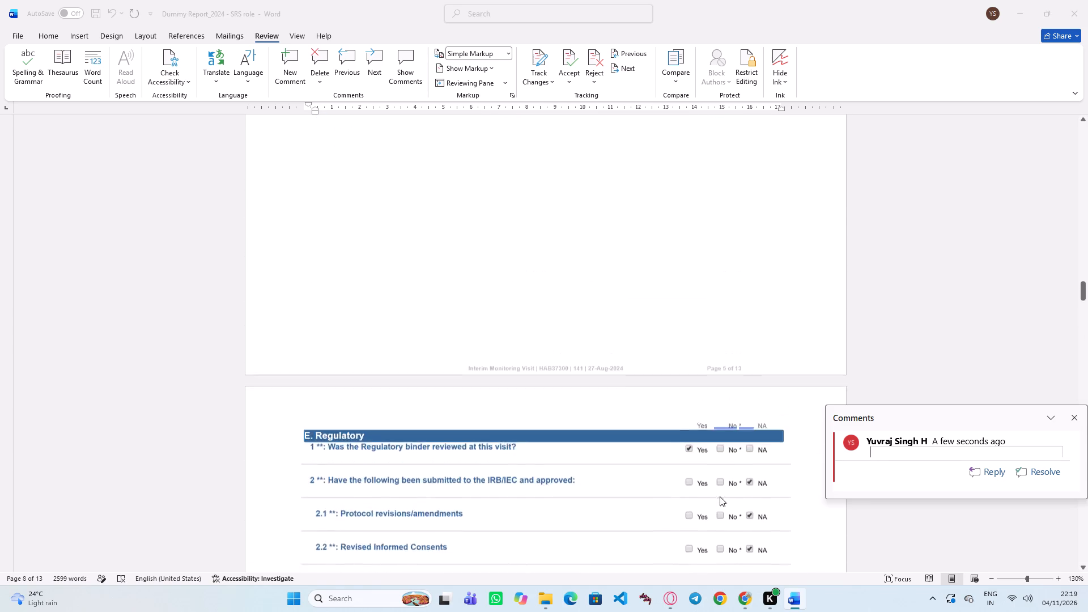
scroll(720, 496, up, 17)
scroll(715, 505, up, 9)
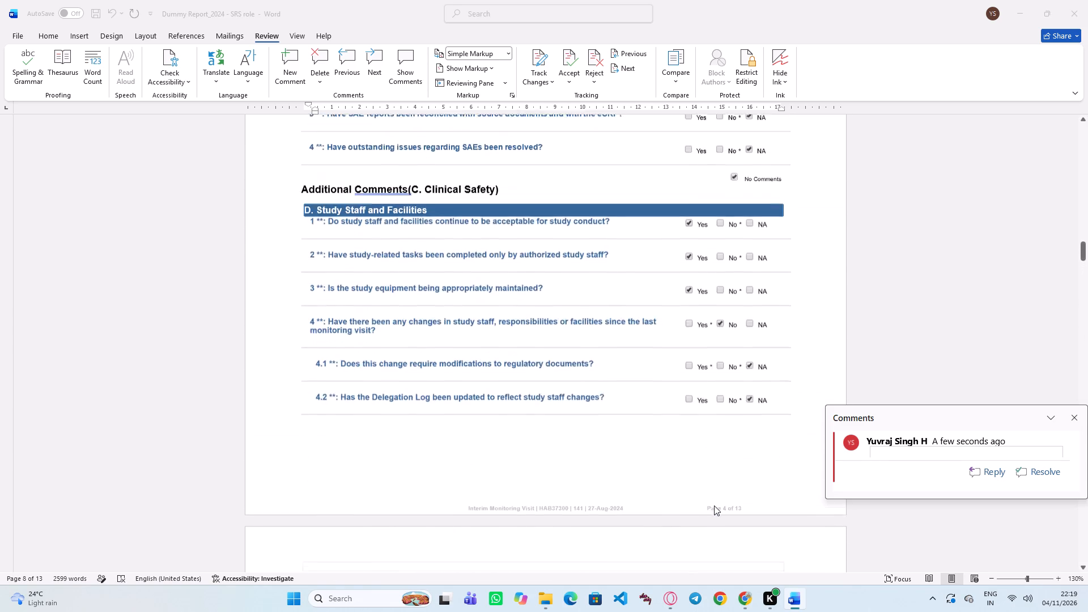
scroll(714, 505, up, 9)
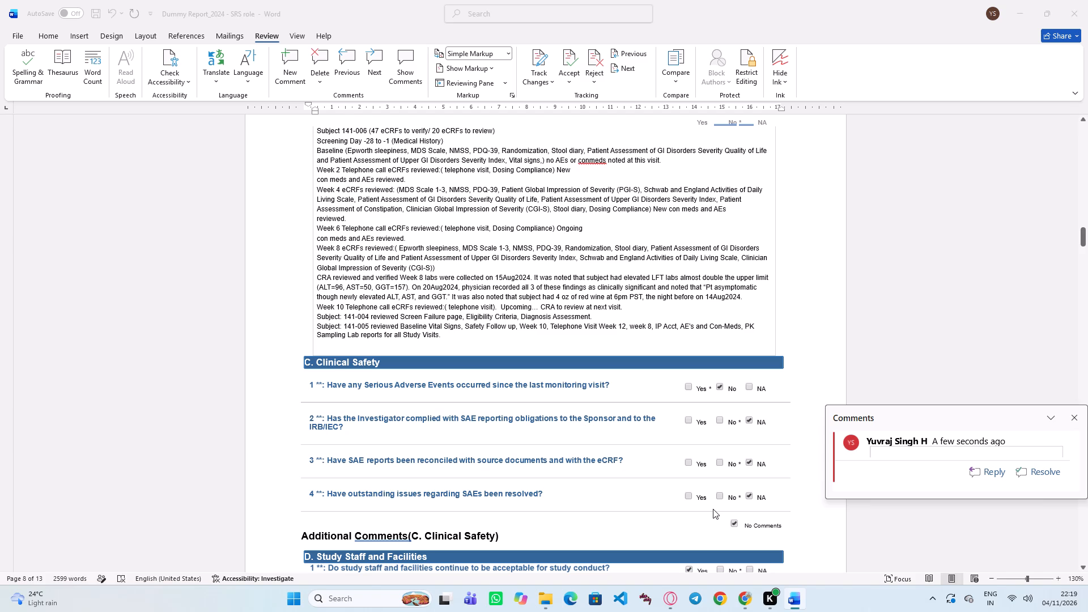
scroll(712, 509, up, 6)
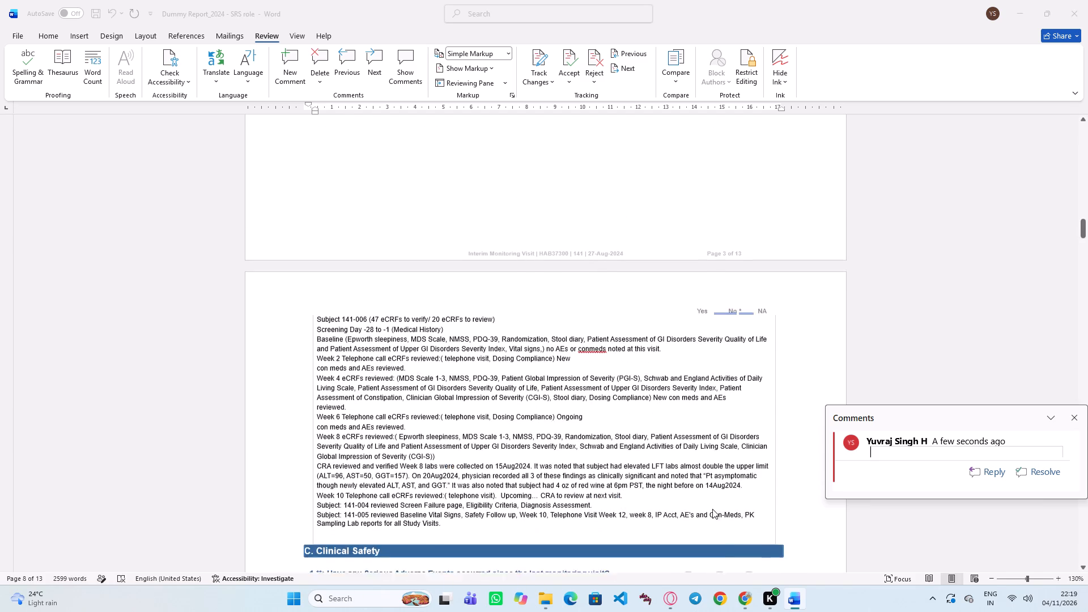
scroll(712, 509, up, 10)
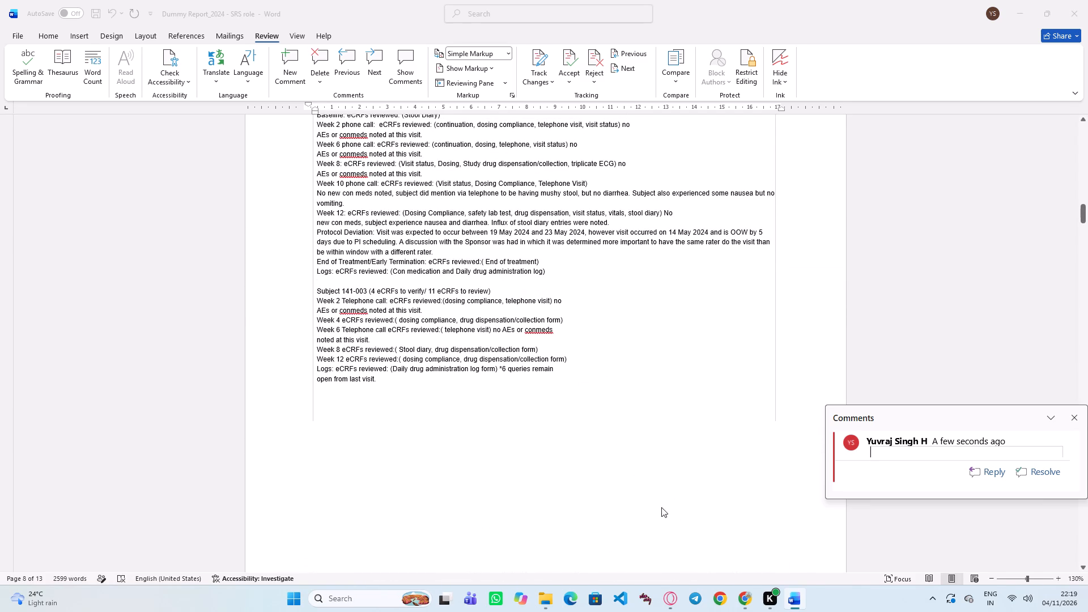
scroll(495, 424, up, 3)
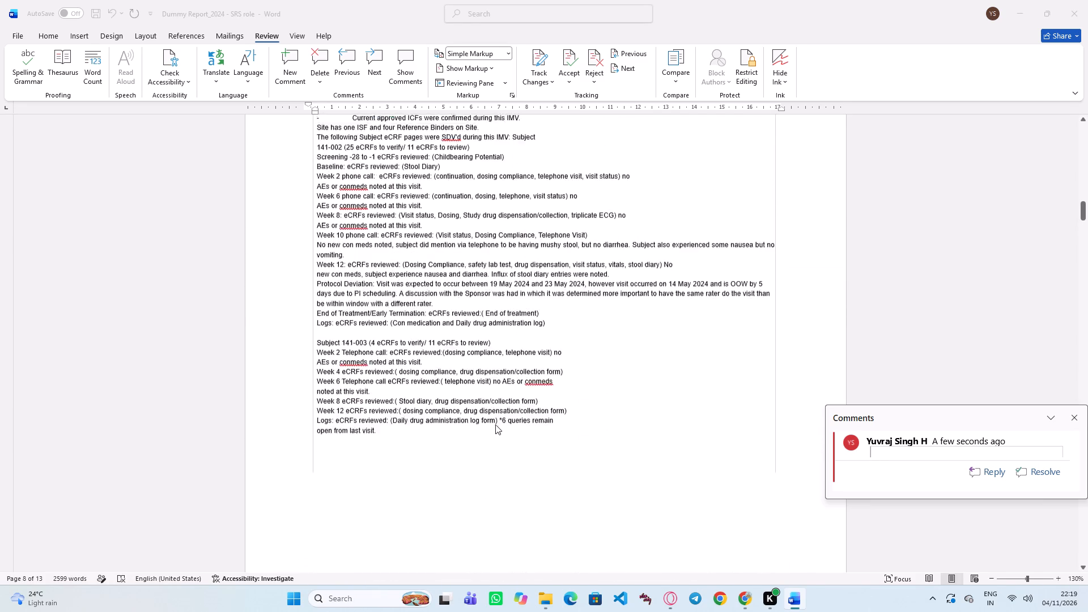
scroll(492, 474, up, 9)
scroll(492, 475, down, 11)
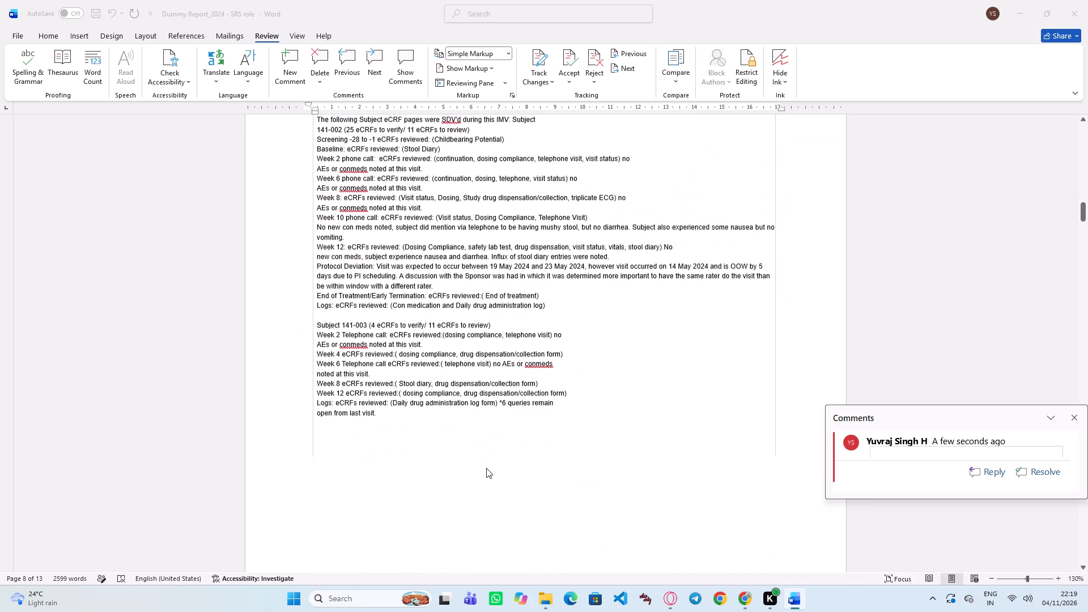
click(504, 401)
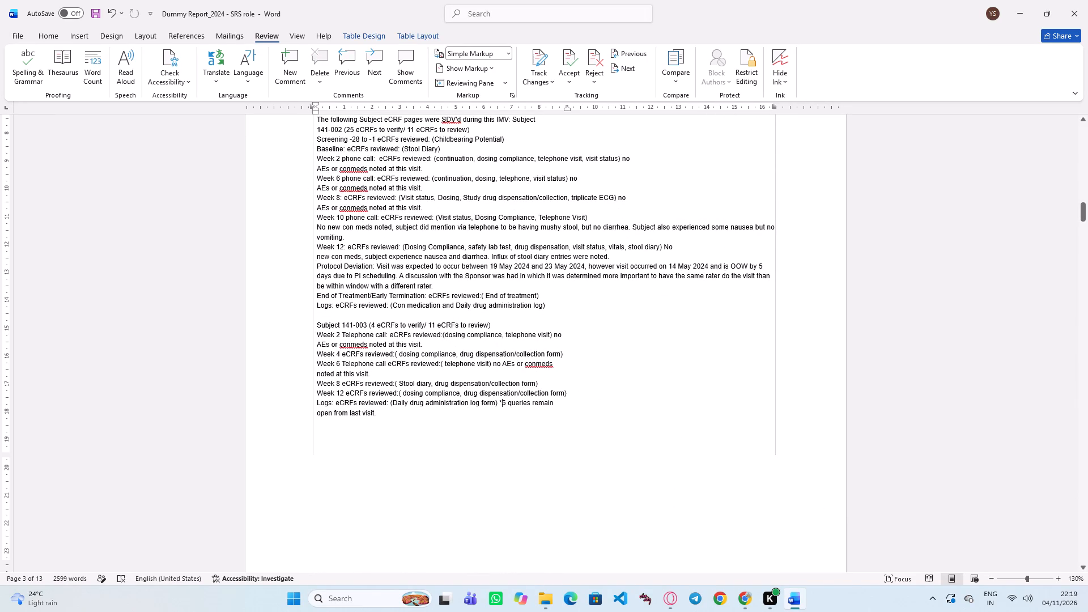
drag(501, 403, 504, 409)
key(ctrl+c)
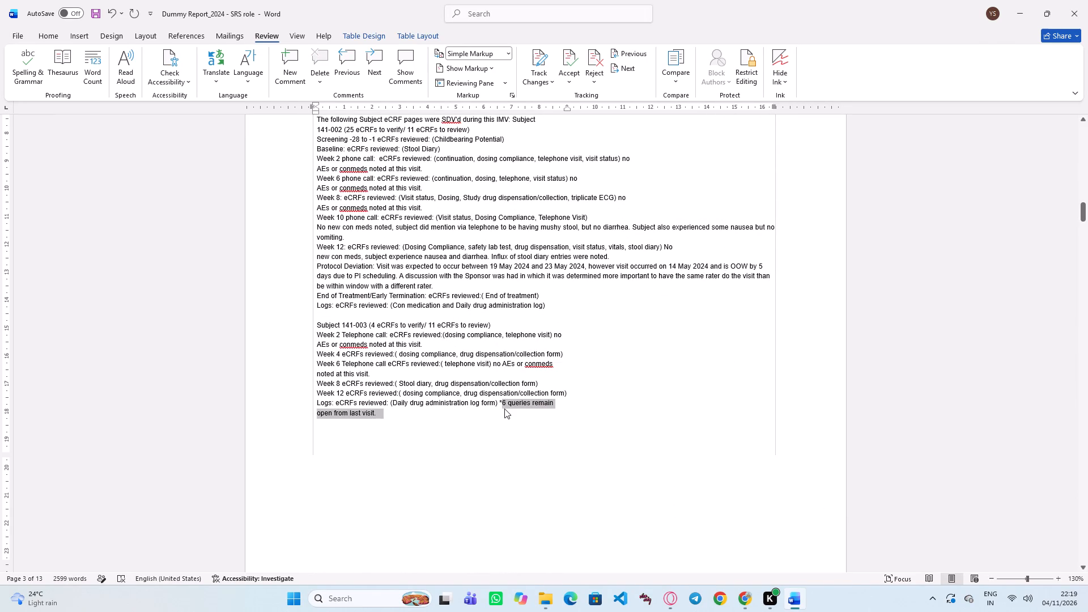
key(alt+Tab)
key(alt+Tab)
Begin the blank comment on Section H question 1 with the text "As per page no 3 comments section".
scroll(569, 545, down, 3)
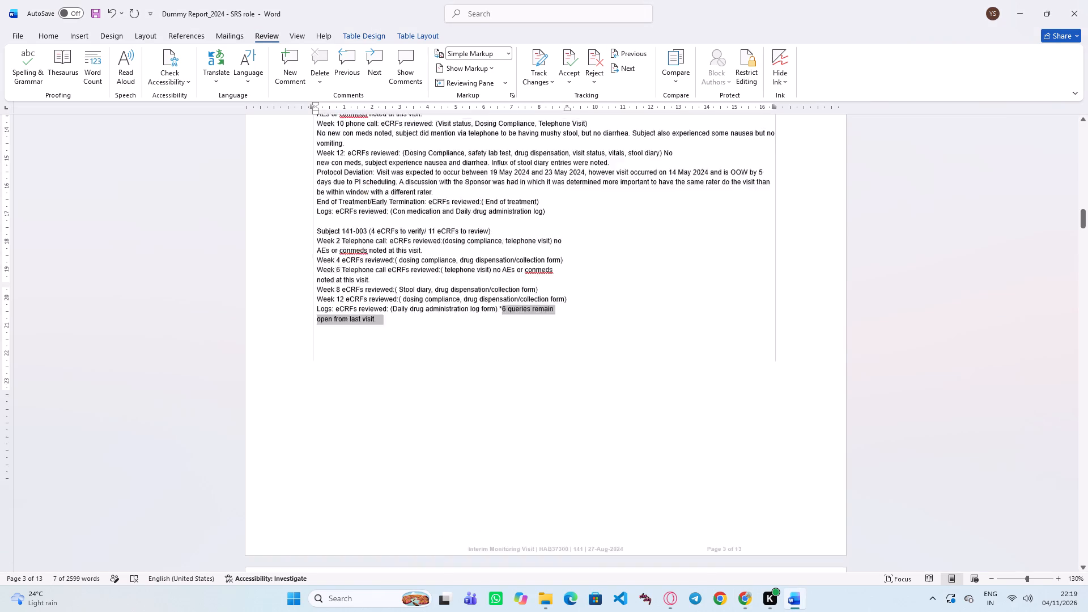
scroll(569, 547, down, 20)
scroll(569, 547, down, 15)
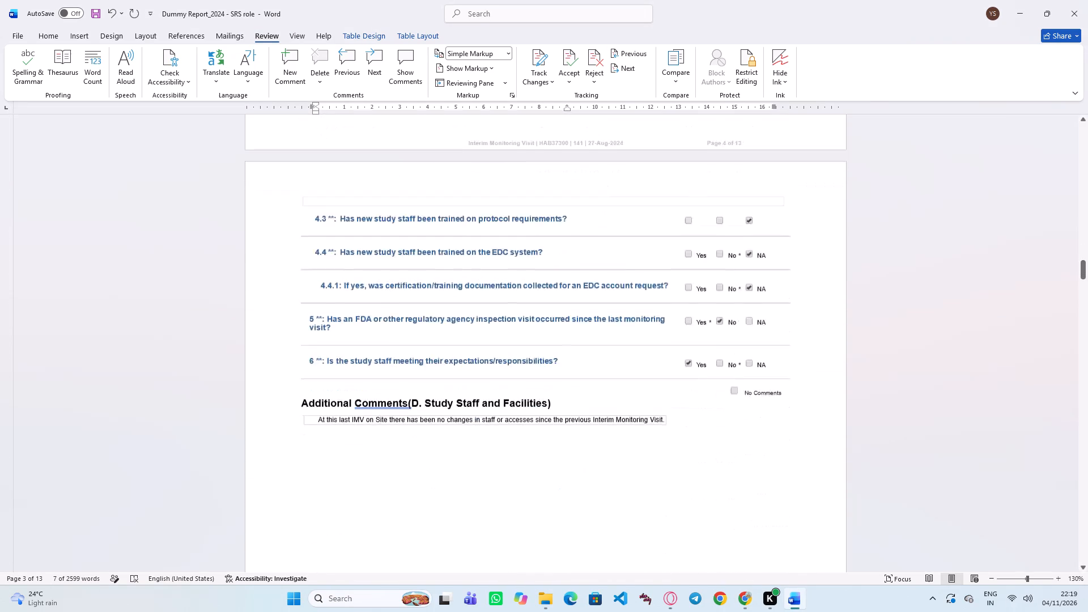
scroll(566, 544, down, 20)
scroll(566, 544, down, 14)
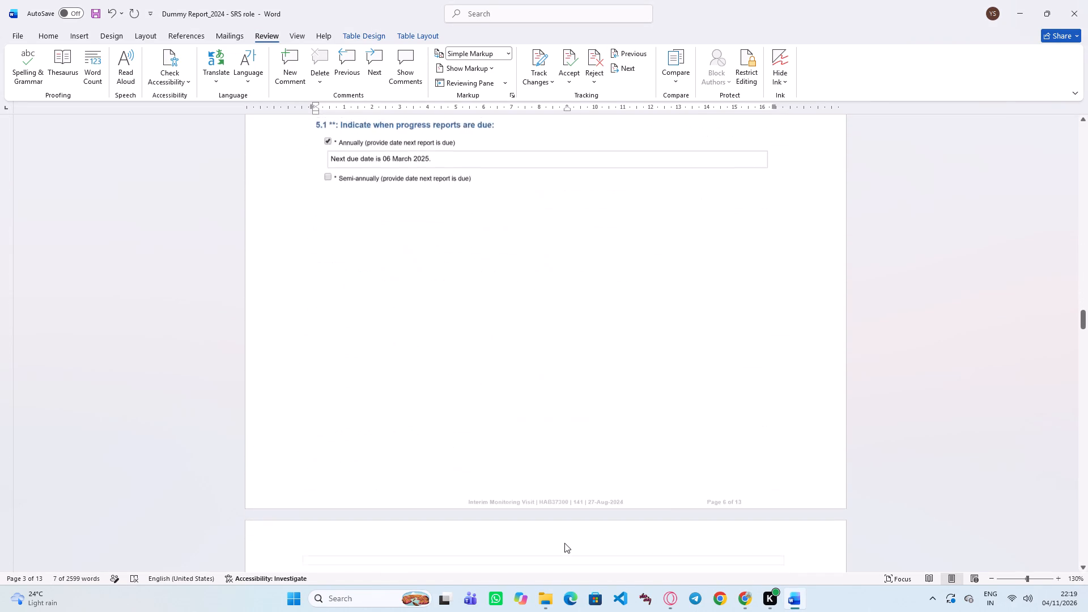
scroll(564, 543, down, 20)
scroll(564, 543, down, 9)
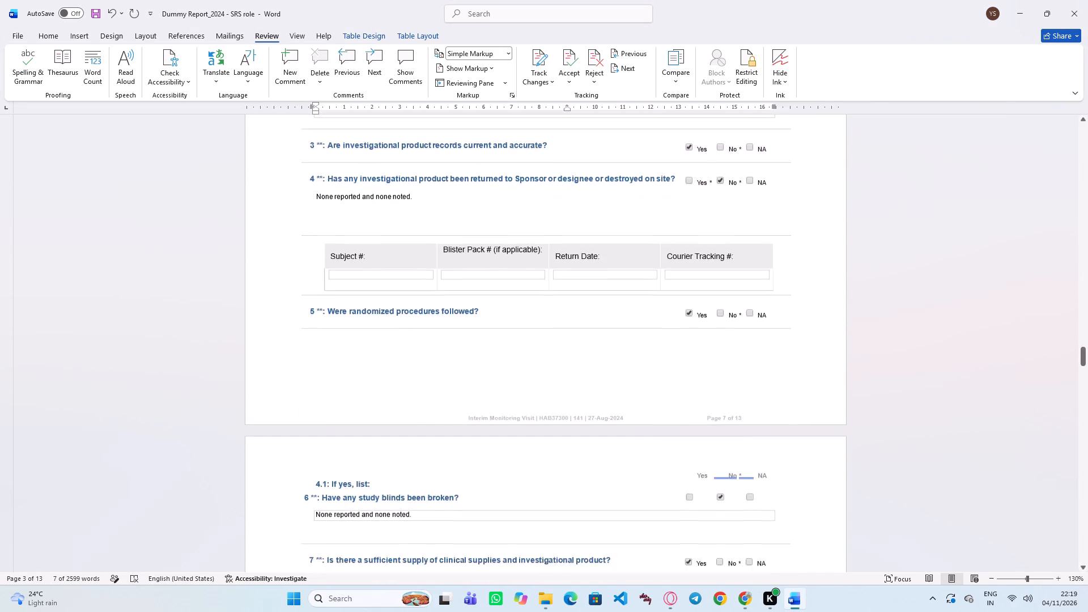
scroll(564, 543, down, 7)
scroll(465, 475, down, 5)
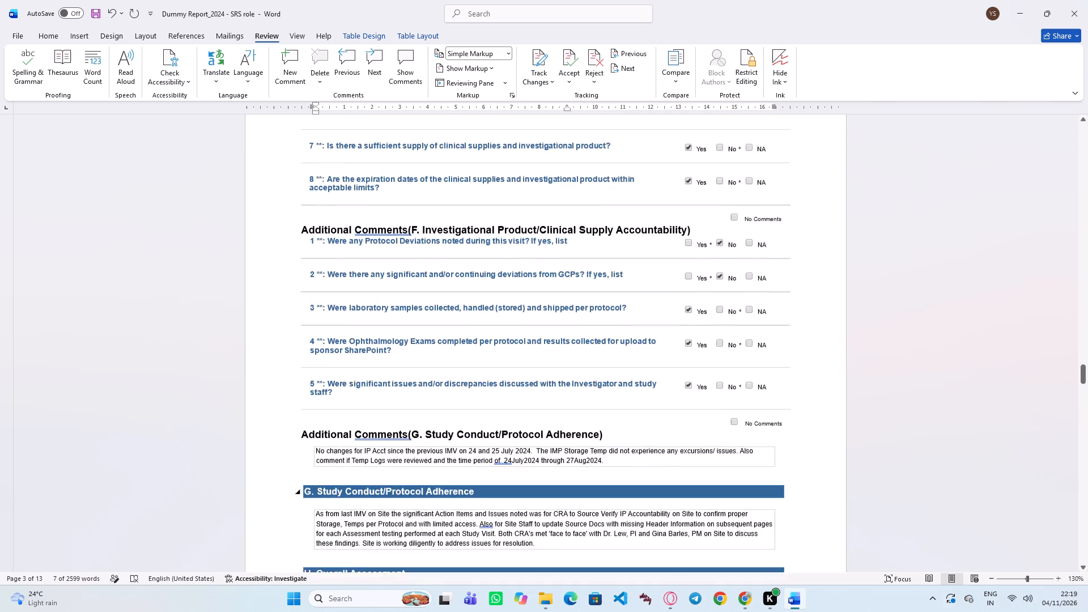
scroll(458, 488, down, 7)
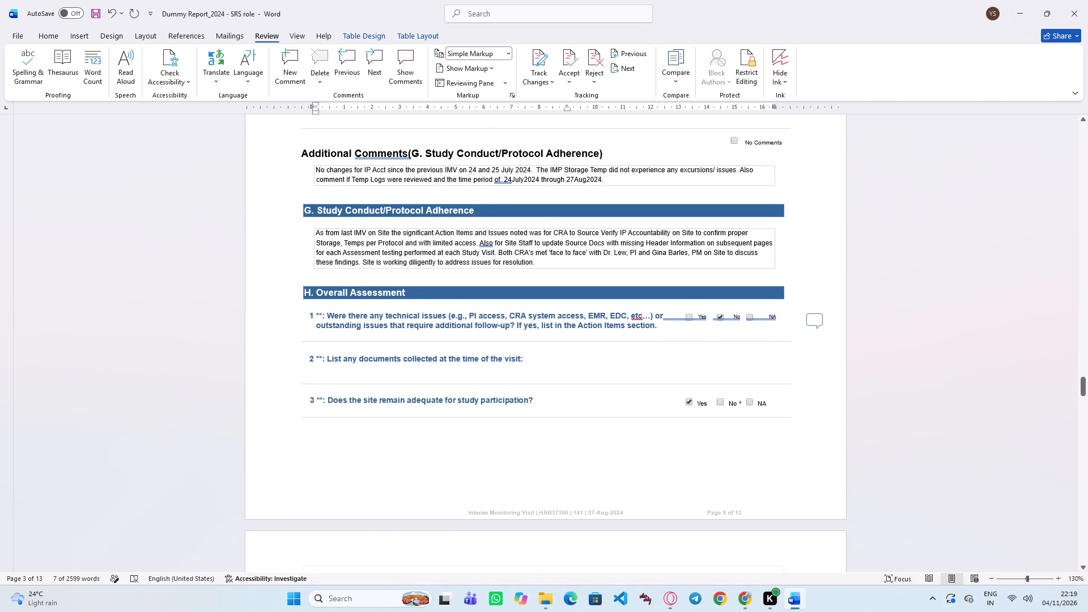
click(819, 319)
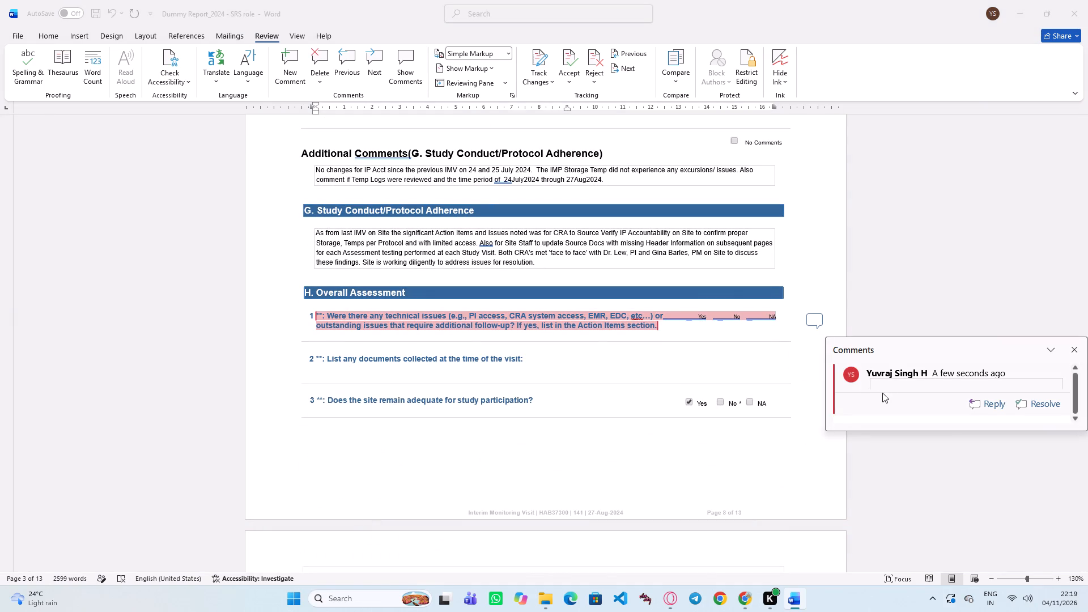
text(as)
key(space)
text(per)
key(space)
text(page no)
key(space)
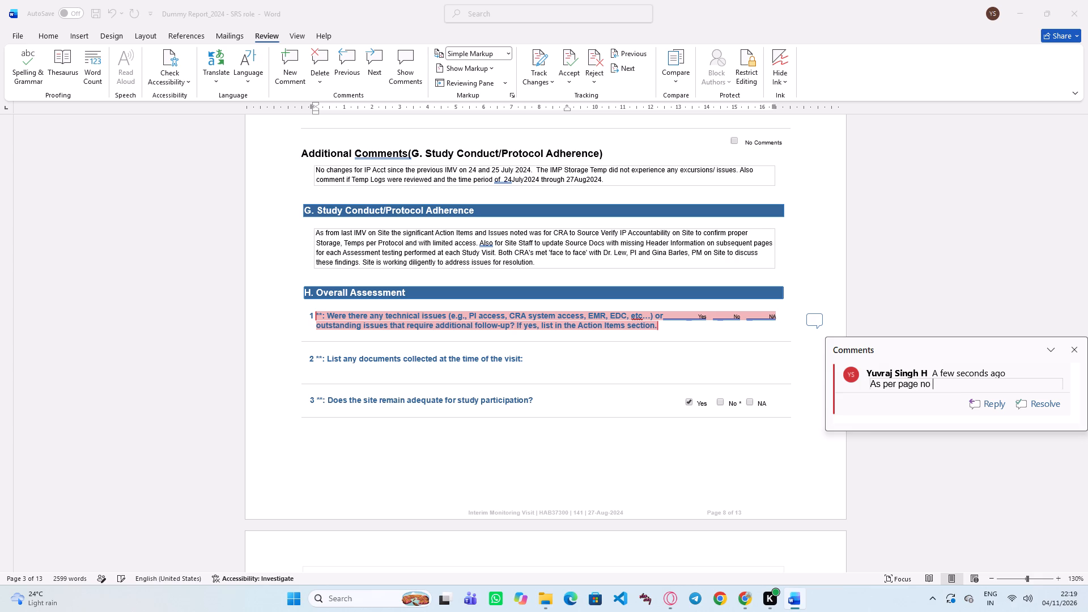
text(3)
key(space)
text(comments)
key(space)
text(sec)
text(tion)
key(space)
key(shift+quotedbl)
key(ctrl+v)
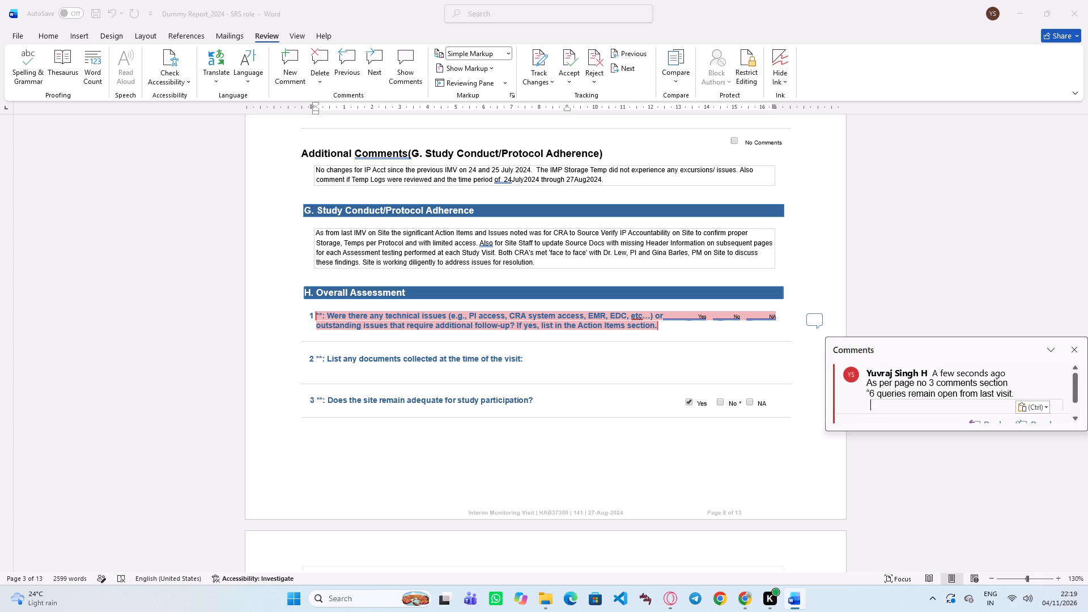
scroll(953, 389, down, 1)
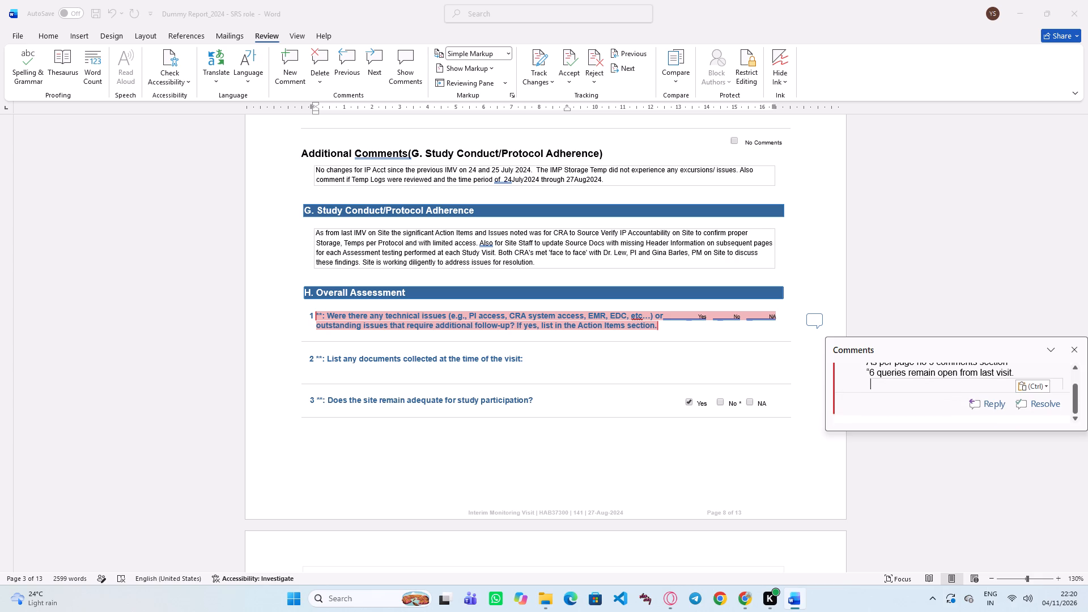
key(BackSpace)
key(BackSpace)
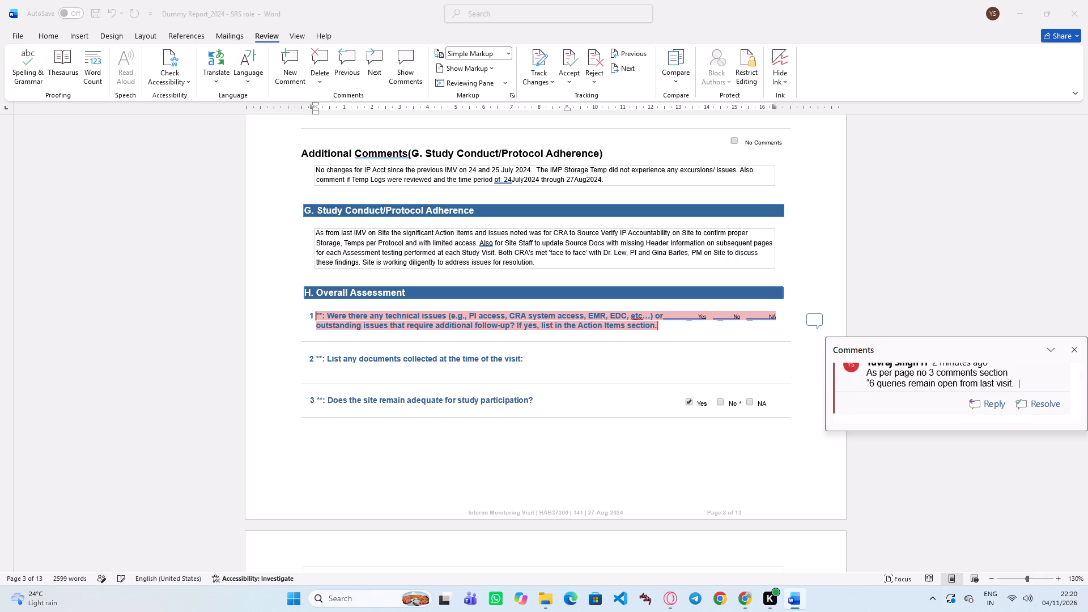
key(BackSpace)
key(BackSpace)
key(BackSpace)
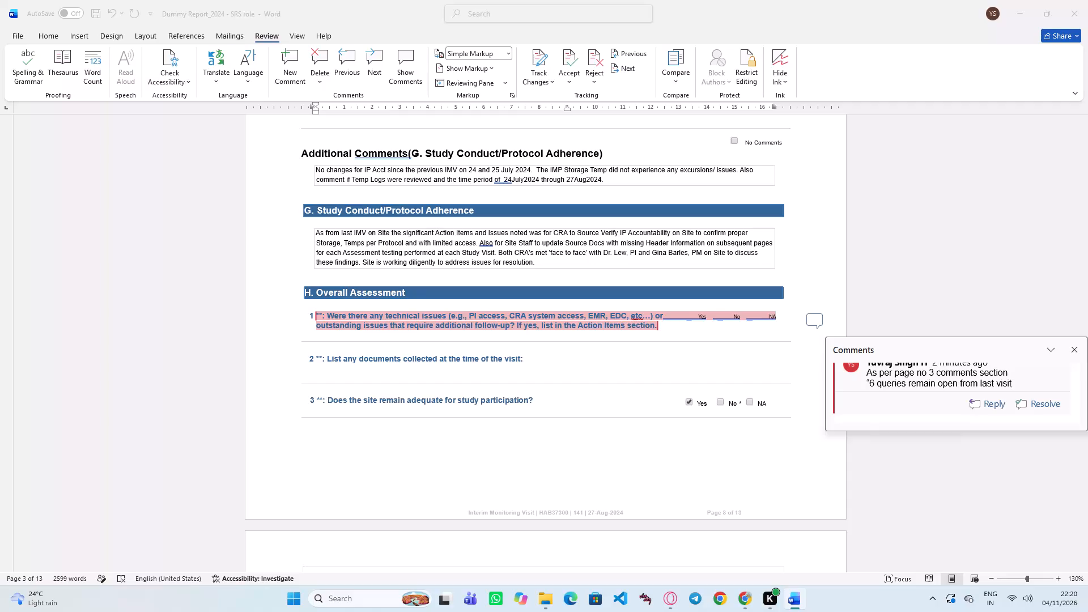
key(shift+quotedbl)
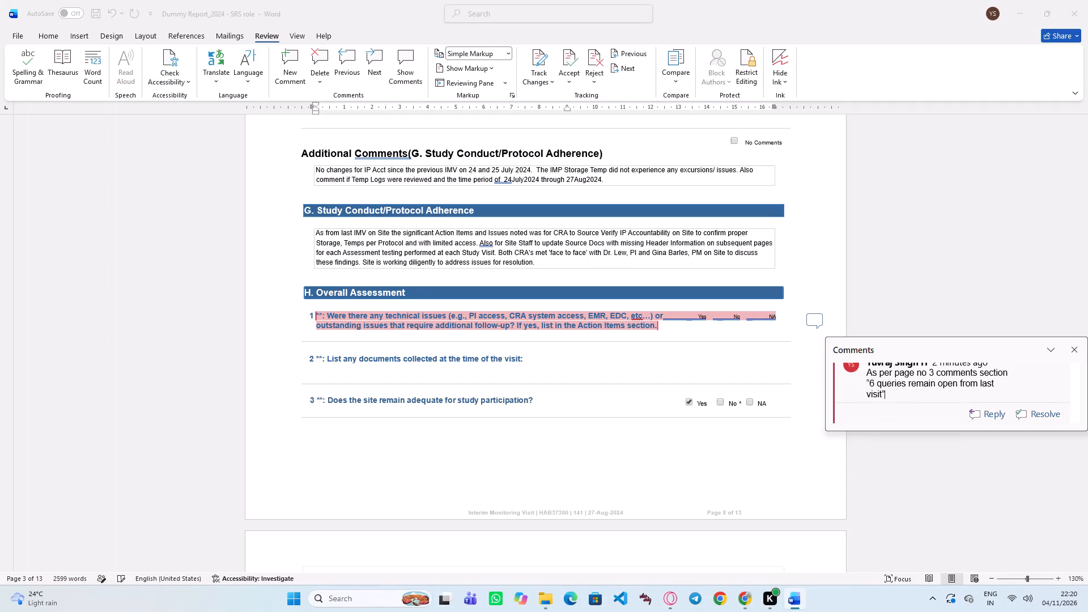
click(776, 351)
click(820, 321)
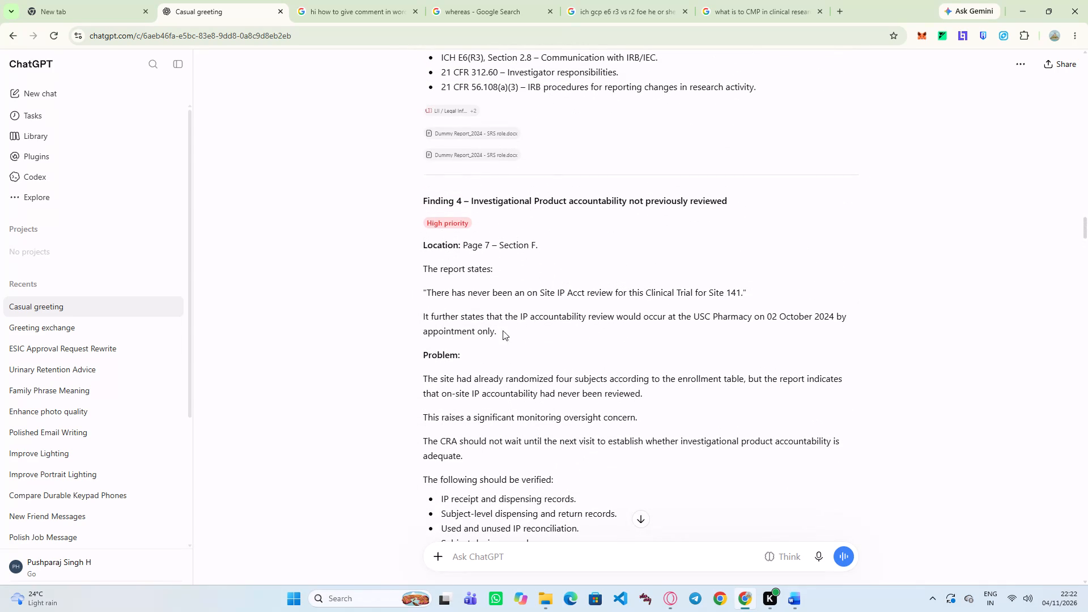
drag(427, 295, 672, 300)
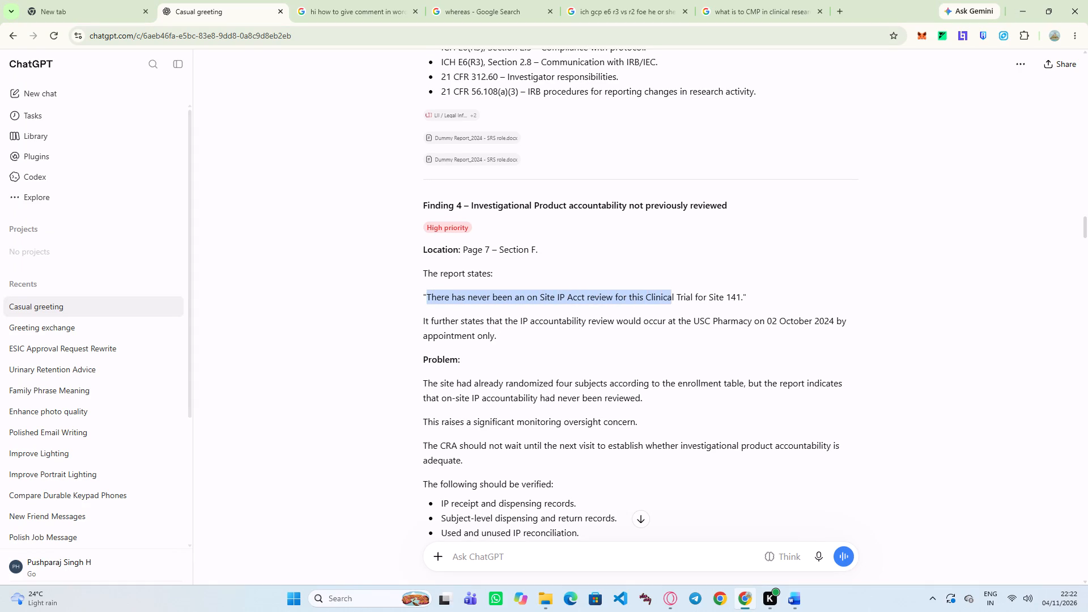
drag(672, 300, 740, 300)
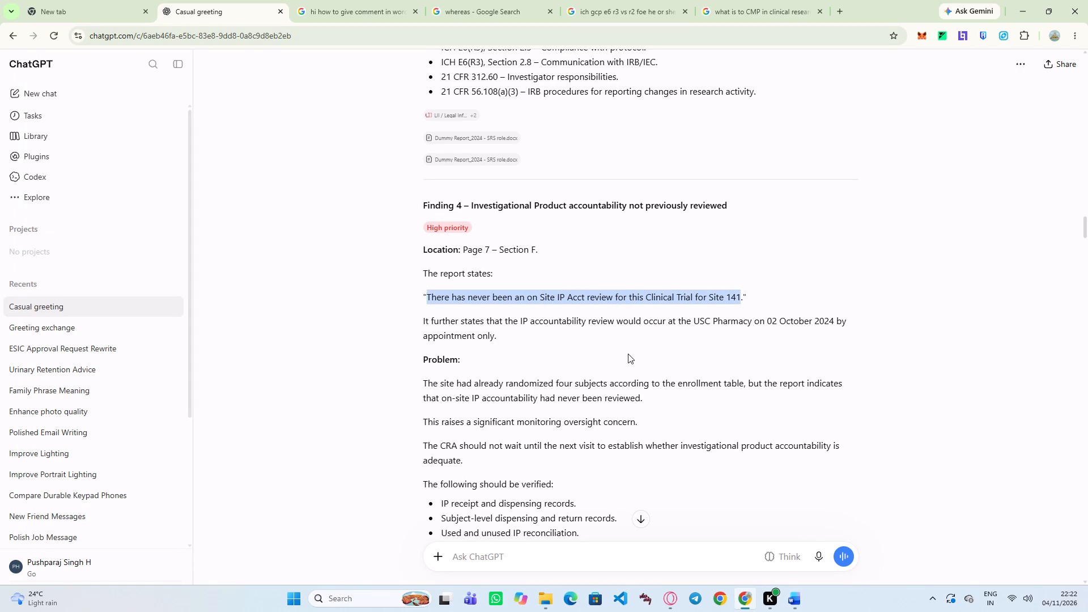
scroll(611, 363, down, 1)
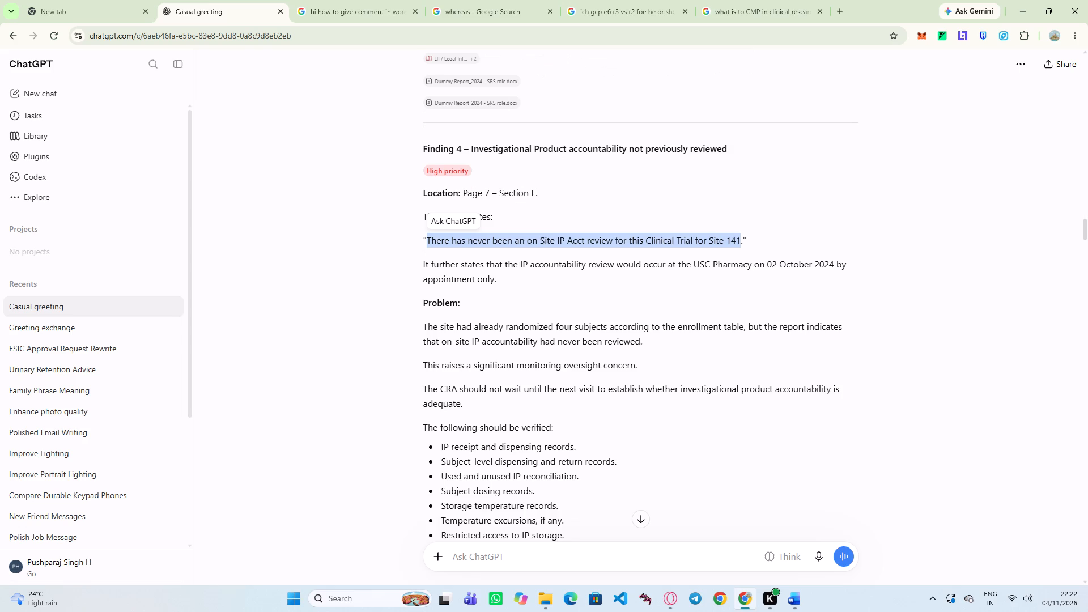
Switch to the report in Word and locate Section F question 2 on investigational product accountability, on page 7, to check it against Finding 4.
key(alt+Tab)
scroll(529, 250, up, 8)
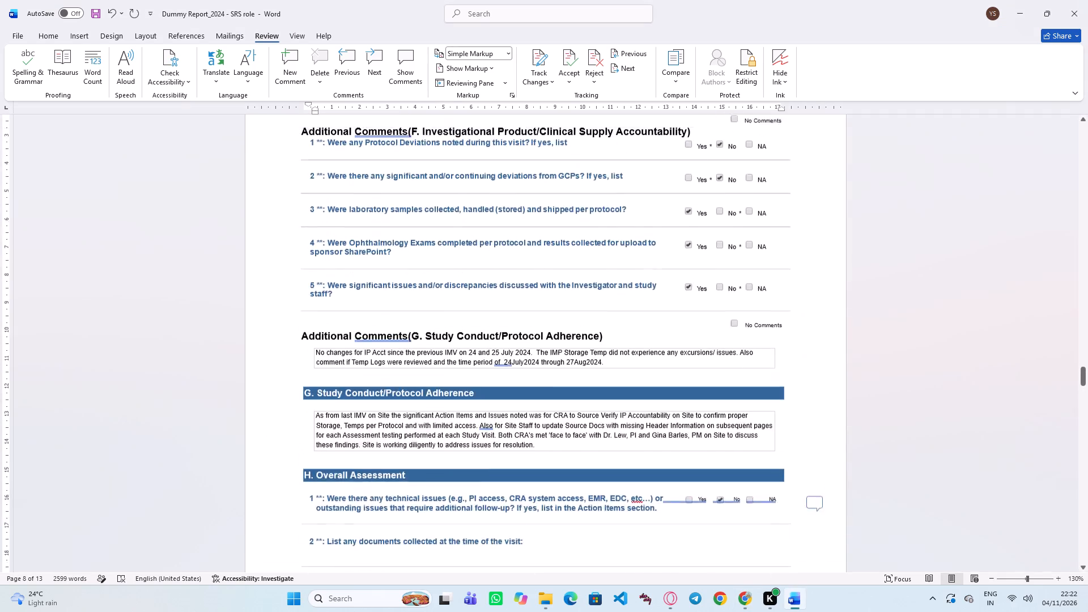
scroll(535, 251, up, 20)
scroll(535, 251, up, 3)
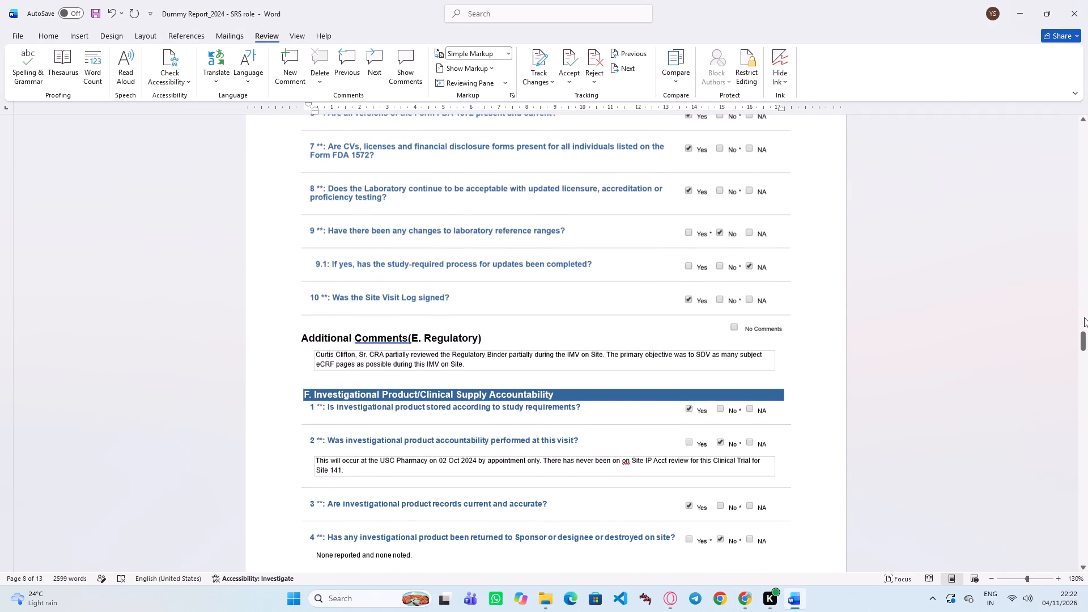
drag(1086, 340, 1083, 133)
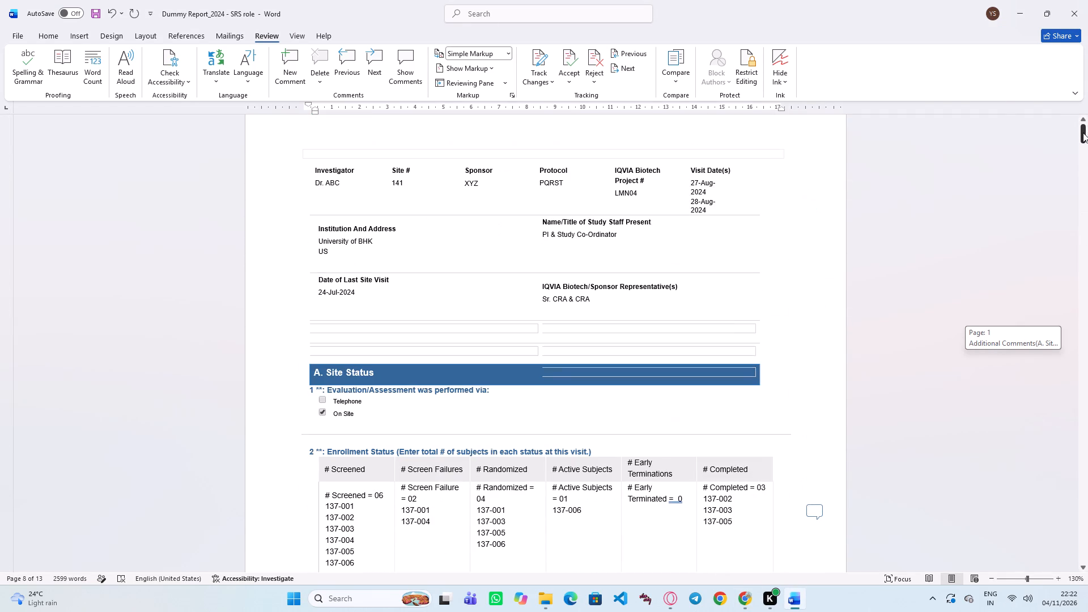
drag(1083, 133, 1082, 136)
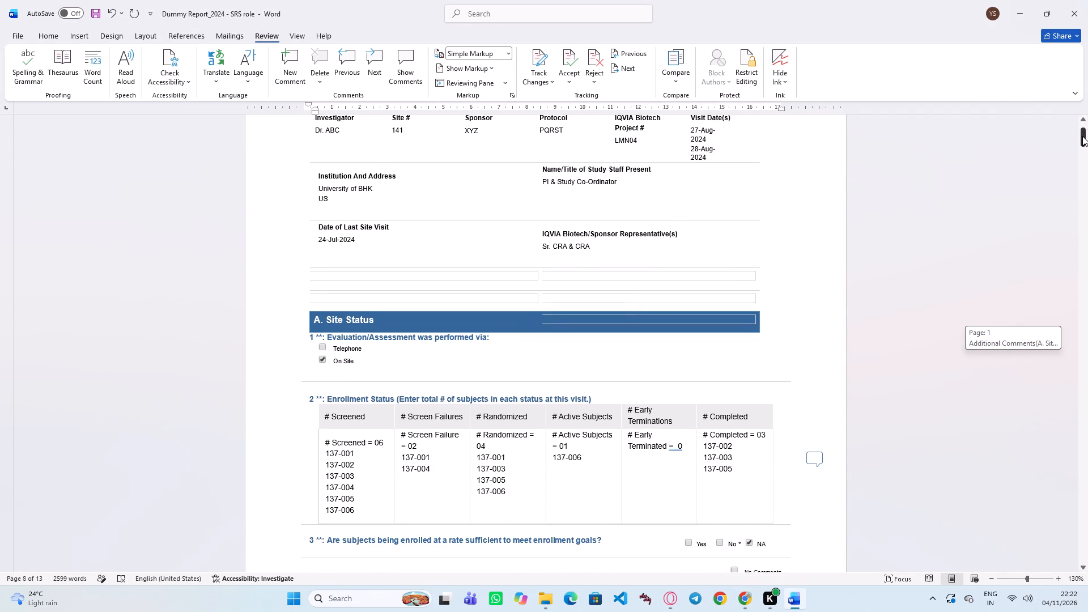
drag(1082, 136, 1063, 199)
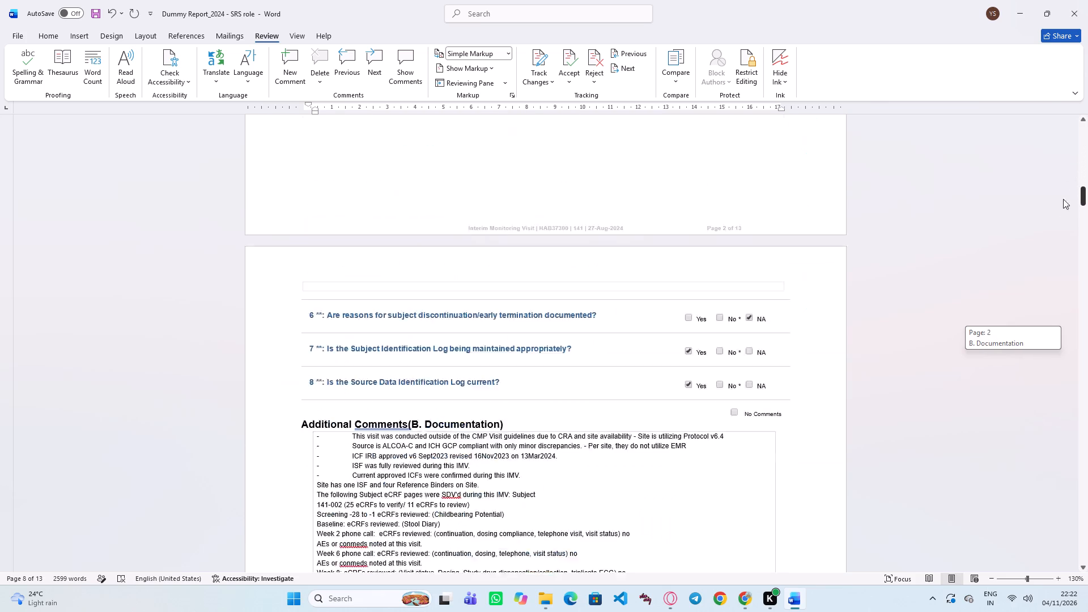
drag(1063, 199, 1045, 298)
key(alt+Tab)
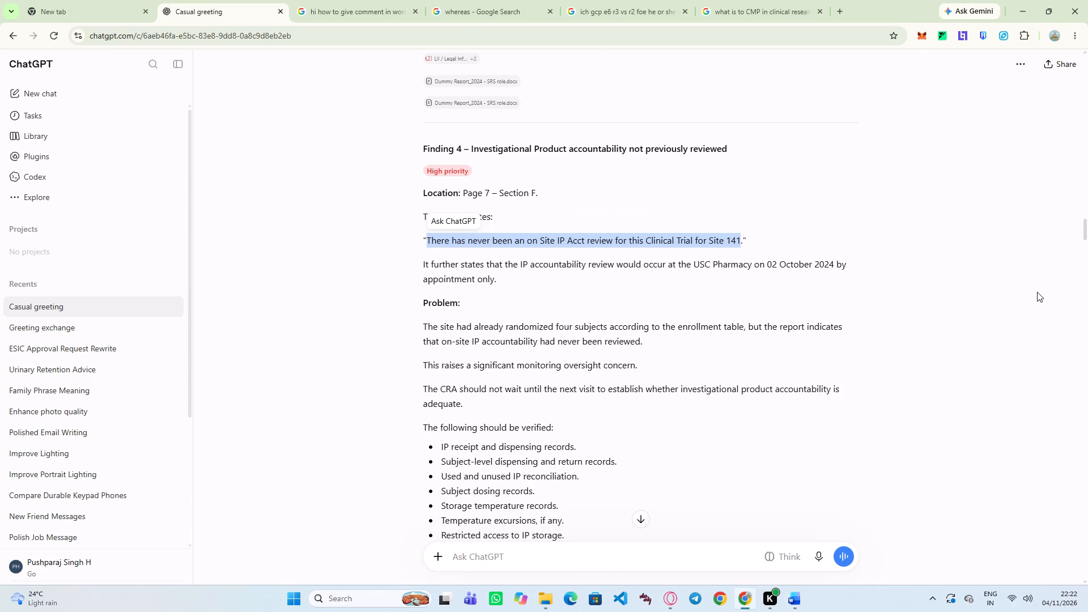
key(alt+Tab)
scroll(785, 264, down, 20)
scroll(785, 264, down, 8)
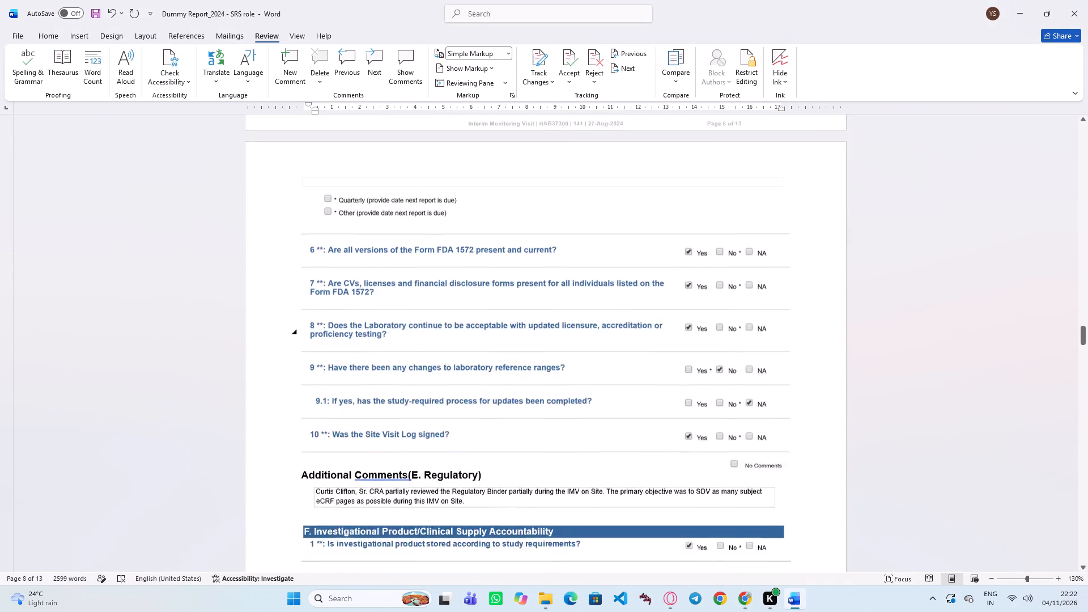
scroll(762, 265, down, 7)
scroll(683, 237, up, 2)
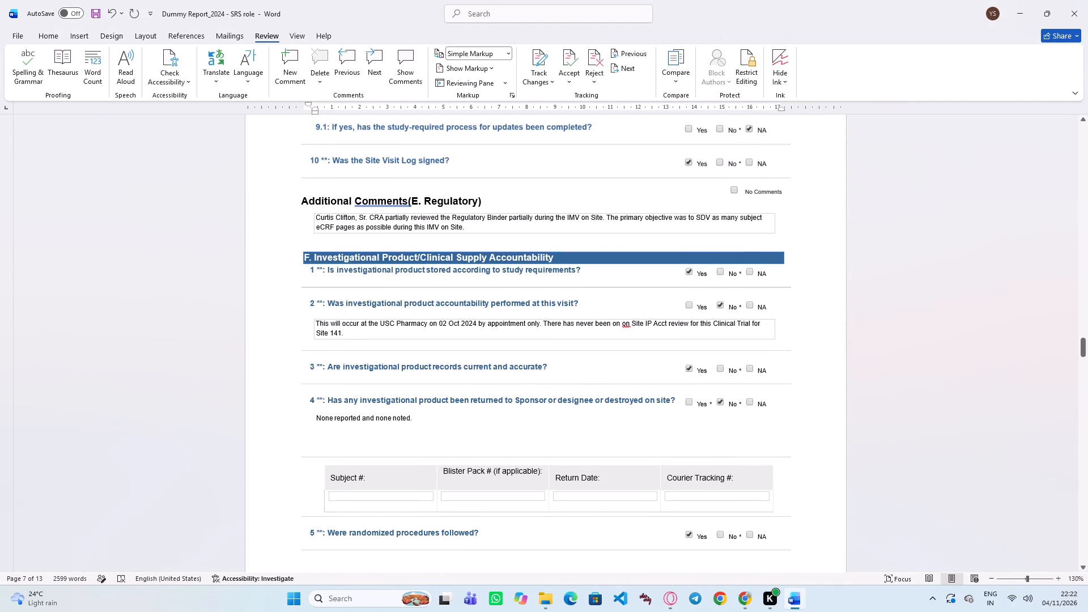
click(598, 219)
scroll(581, 214, up, 3)
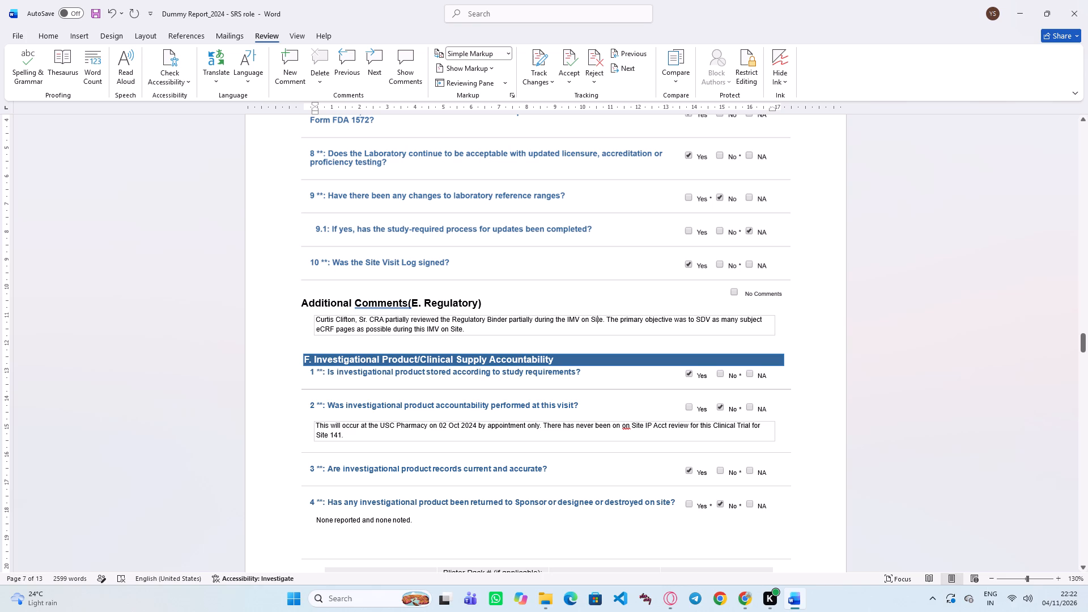
scroll(562, 409, down, 2)
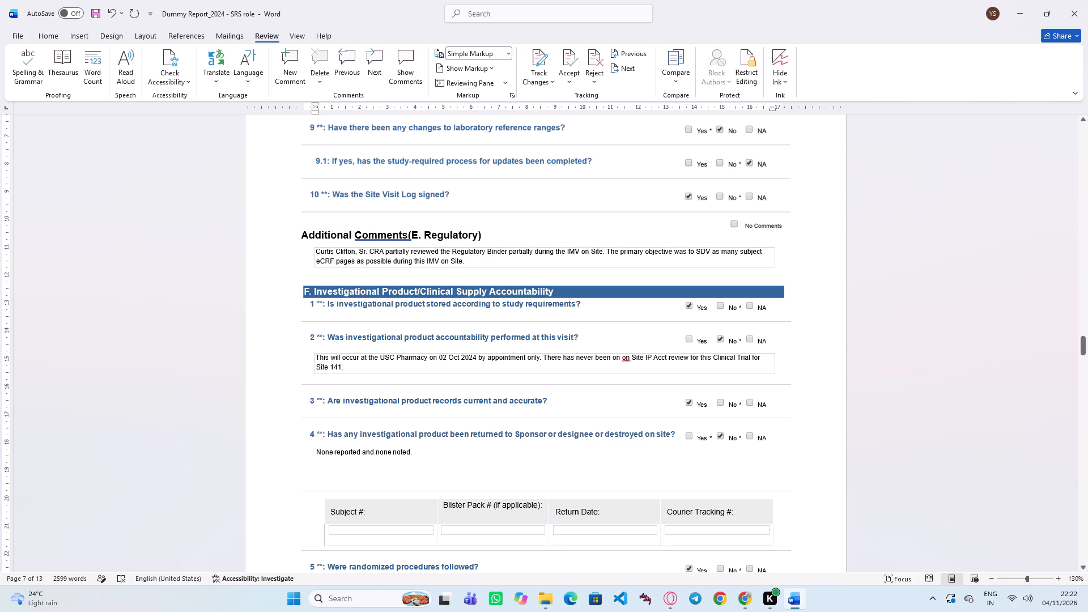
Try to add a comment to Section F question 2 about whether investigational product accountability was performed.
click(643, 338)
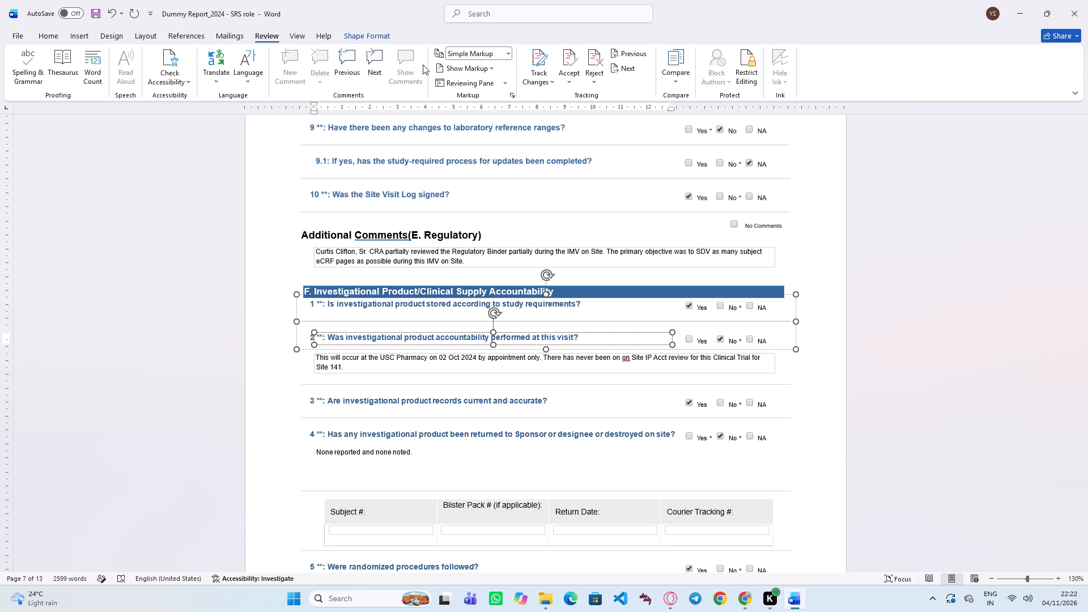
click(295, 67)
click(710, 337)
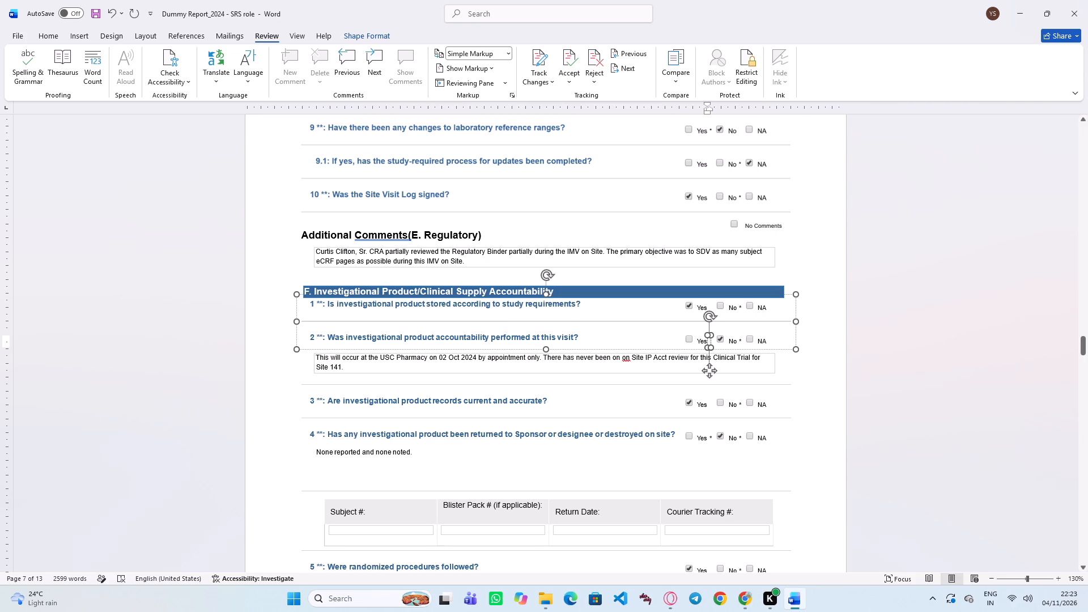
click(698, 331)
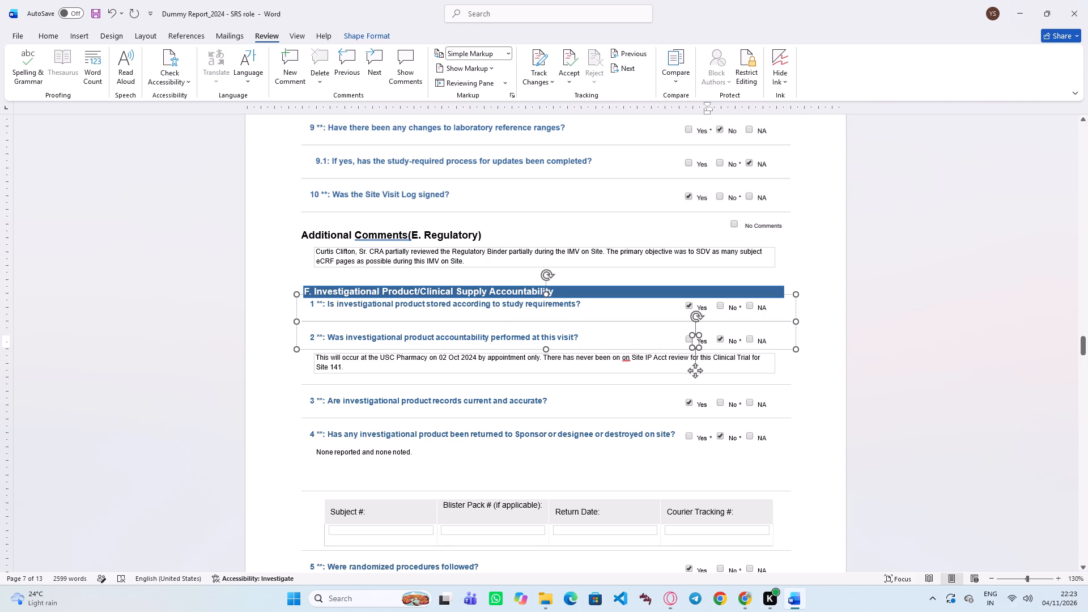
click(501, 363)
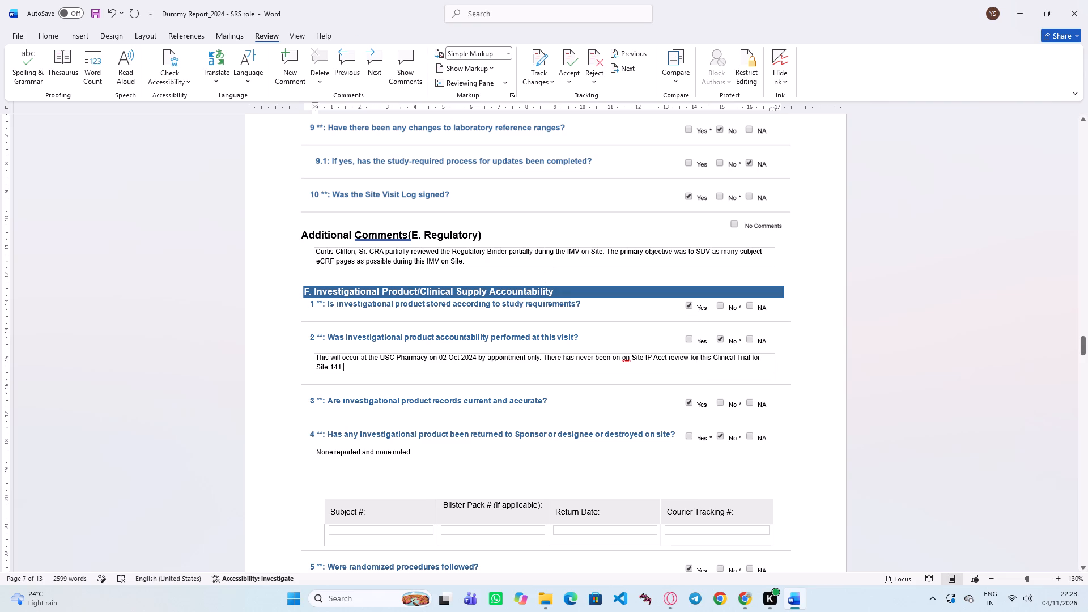
Insert a new comment on the Section F question block covering investigational product storage and accountability, on page 7.
drag(1082, 347, 1060, 152)
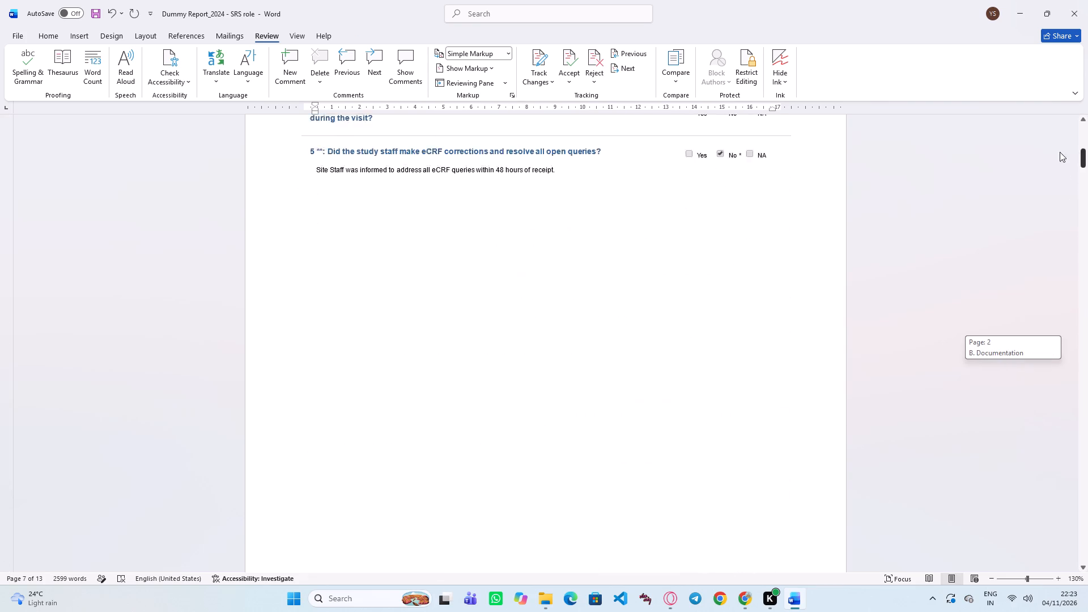
drag(1060, 152, 1056, 152)
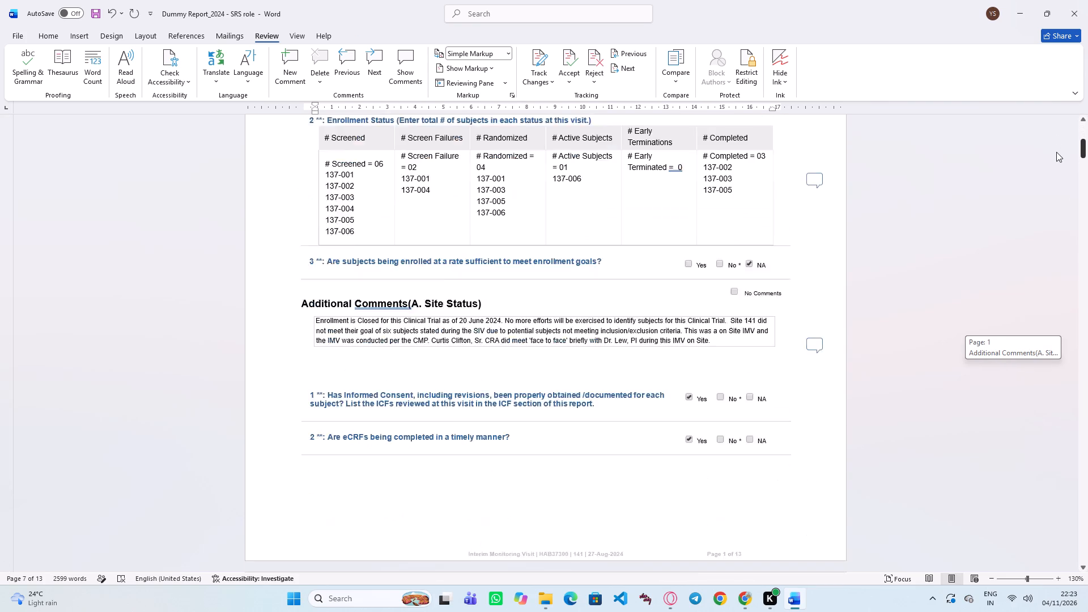
drag(1056, 152, 1027, 334)
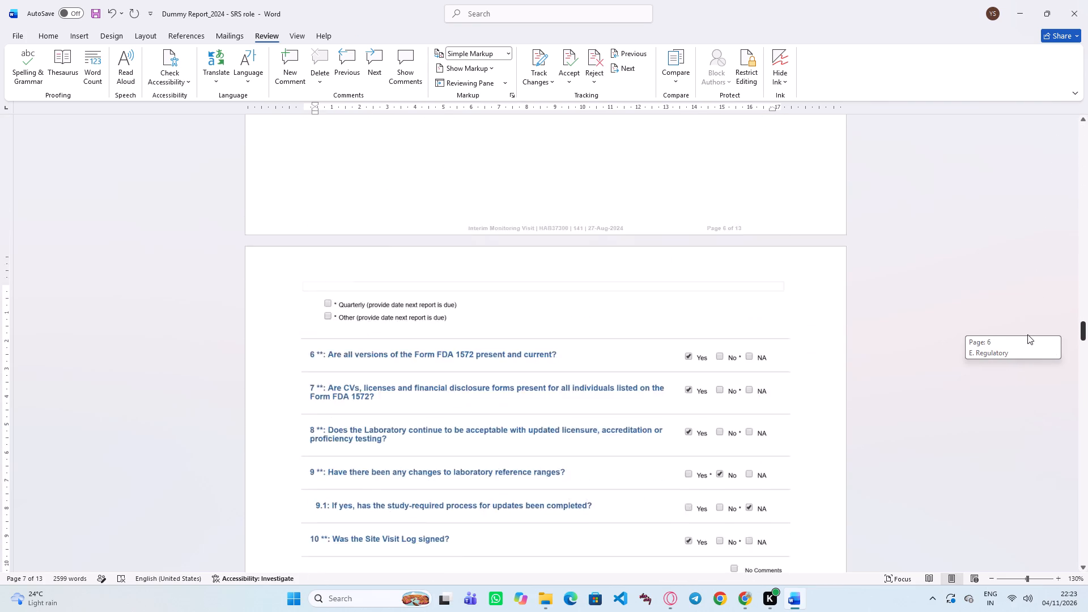
drag(1027, 334, 1023, 350)
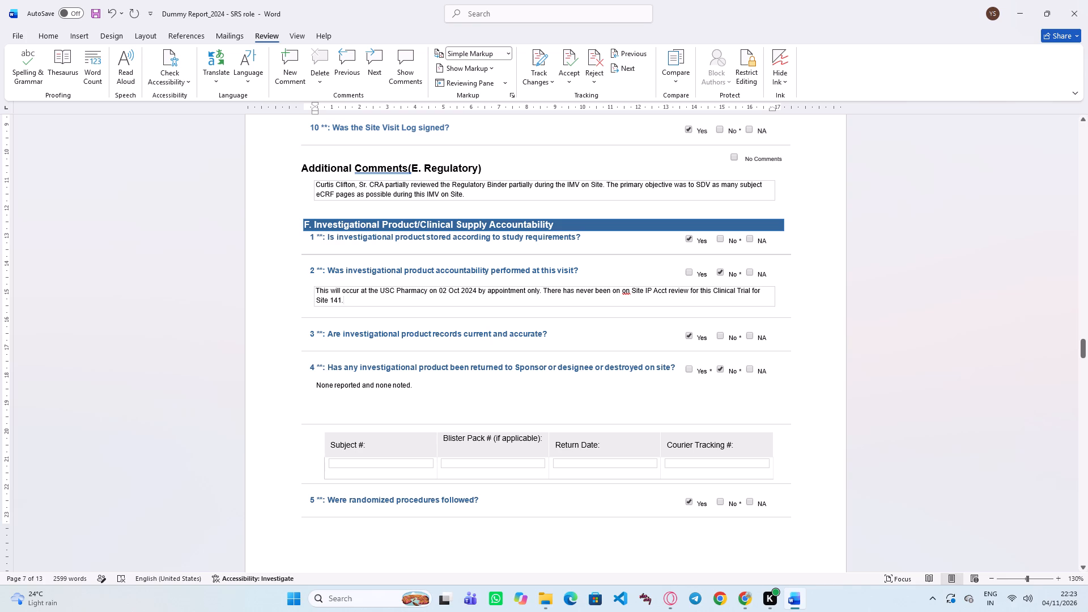
click(731, 293)
click(736, 275)
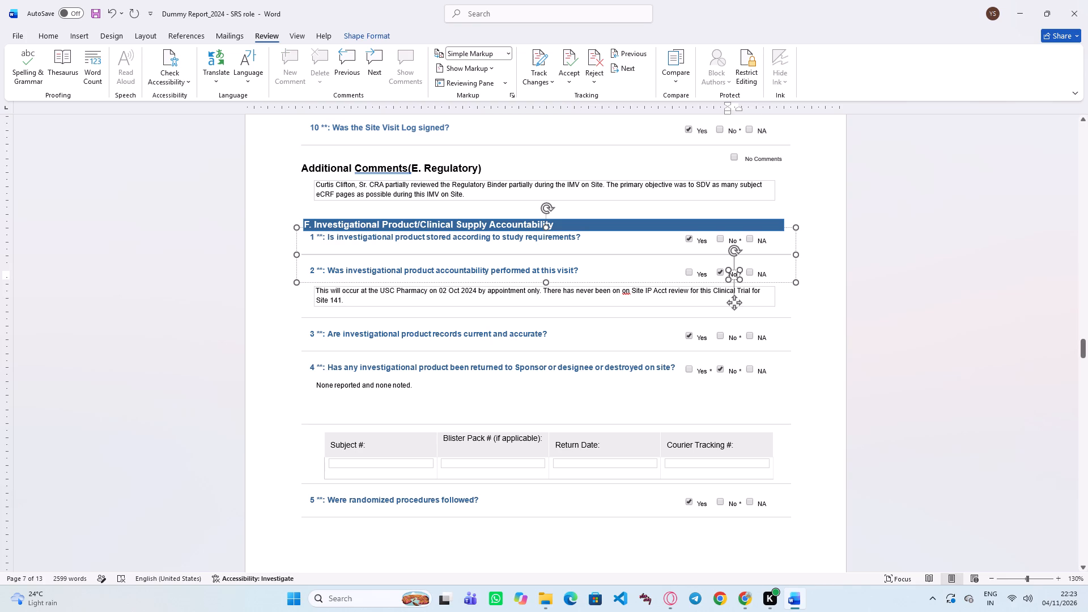
click(712, 267)
click(734, 273)
click(714, 270)
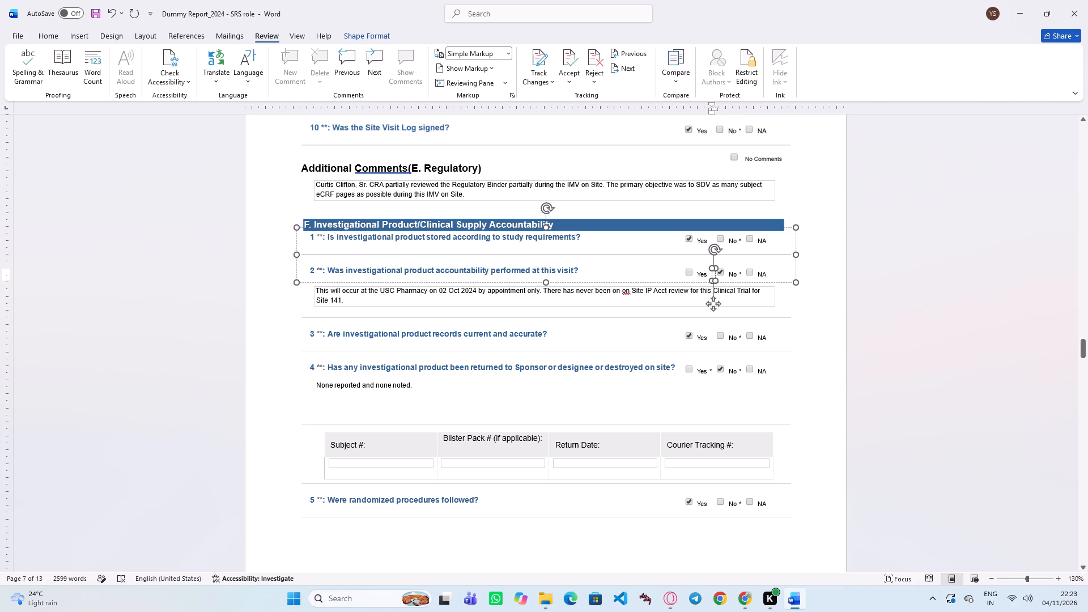
click(704, 270)
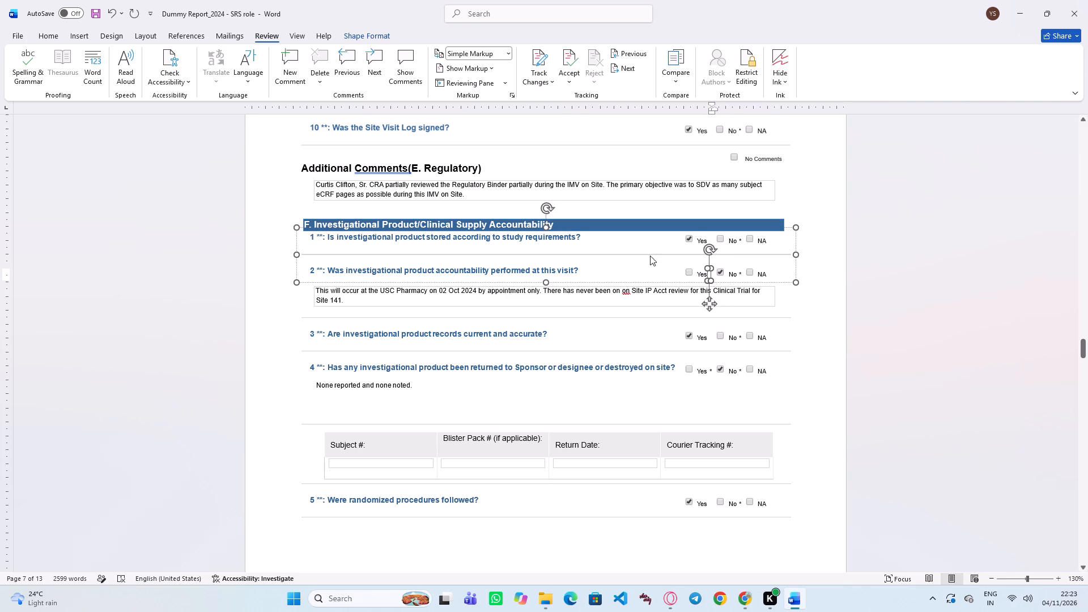
click(294, 74)
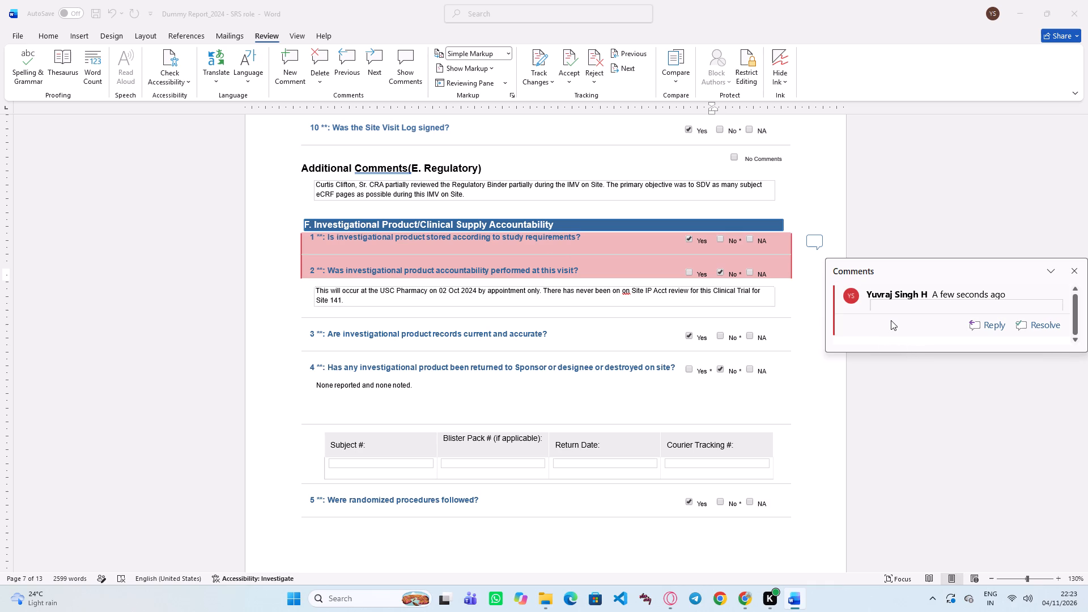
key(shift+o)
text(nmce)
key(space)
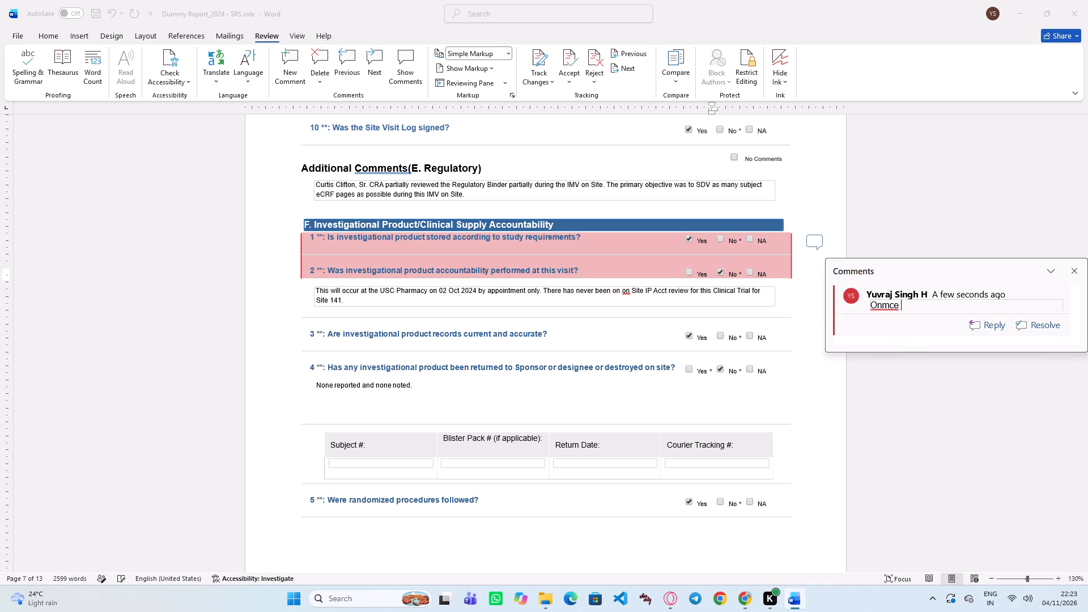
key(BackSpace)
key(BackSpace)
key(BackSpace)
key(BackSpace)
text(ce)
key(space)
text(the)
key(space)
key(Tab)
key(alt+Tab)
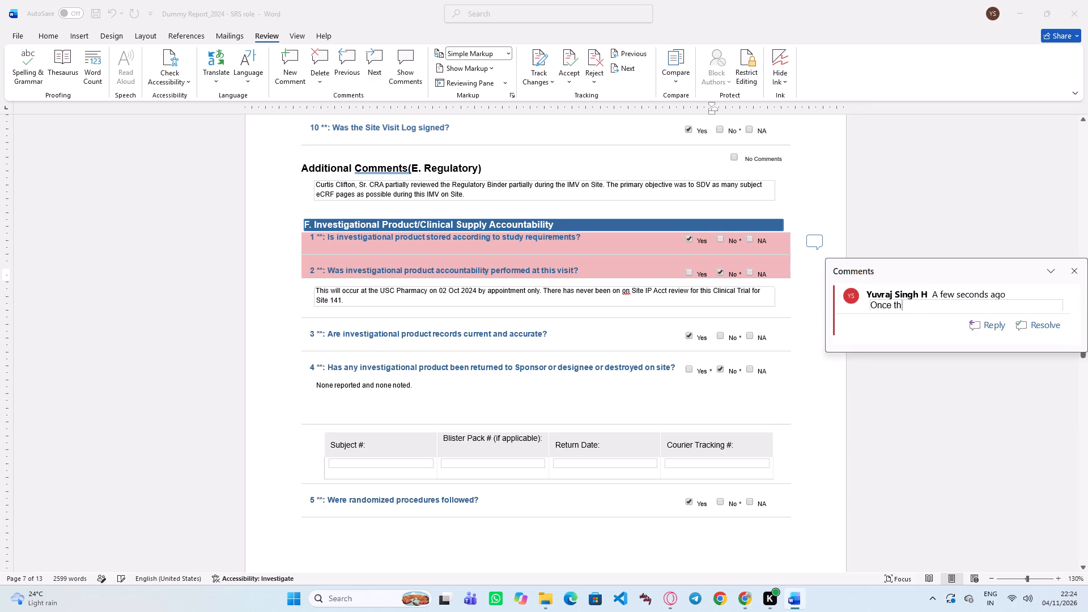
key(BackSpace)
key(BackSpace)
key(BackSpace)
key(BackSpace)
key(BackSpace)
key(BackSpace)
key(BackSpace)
Begin the Section F comment with "In this study we have randomized 4 participants".
text(In the)
key(space)
key(BackSpace)
key(BackSpace)
text(is t)
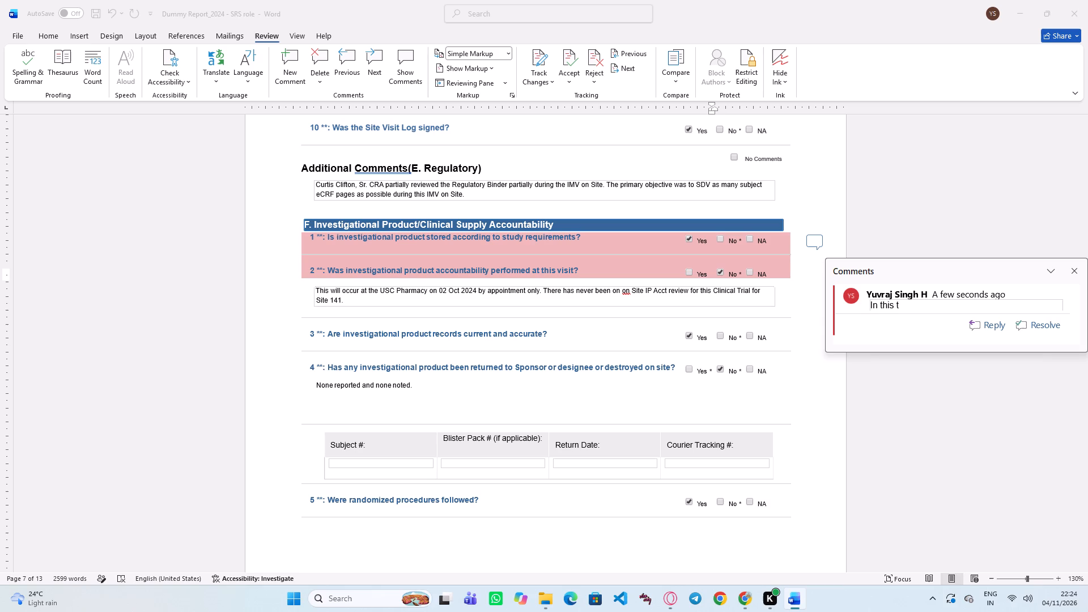
key(BackSpace)
key(s)
key(equal)
key(BackSpace)
text(tudy)
key(space)
text(we have)
key(space)
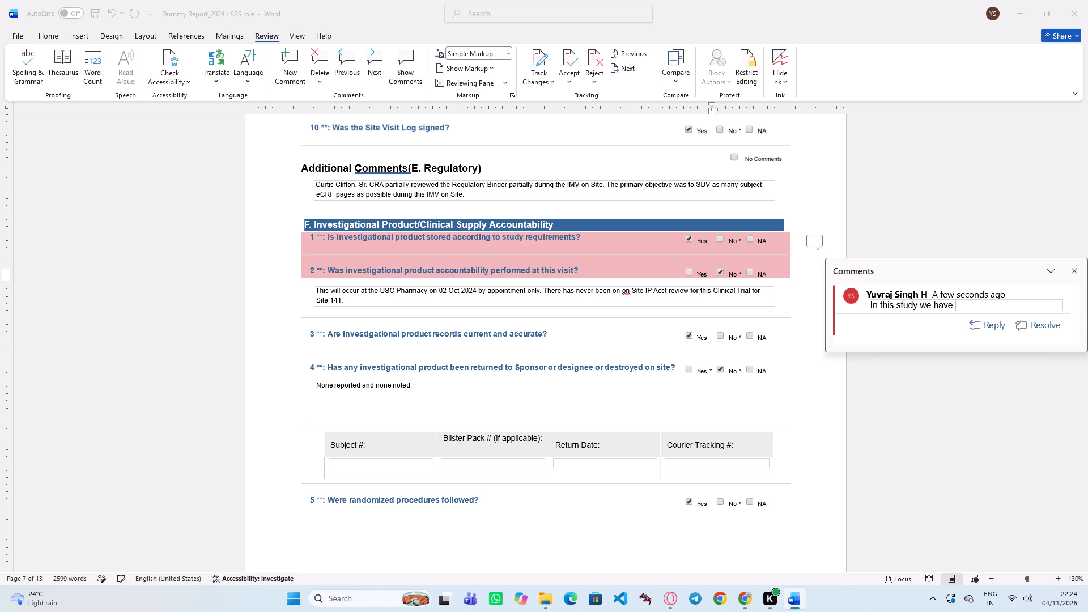
text(randamize)
text(d)
key(space)
scroll(747, 335, up, 3)
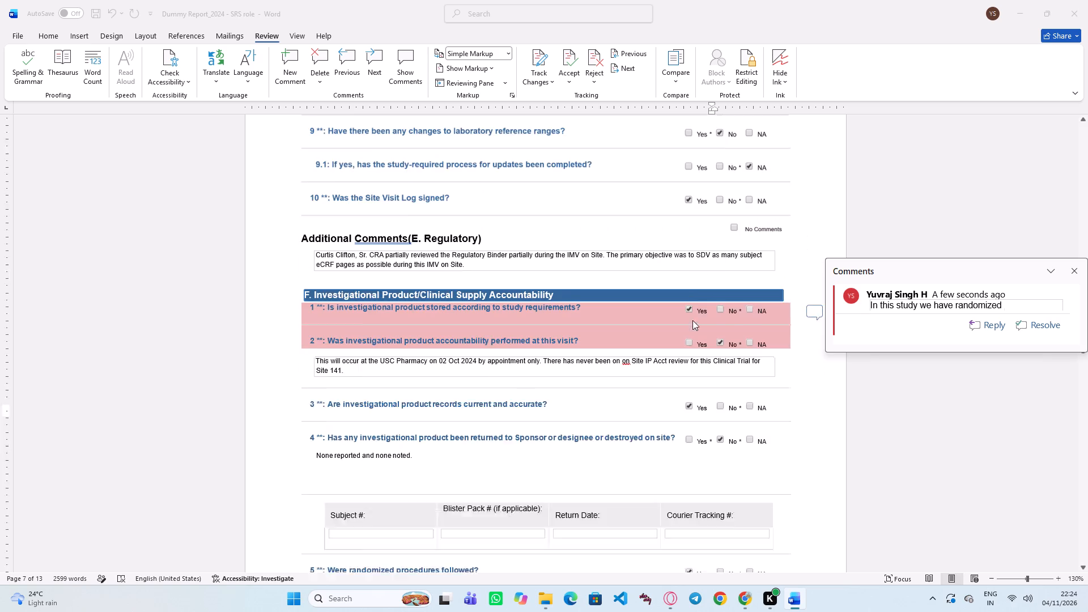
scroll(692, 320, up, 2)
scroll(955, 362, up, 4)
scroll(948, 352, down, 3)
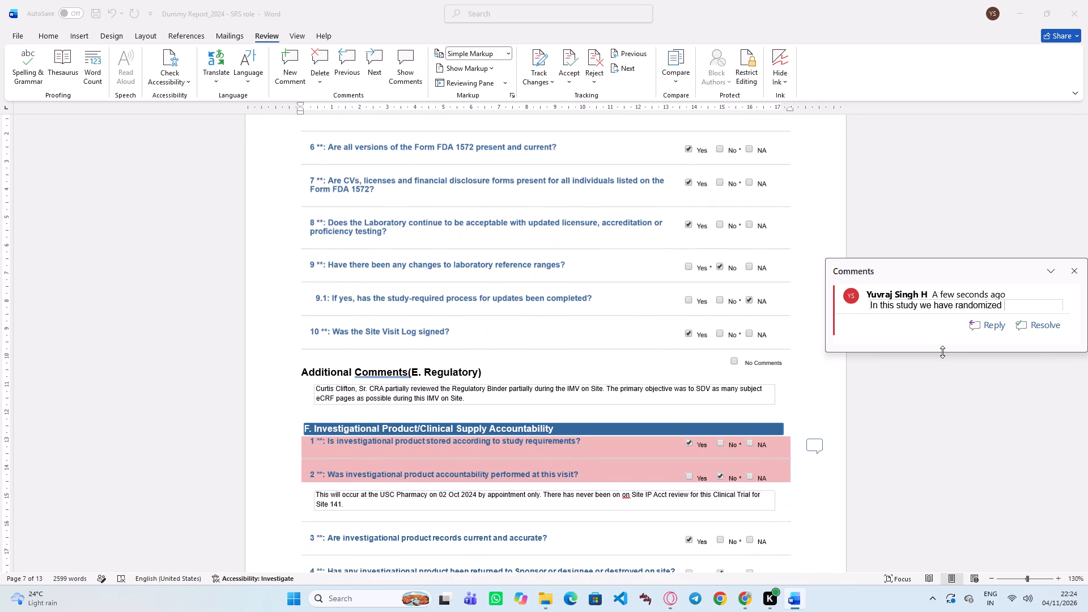
text(4)
key(space)
text(part)
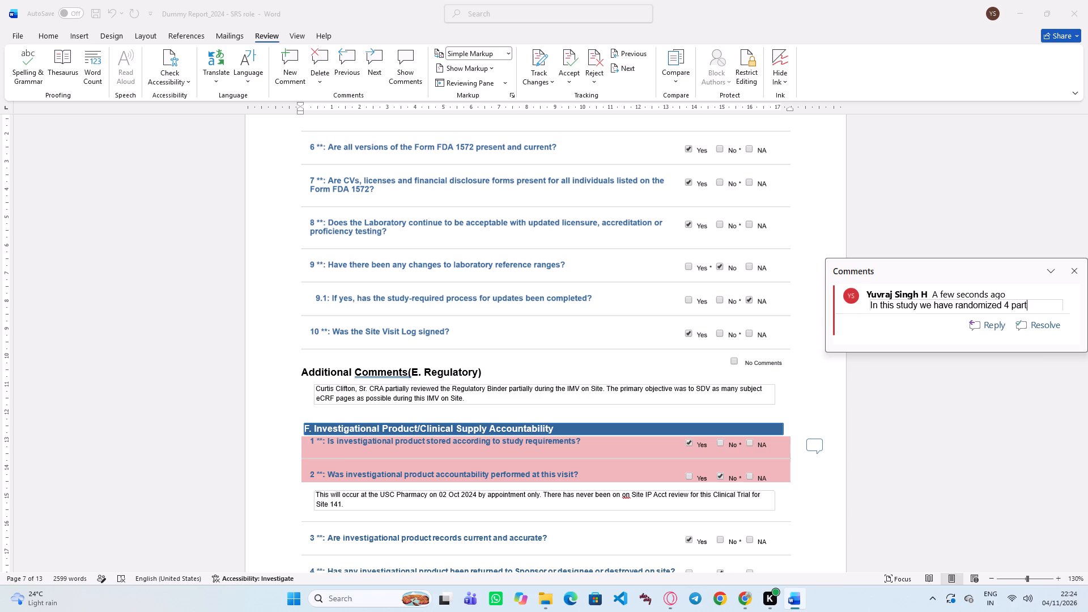
text(icipant)
text(s)
key(space)
Continue the Section F comment after "4 participants" with "we have to check the IP Temp logs,".
text(we)
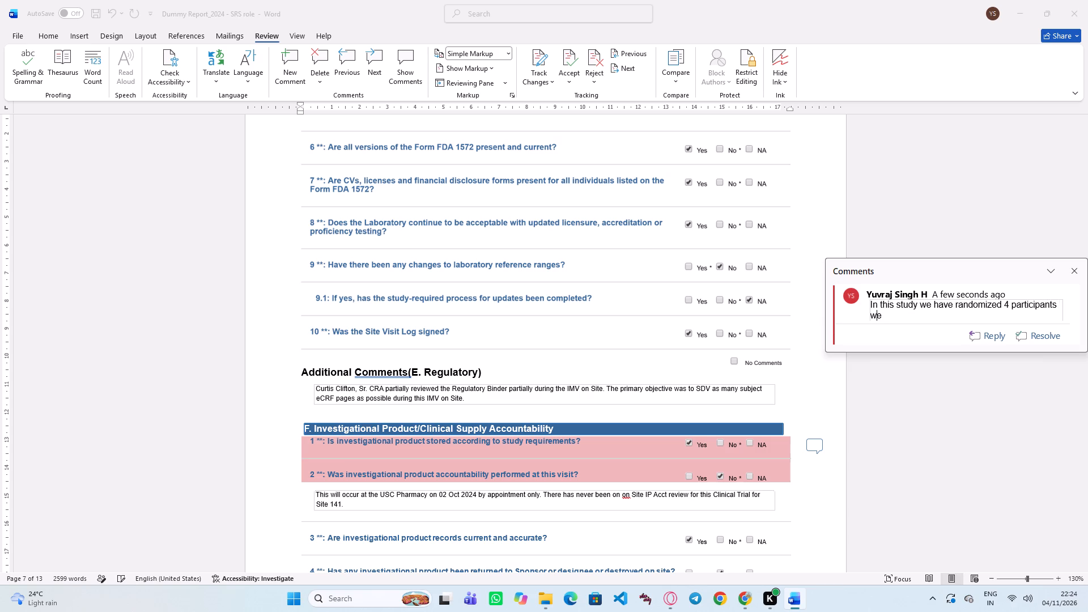
key(space)
text(have)
key(space)
key(space)
key(BackSpace)
key(t)
text(o)
key(space)
text(che)
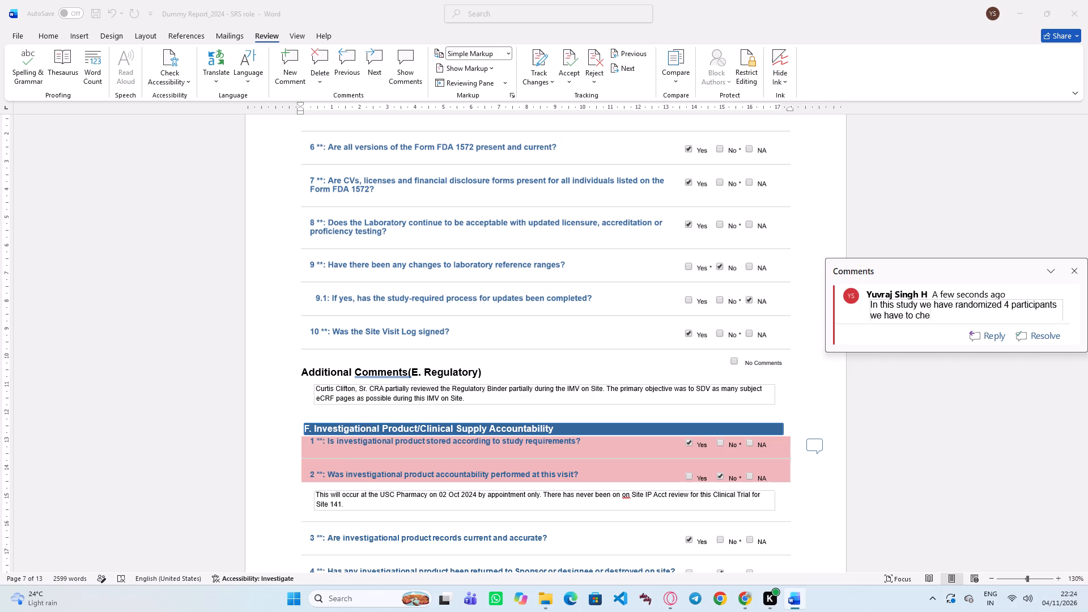
text(k)
key(space)
key(BackSpace)
key(BackSpace)
text(ck thwe)
key(space)
key(BackSpace)
key(BackSpace)
key(BackSpace)
key(space)
key(BackSpace)
text(e)
key(space)
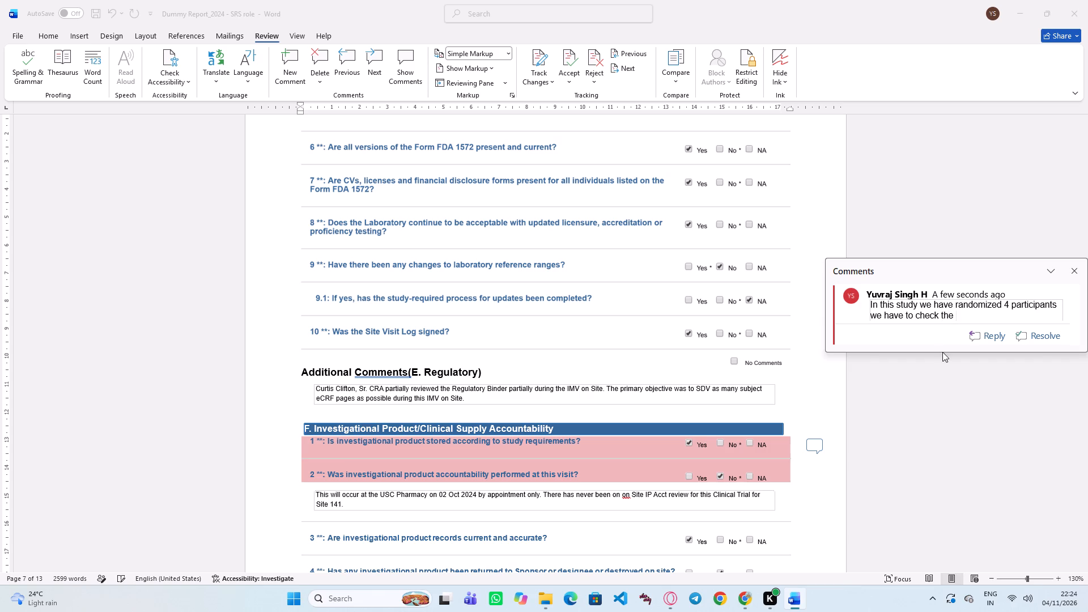
text(IP)
key(space)
text(Tem)
text(p)
key(space)
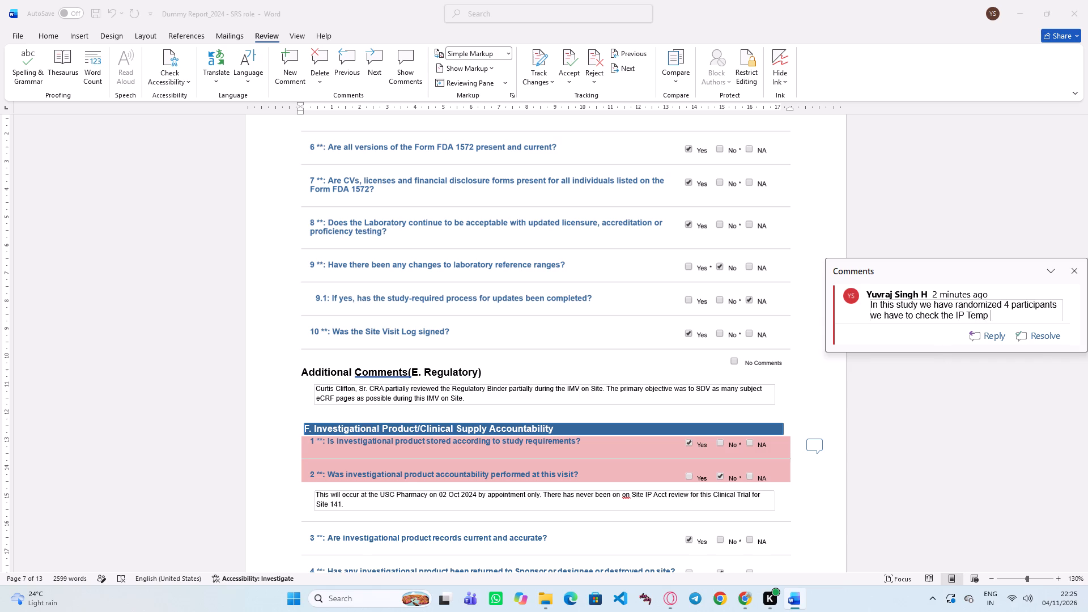
text(lo)
text(gs)
text(,)
key(space)
key(alt+Tab)
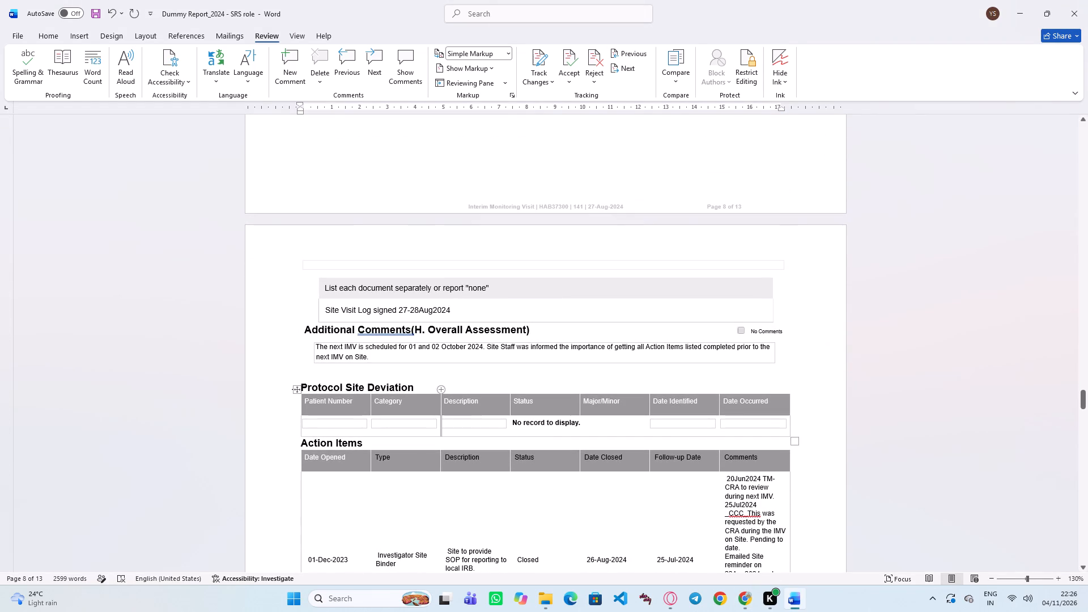
drag(416, 385, 411, 385)
drag(411, 385, 313, 381)
scroll(577, 380, up, 10)
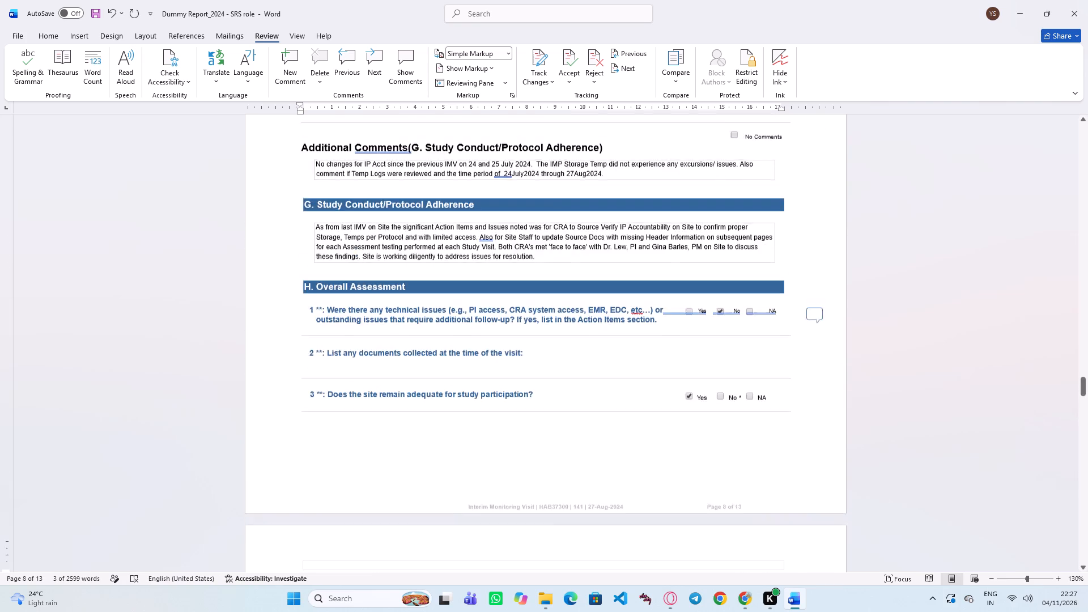
scroll(572, 411, up, 20)
scroll(572, 411, up, 17)
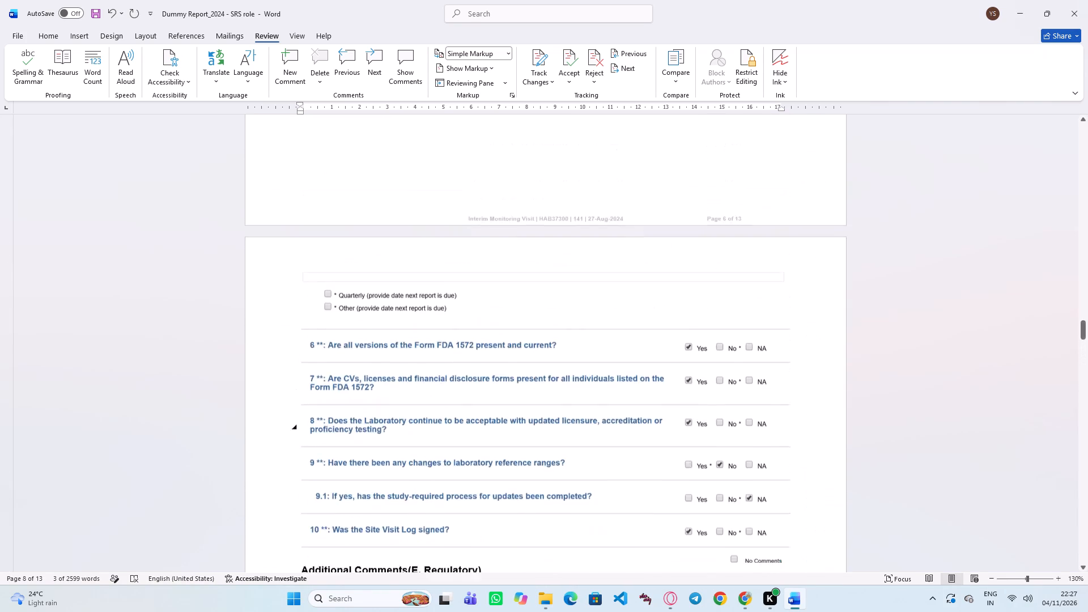
scroll(564, 435, up, 20)
scroll(564, 435, up, 17)
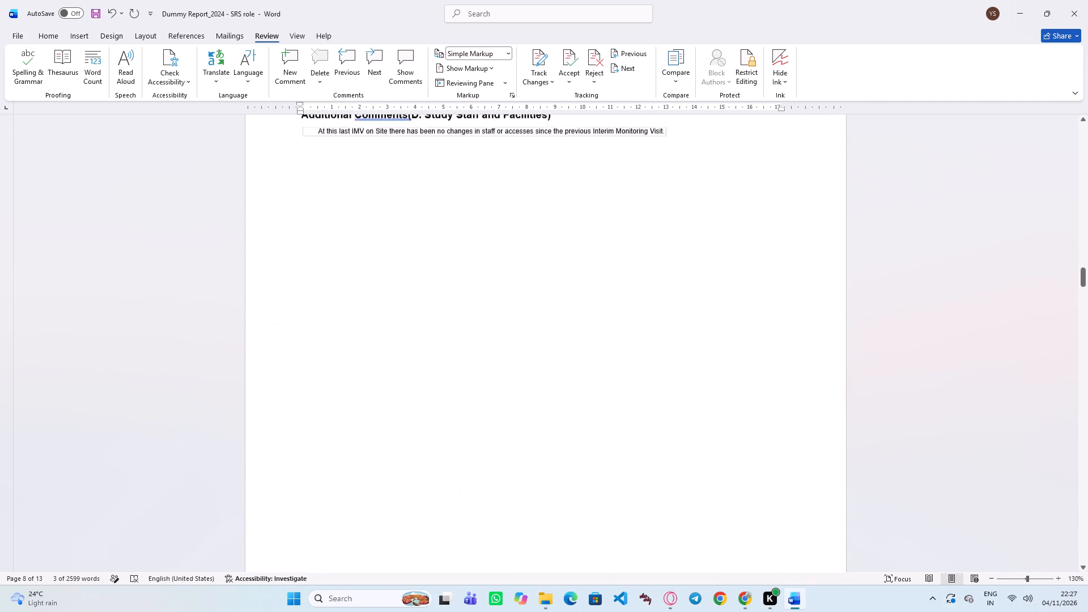
scroll(561, 435, up, 7)
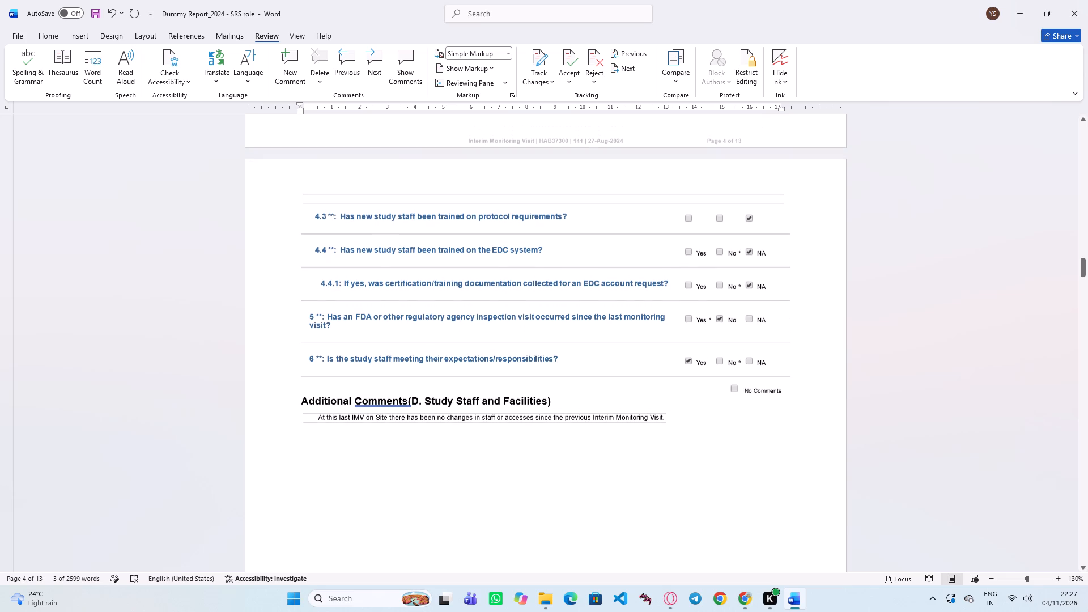
scroll(560, 435, up, 19)
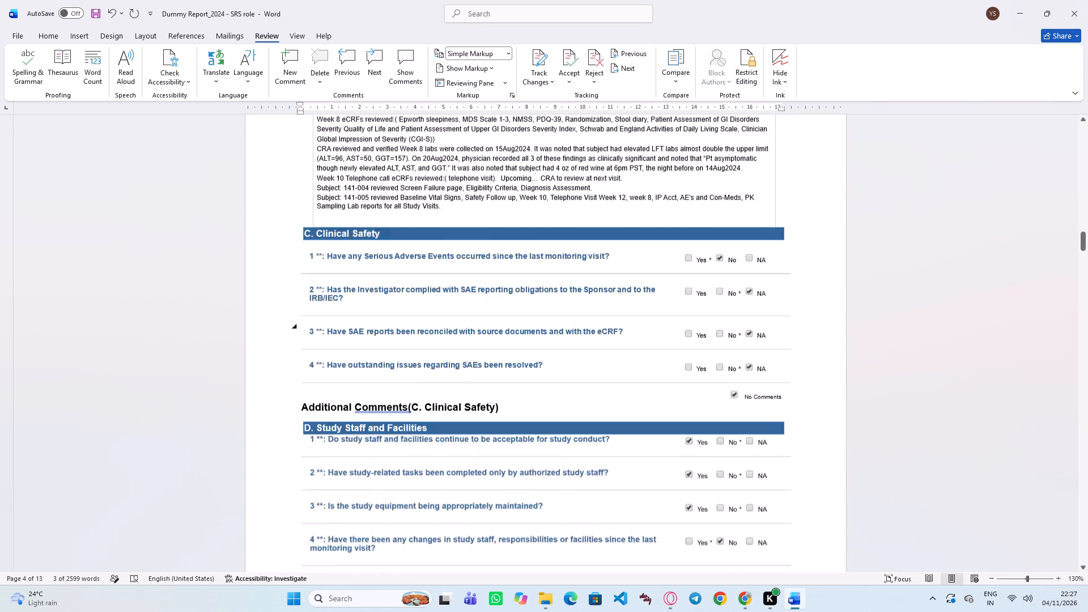
scroll(560, 434, up, 5)
scroll(528, 332, up, 8)
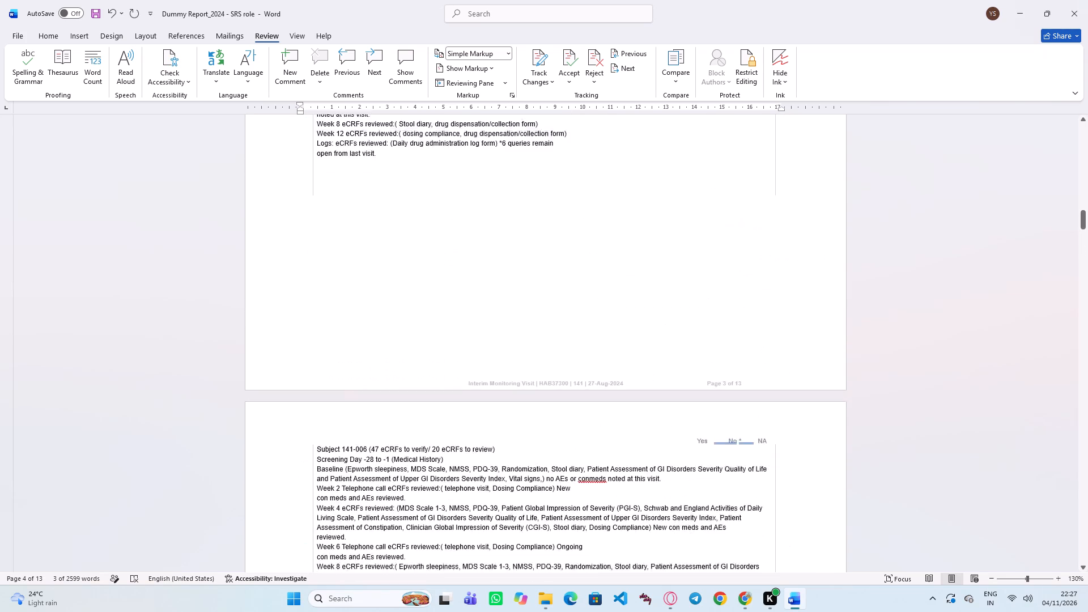
scroll(511, 434, up, 9)
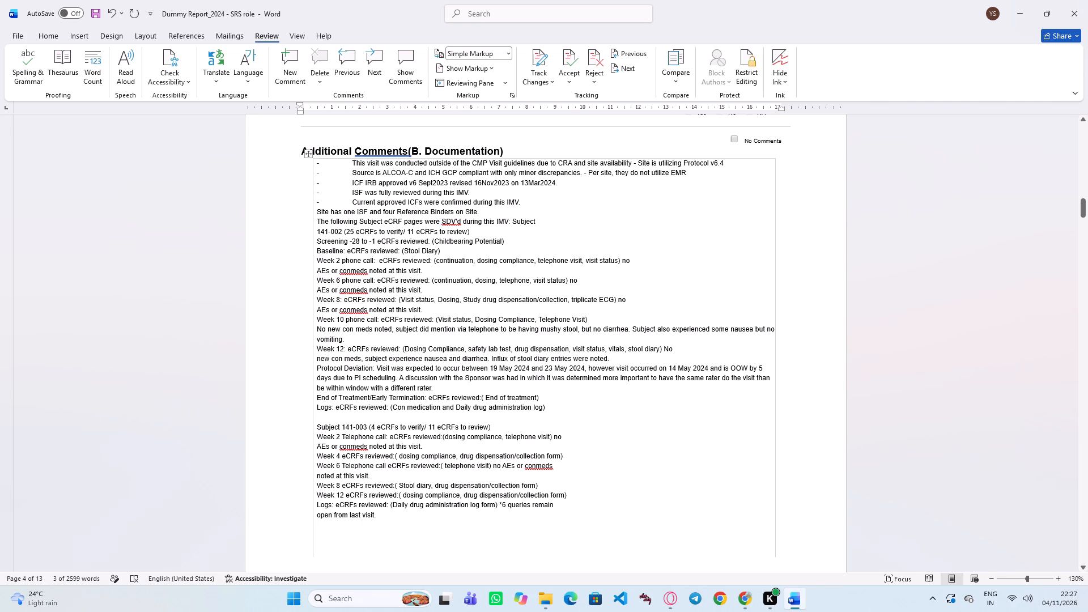
drag(317, 368, 410, 377)
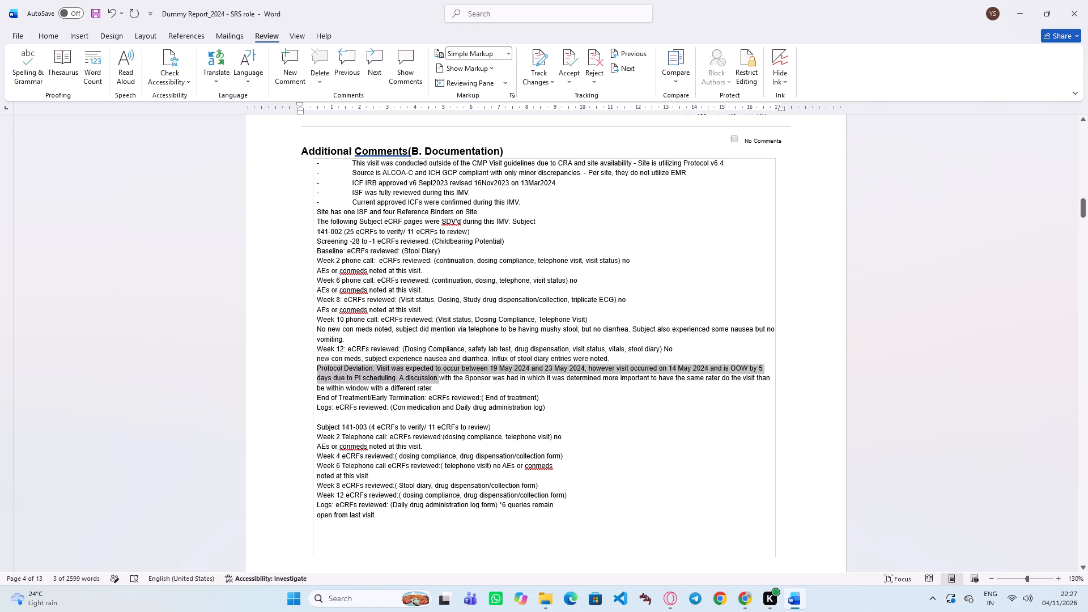
drag(410, 377, 414, 378)
drag(414, 378, 588, 382)
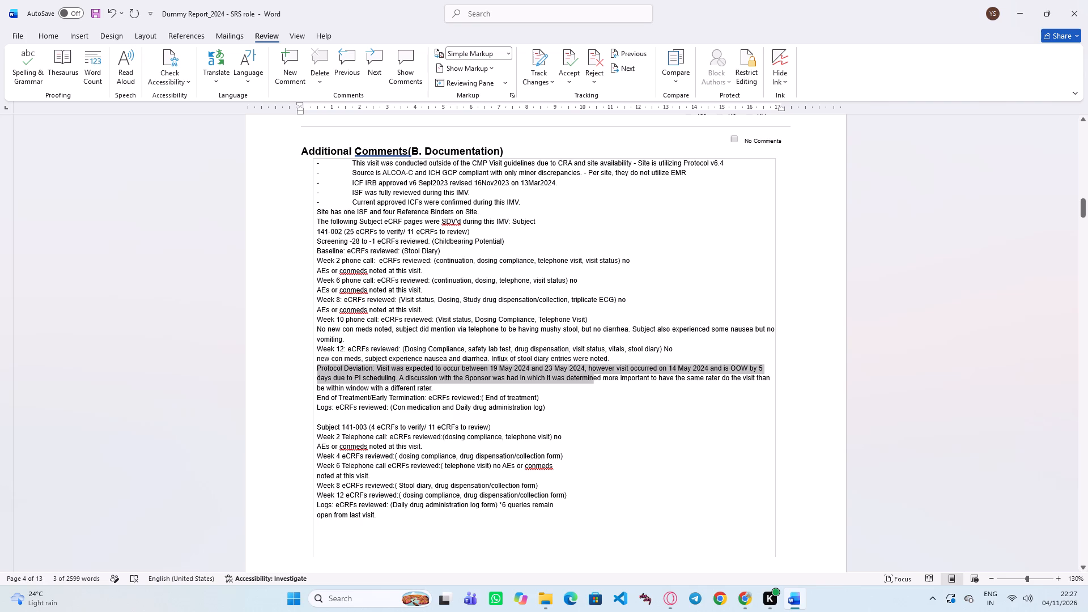
drag(588, 382, 433, 386)
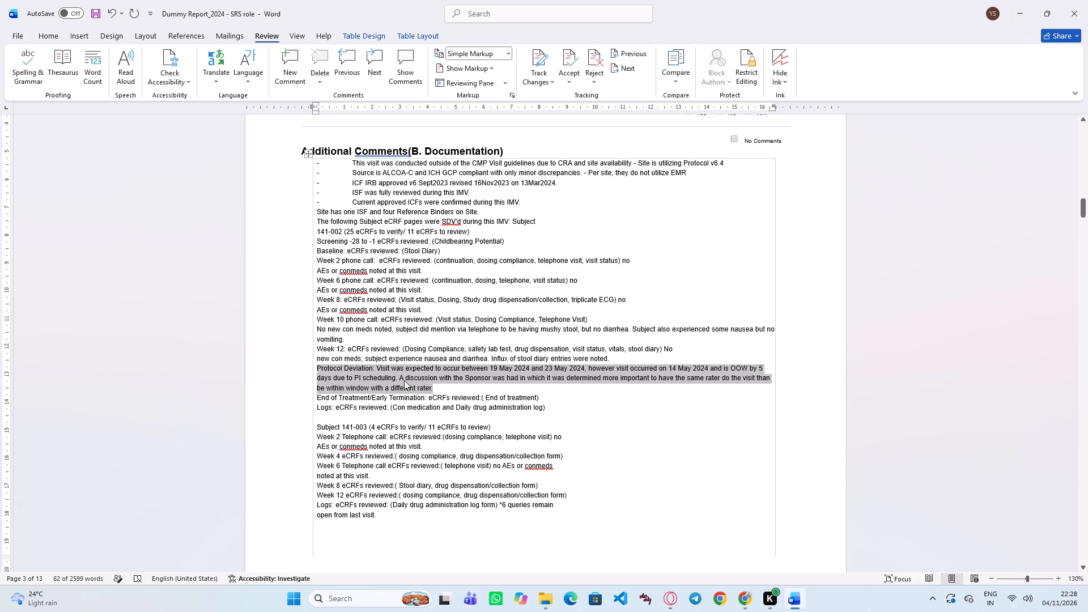
click(290, 65)
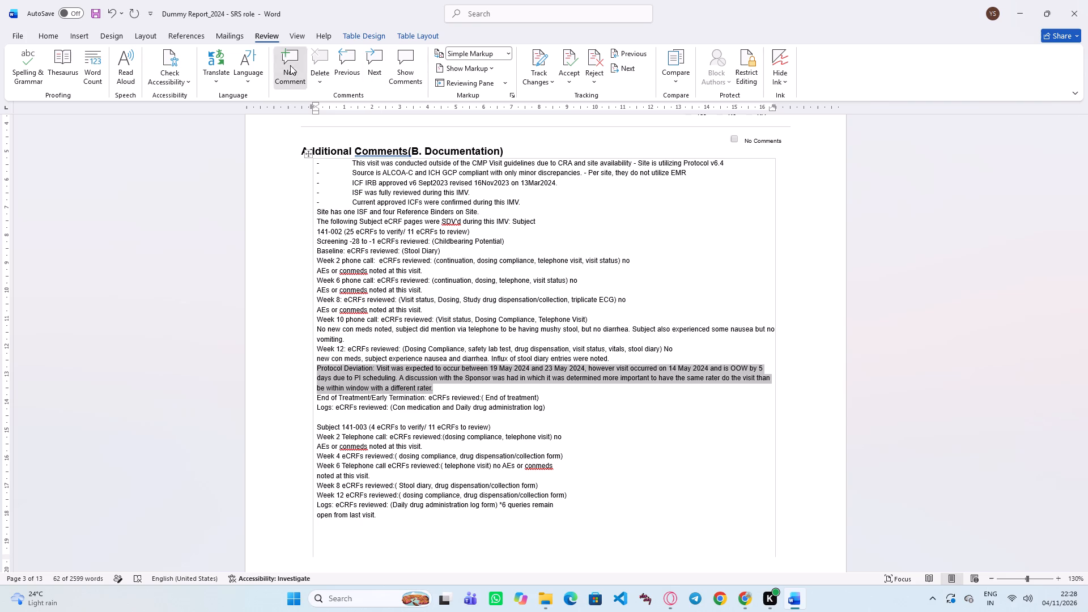
text(Th)
text(is)
key(space)
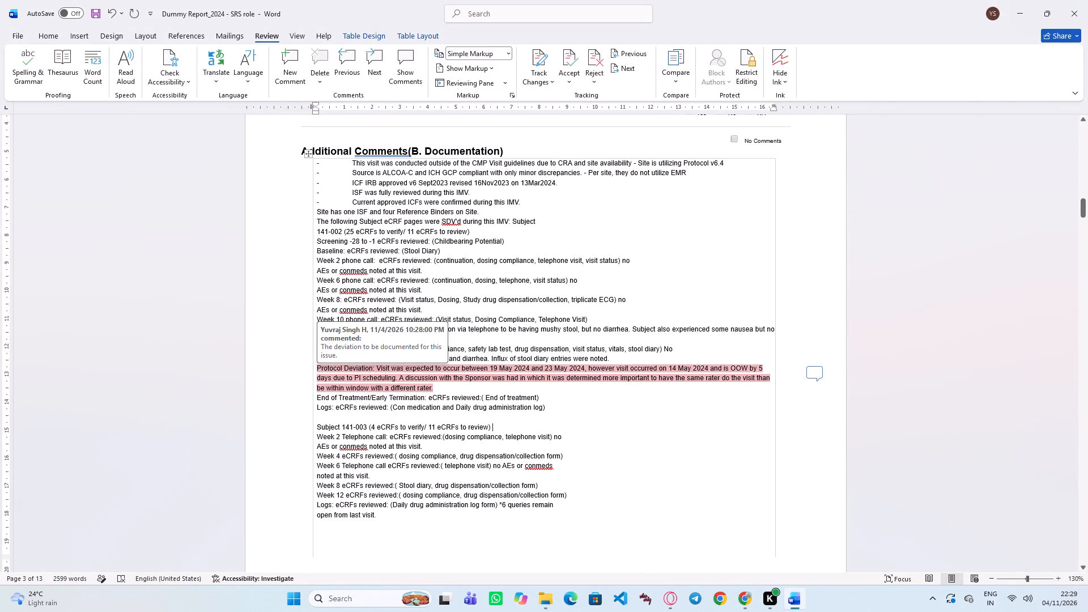
click(600, 422)
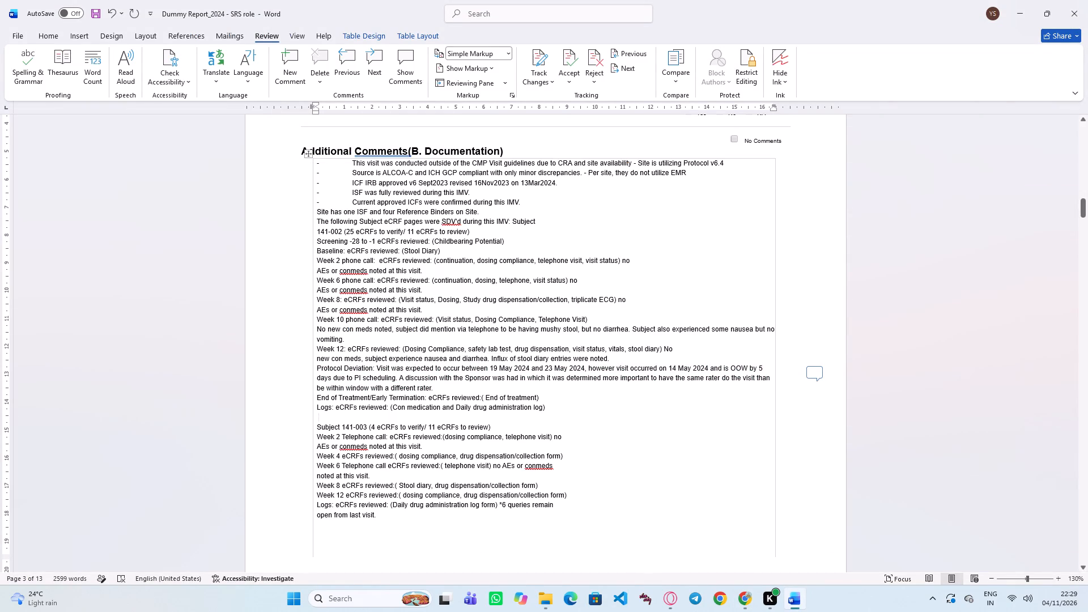
click(606, 369)
click(599, 374)
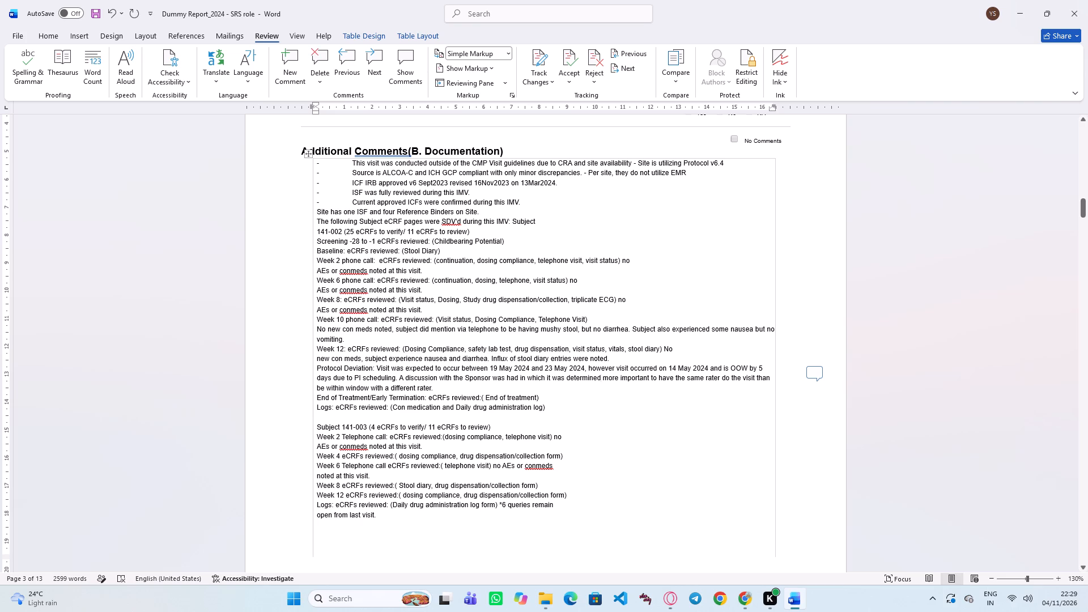
click(598, 381)
click(603, 415)
scroll(600, 415, down, 4)
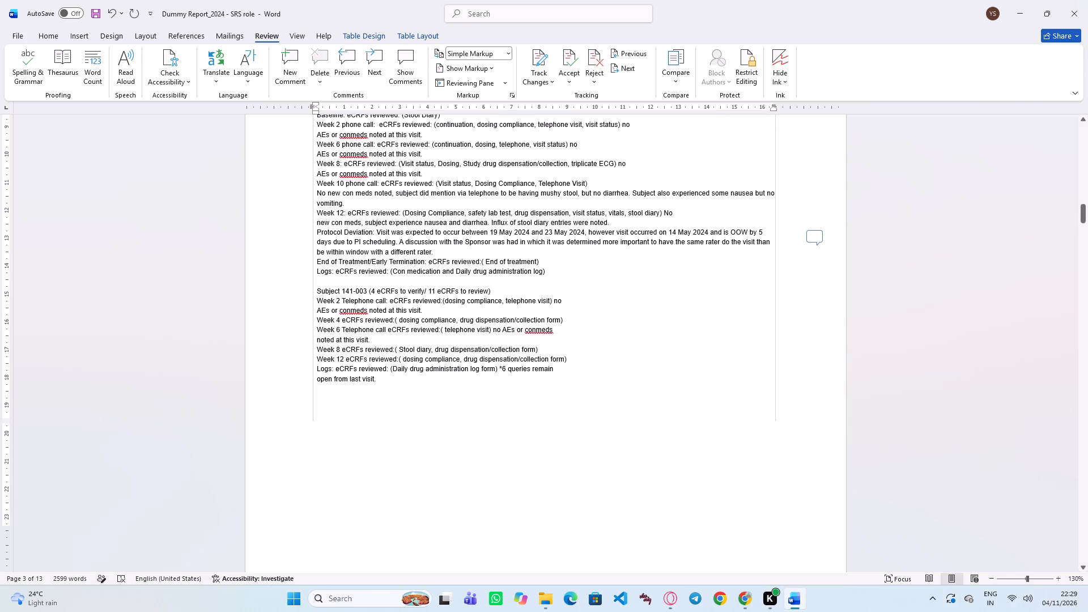
scroll(600, 415, down, 11)
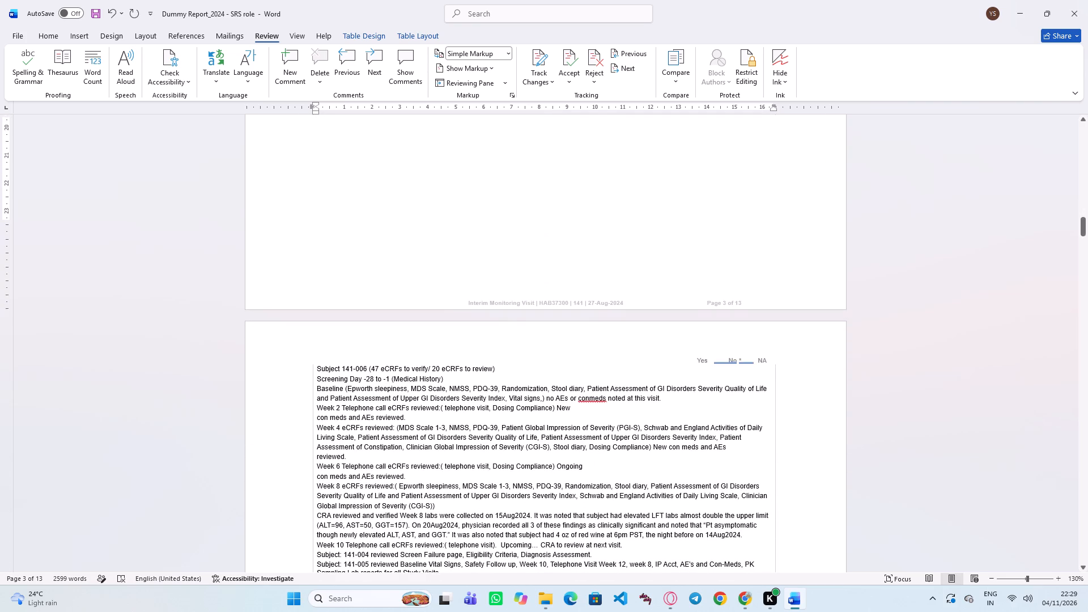
scroll(596, 414, down, 2)
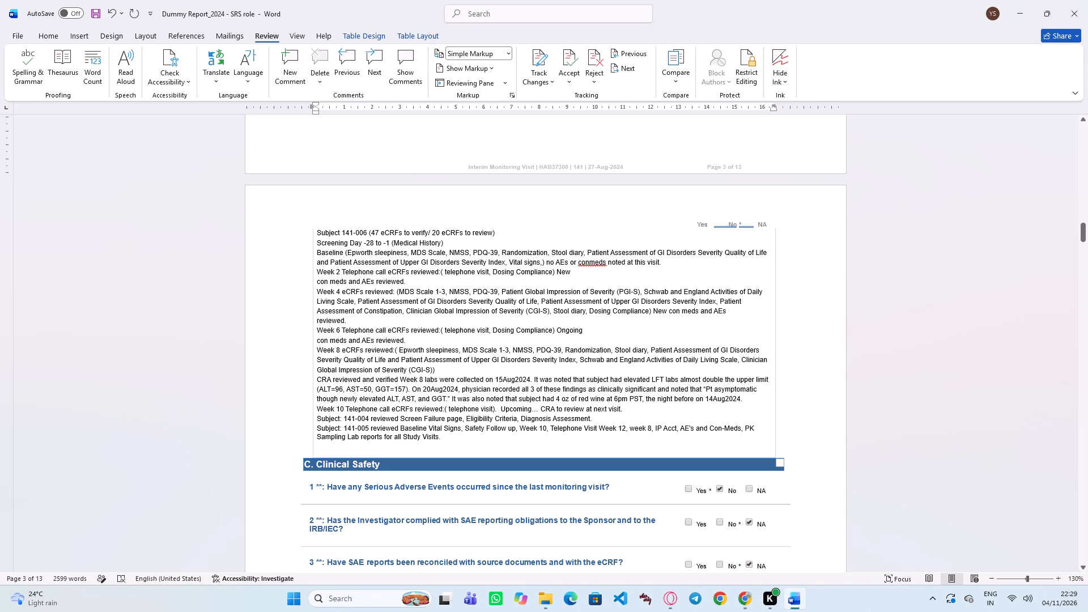
drag(702, 380, 763, 377)
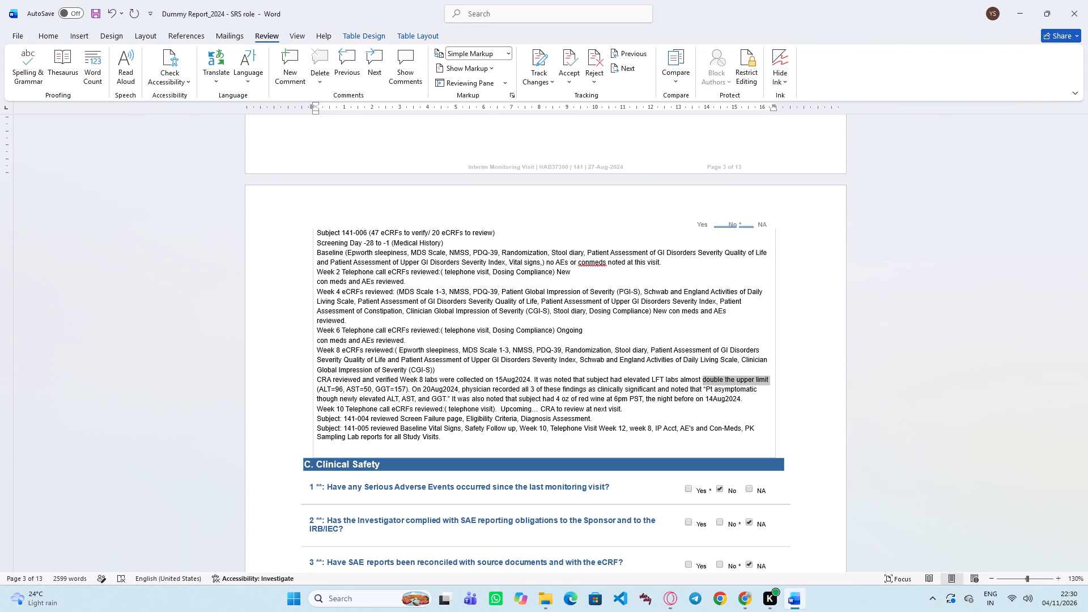
drag(763, 377, 443, 382)
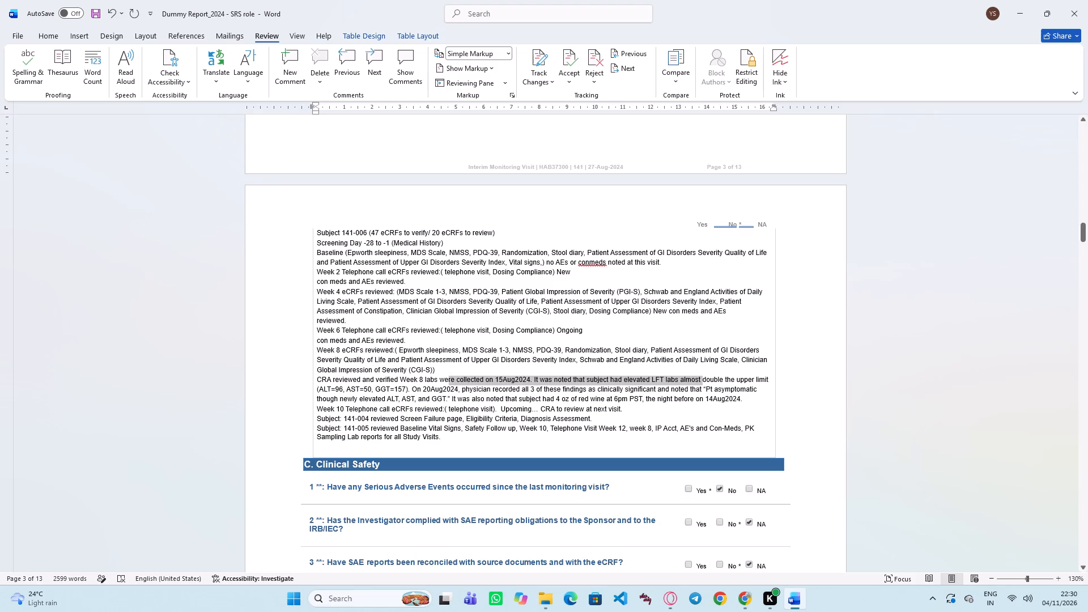
drag(443, 382, 448, 402)
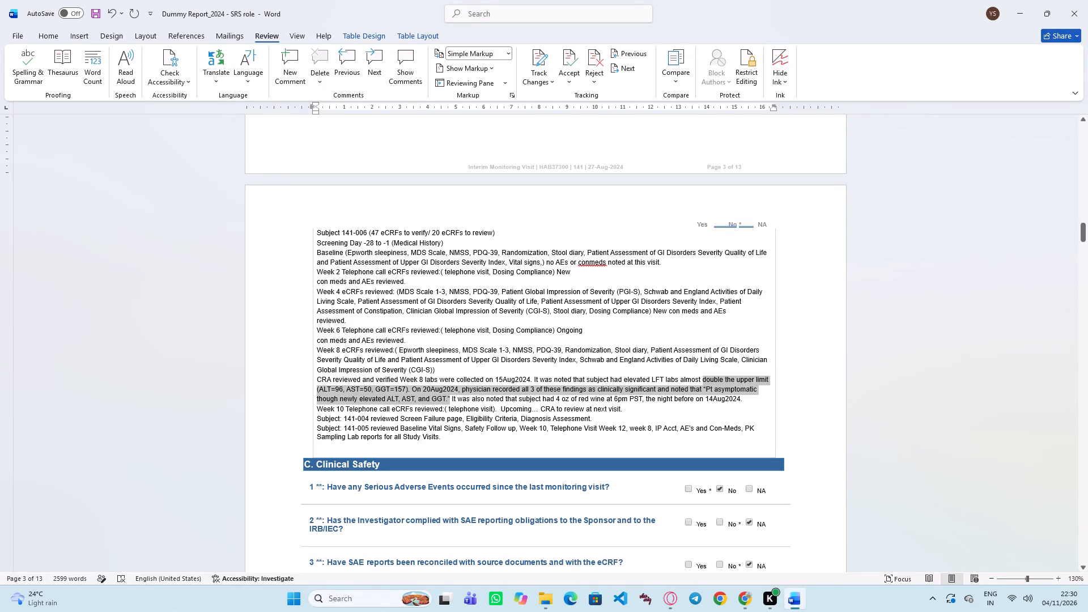
drag(448, 402, 448, 403)
drag(448, 403, 446, 401)
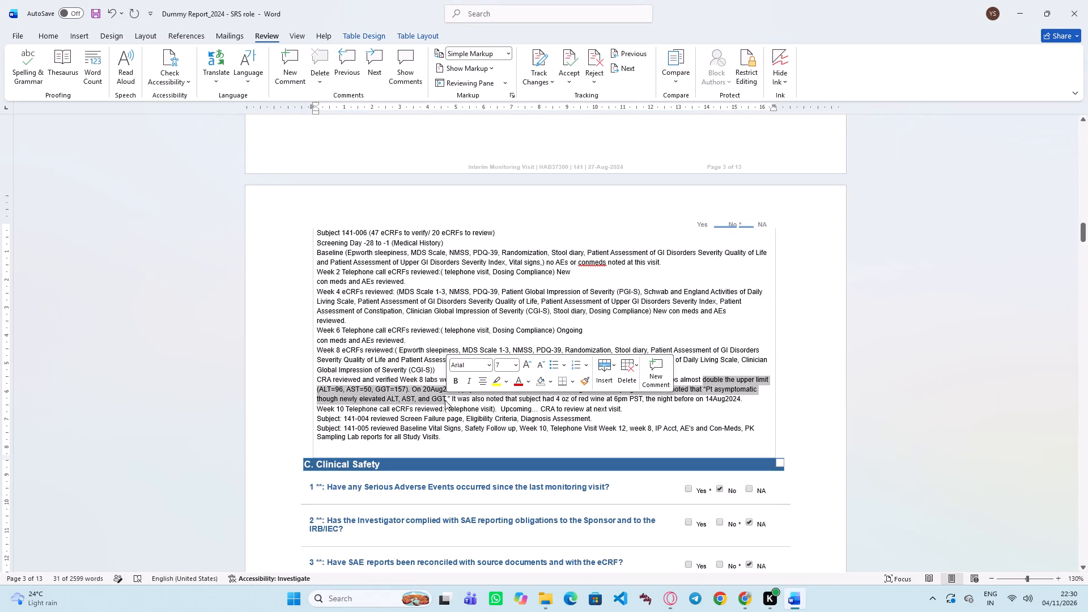
click(295, 70)
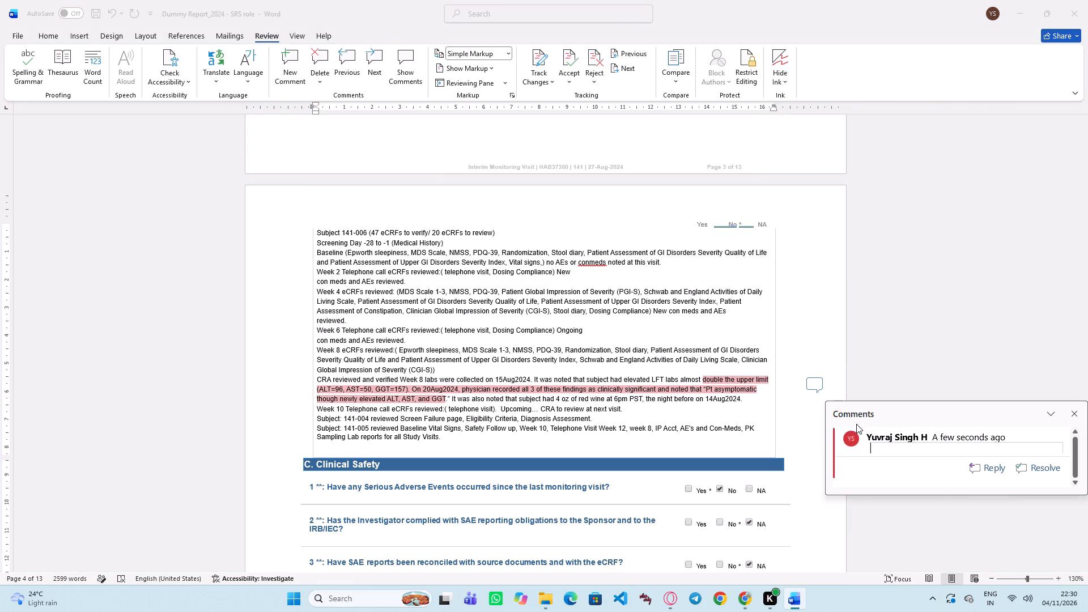
Write the comment text "The values of the laboratory reports were double the upper limit".
text(Th)
text(e)
key(space)
text(val)
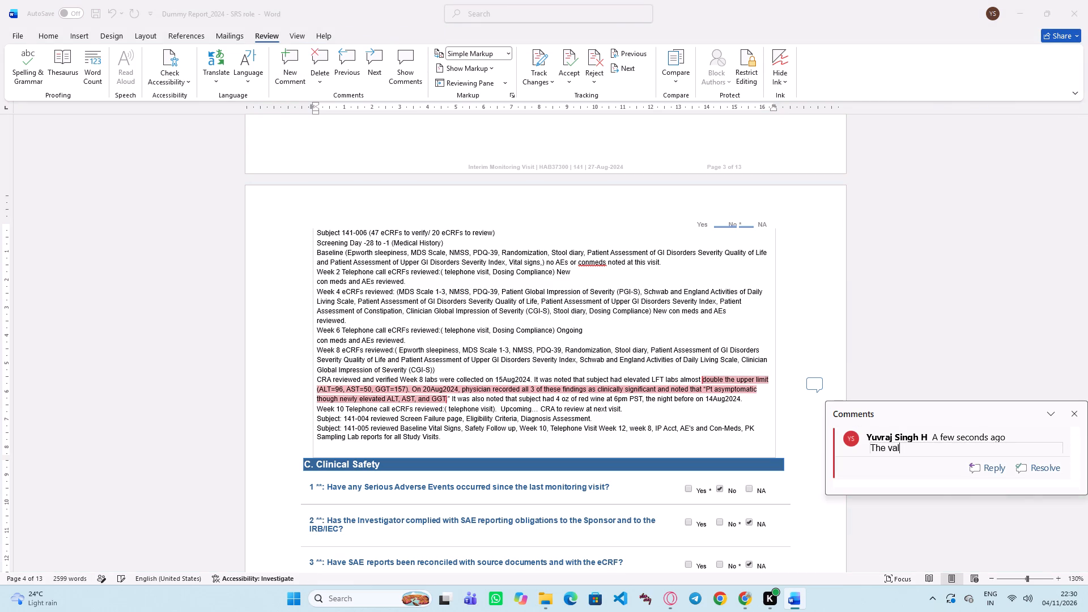
text(ues of teh)
key(BackSpace)
key(BackSpace)
text(he)
key(space)
text(la)
text(borato)
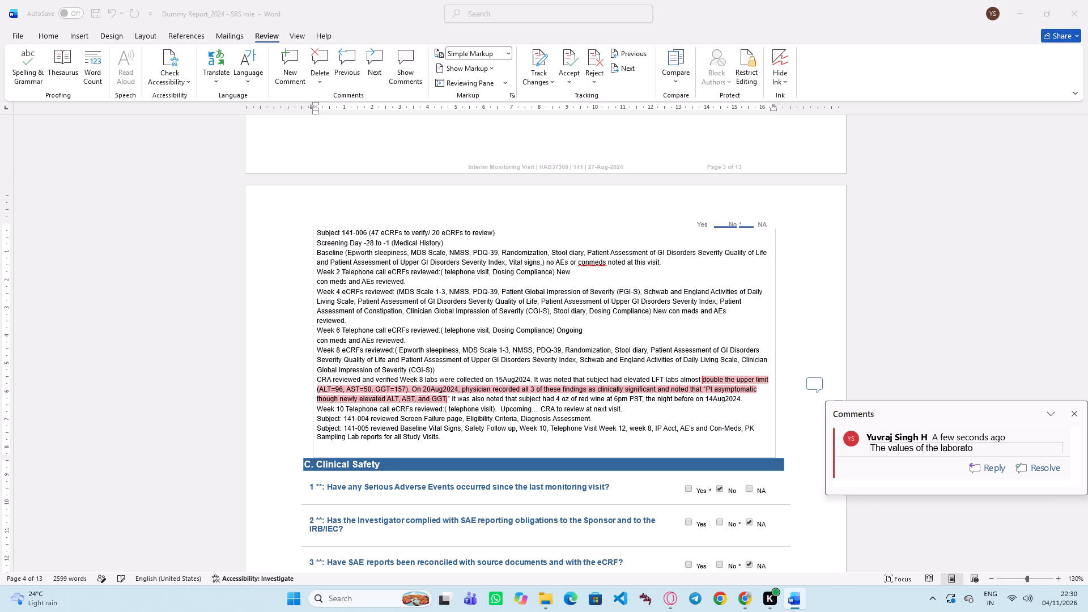
text(ry)
key(space)
text(rep)
text(or)
text(ts)
key(space)
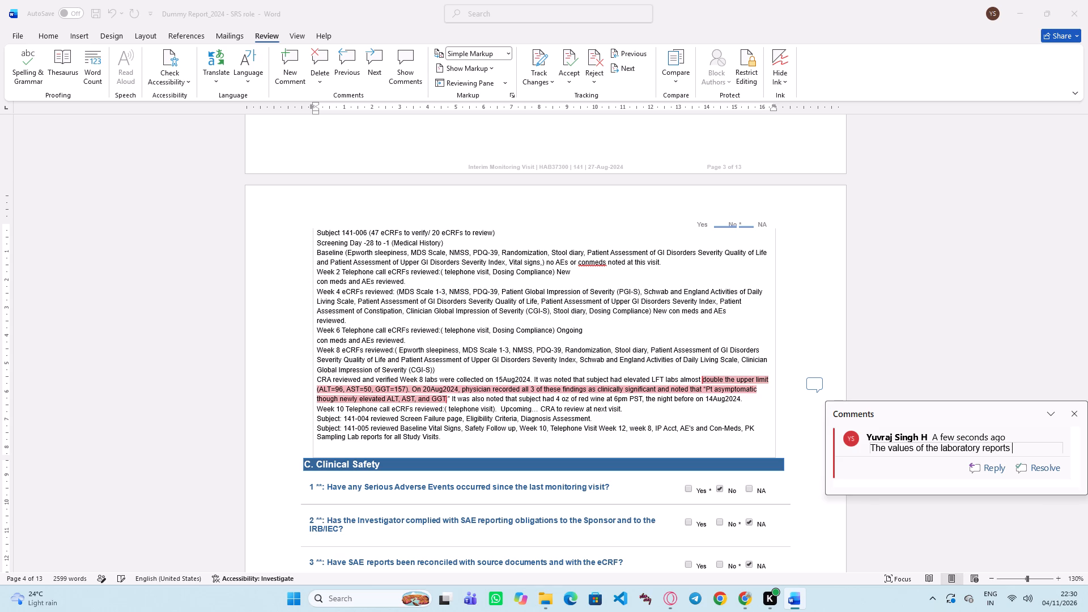
text(wew)
key(BackSpace)
text(re)
key(space)
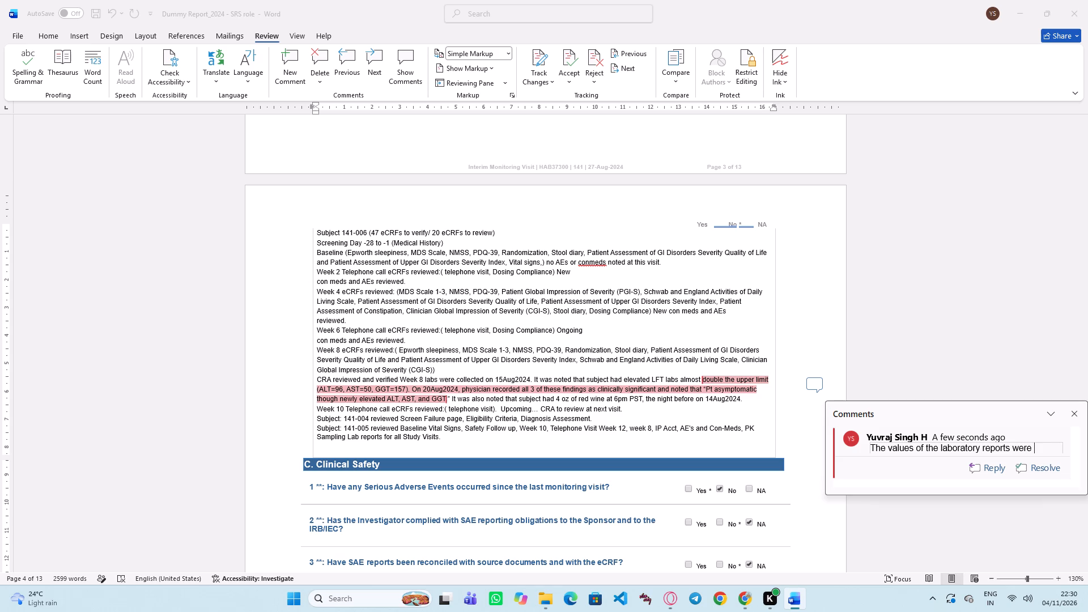
text(double)
key(space)
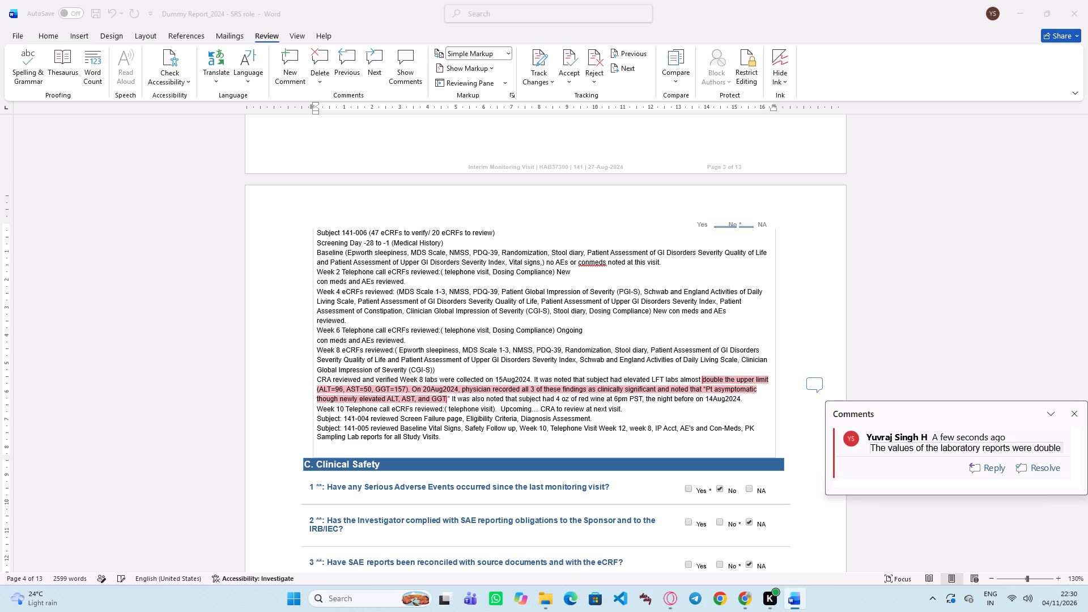
text(the)
key(space)
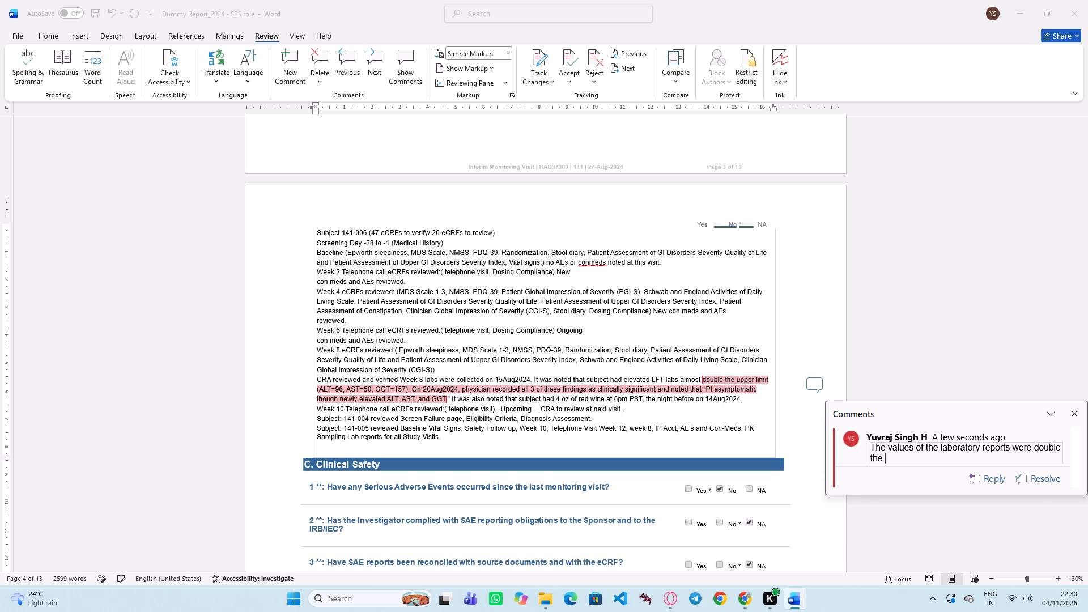
text(upper)
key(space)
key(m)
key(BackSpace)
text(limit)
Continue the laboratory values comment with "which is clearly", all in lowercase.
key(space)
text(whic)
text(h is)
key(space)
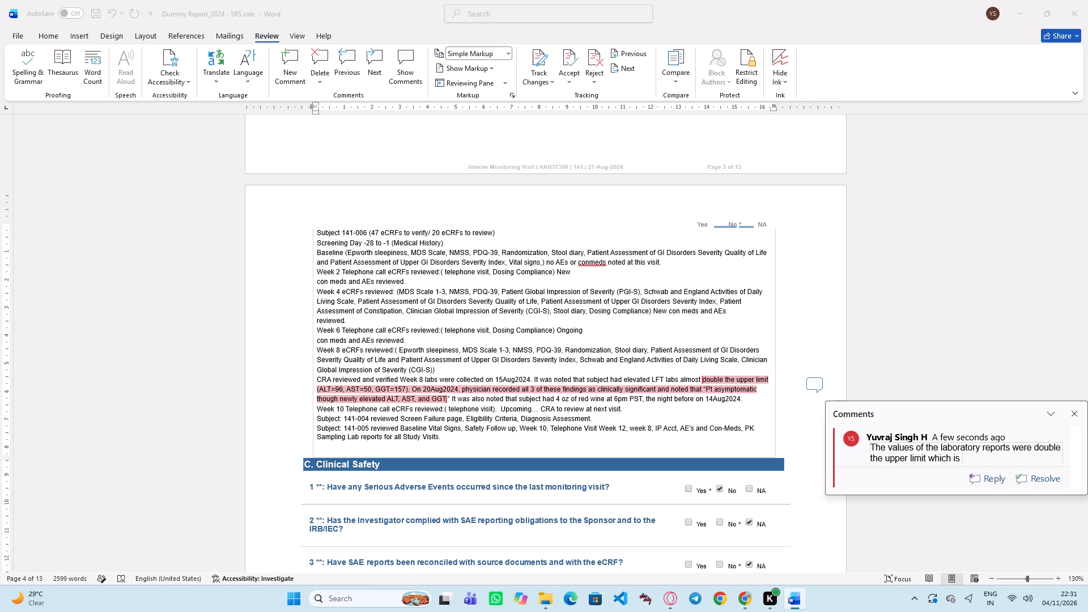
text(Clear)
text(ly)
key(space)
click(968, 456)
key(BackSpace)
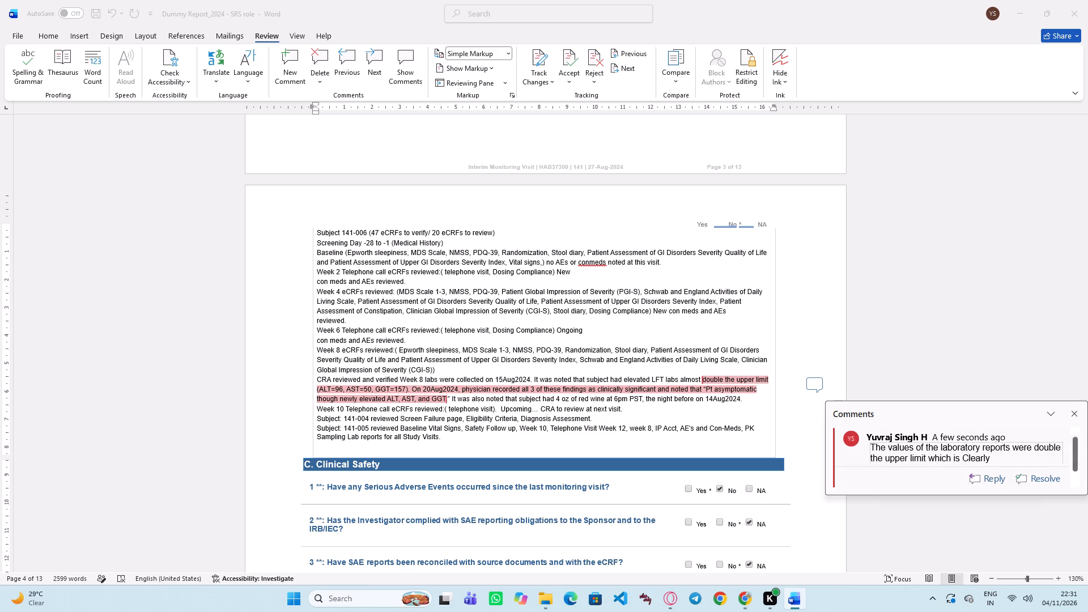
key(c)
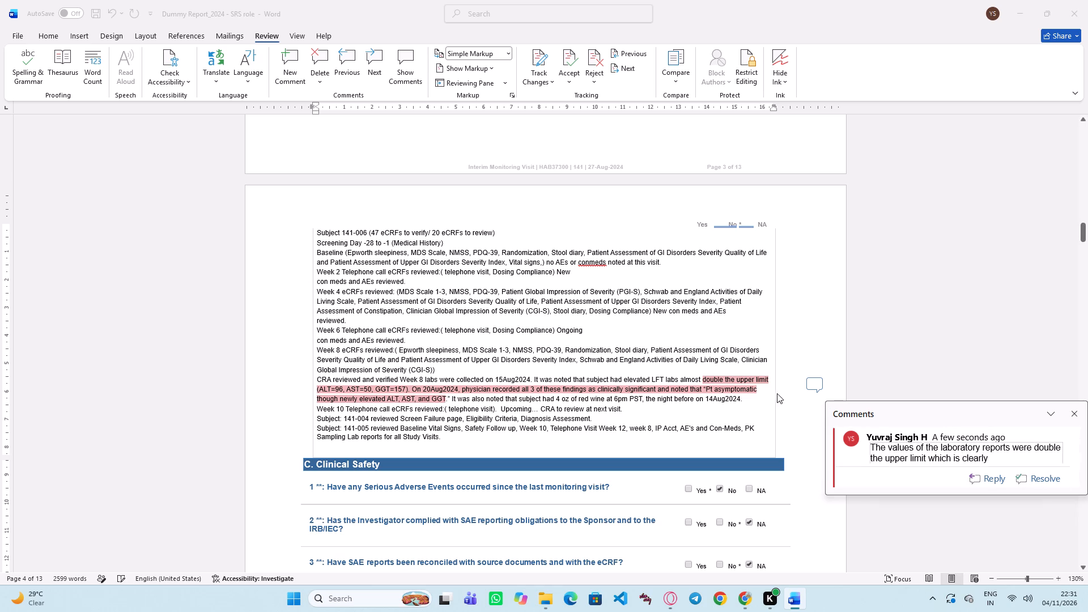
Switch to Chrome and search Google in a new tab for "asymptotic meaning".
key(alt+Tab)
click(777, 0)
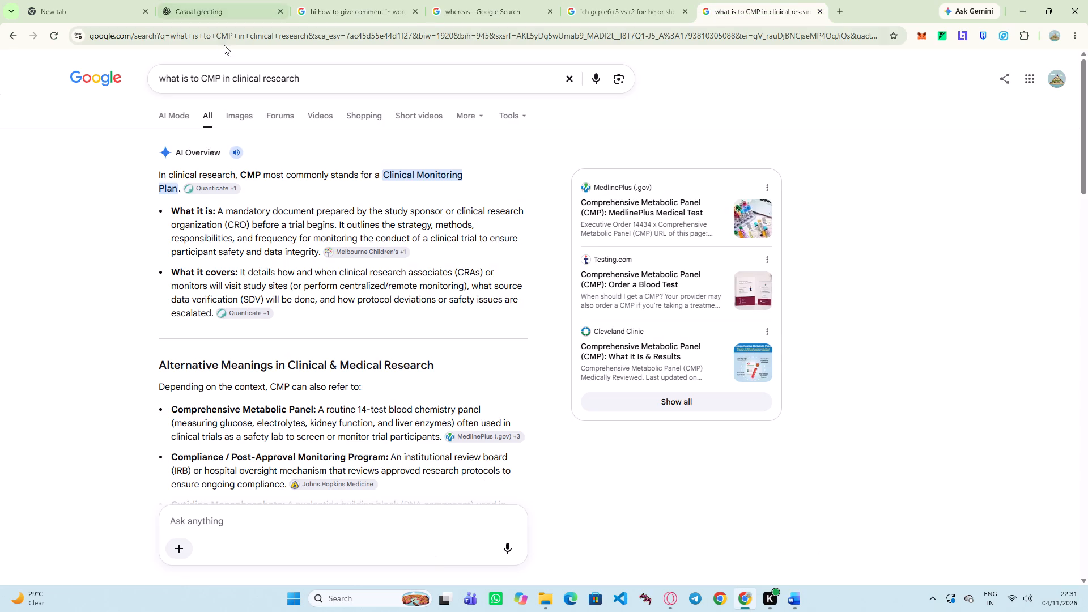
click(845, 13)
key(alt+Tab)
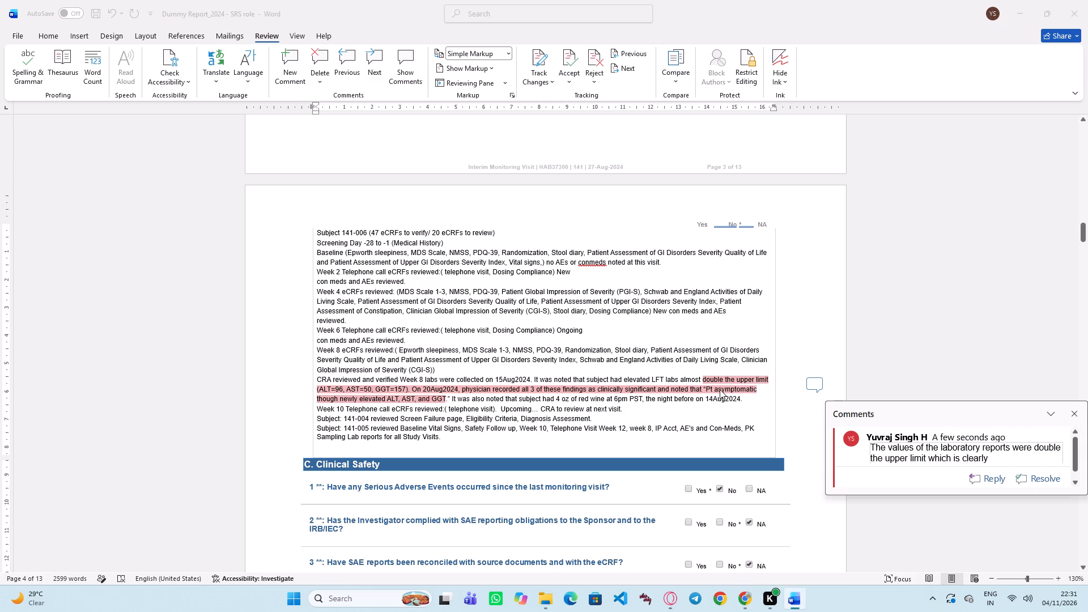
key(alt+Tab)
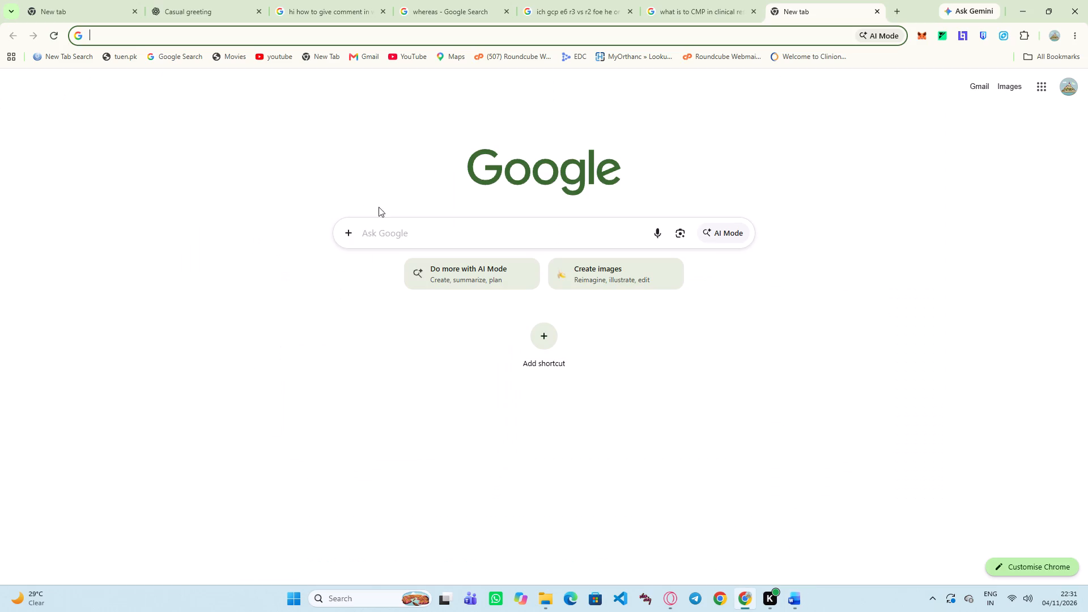
click(398, 235)
text(asy)
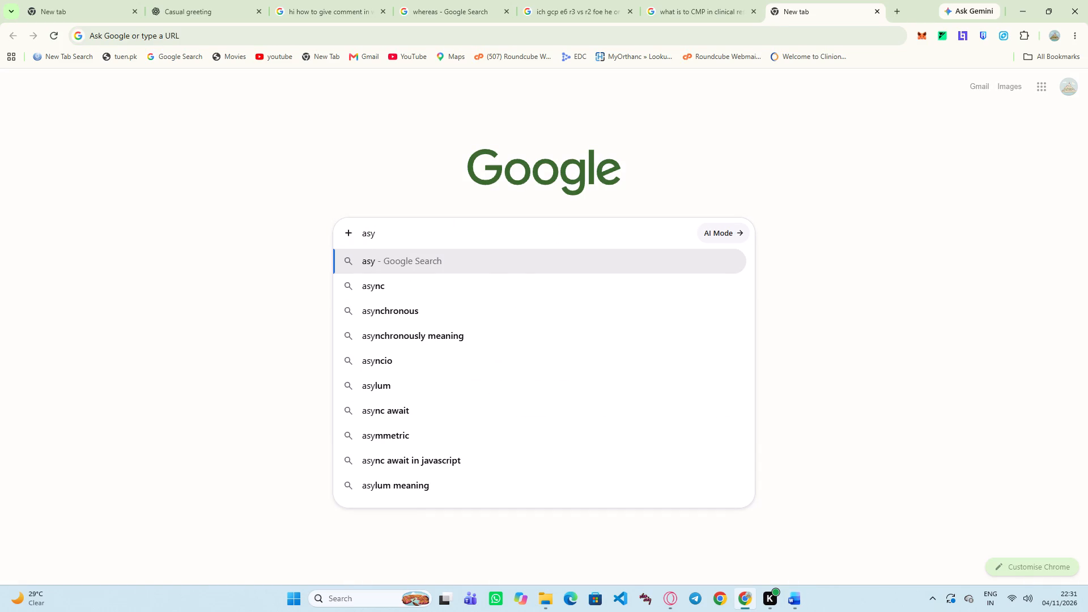
key(alt+Tab)
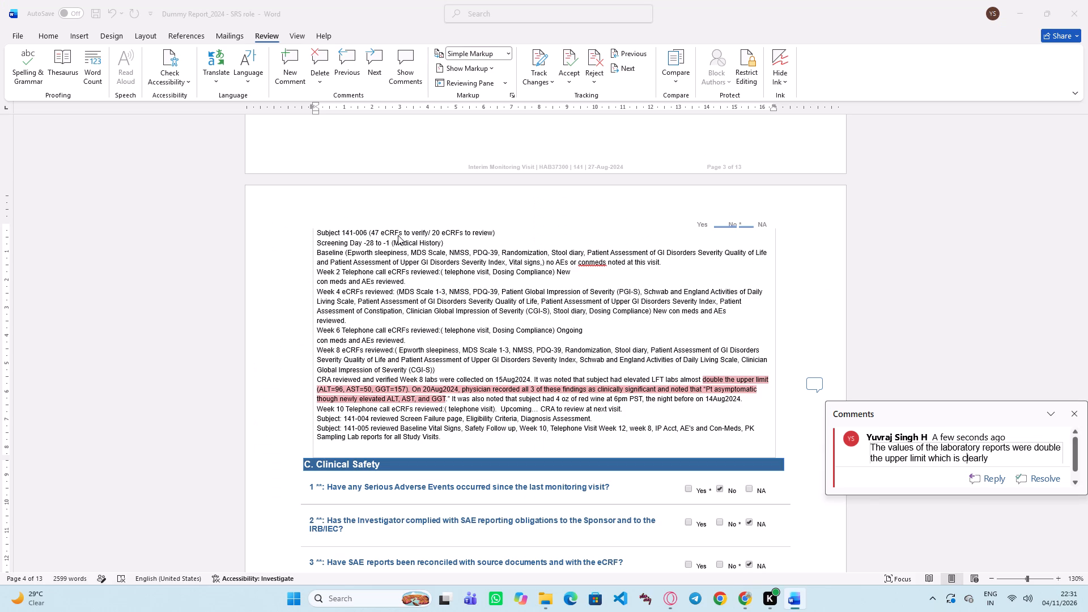
key(alt+Tab)
text(mpto)
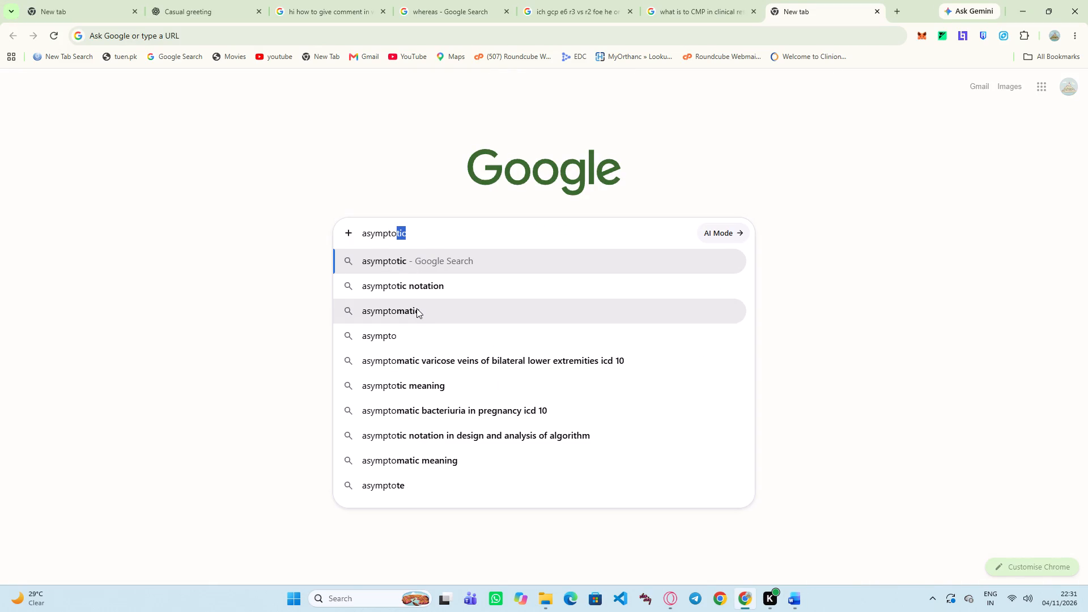
click(393, 388)
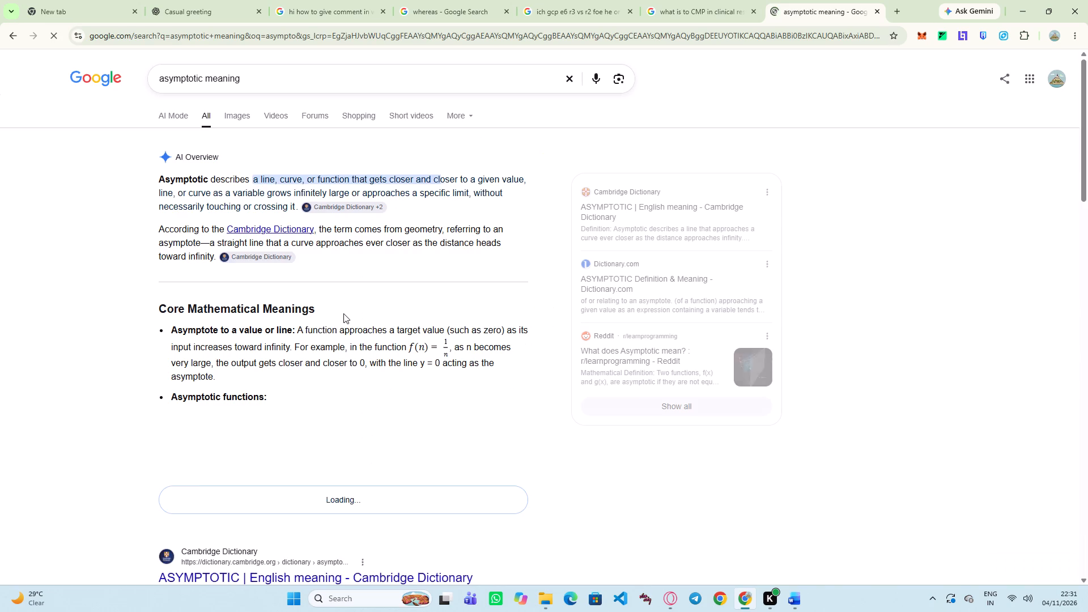
Change the Google query to "symptotic and clinically significant" and run the search.
click(263, 69)
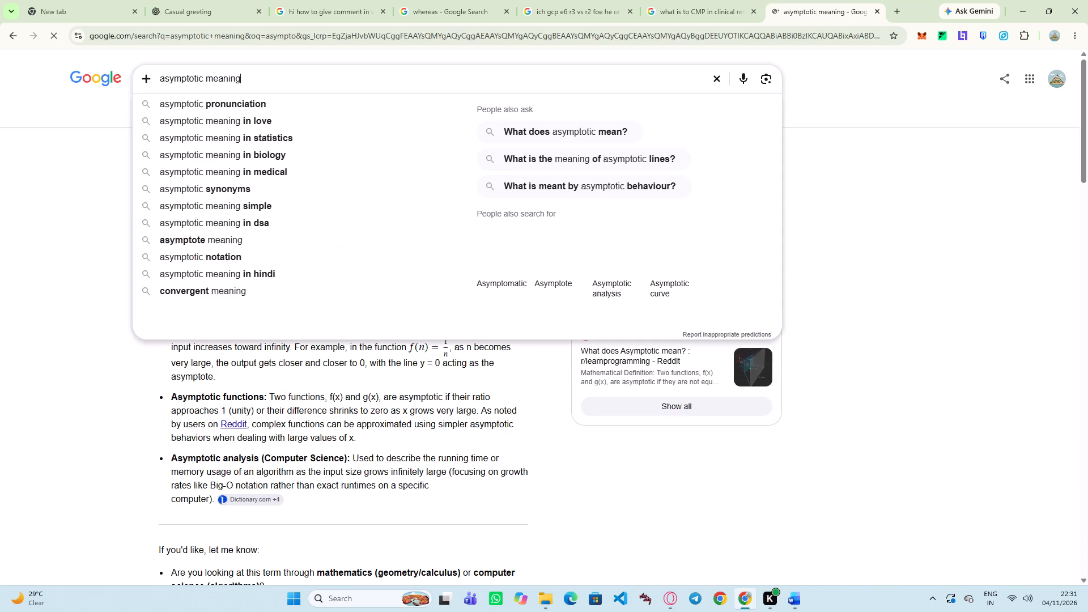
key(BackSpace)
key(BackSpace)
key(BackSpace)
key(BackSpace)
key(BackSpace)
key(BackSpace)
key(BackSpace)
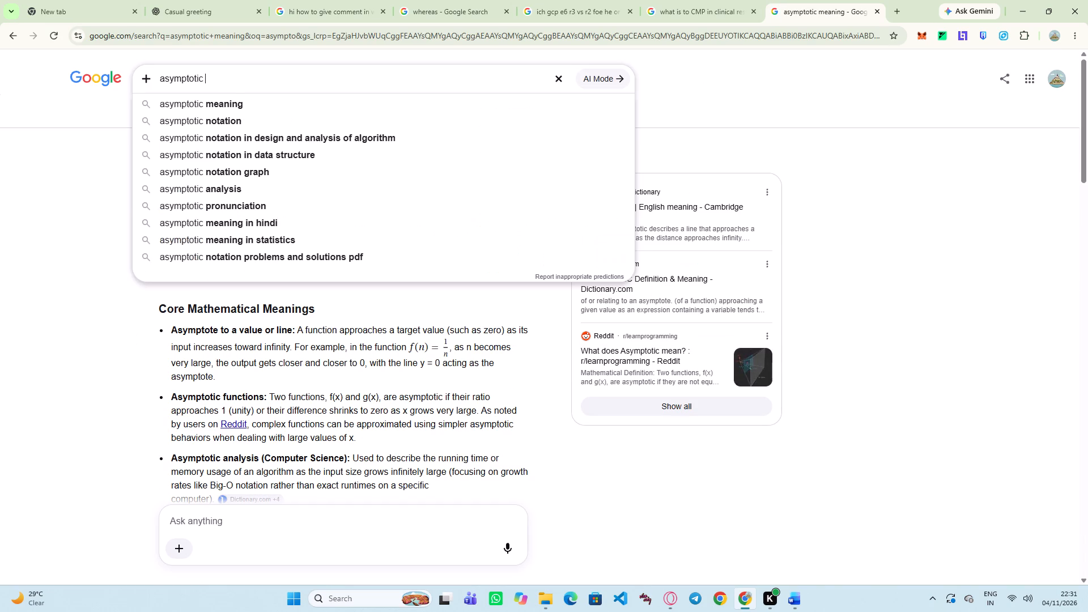
text(an)
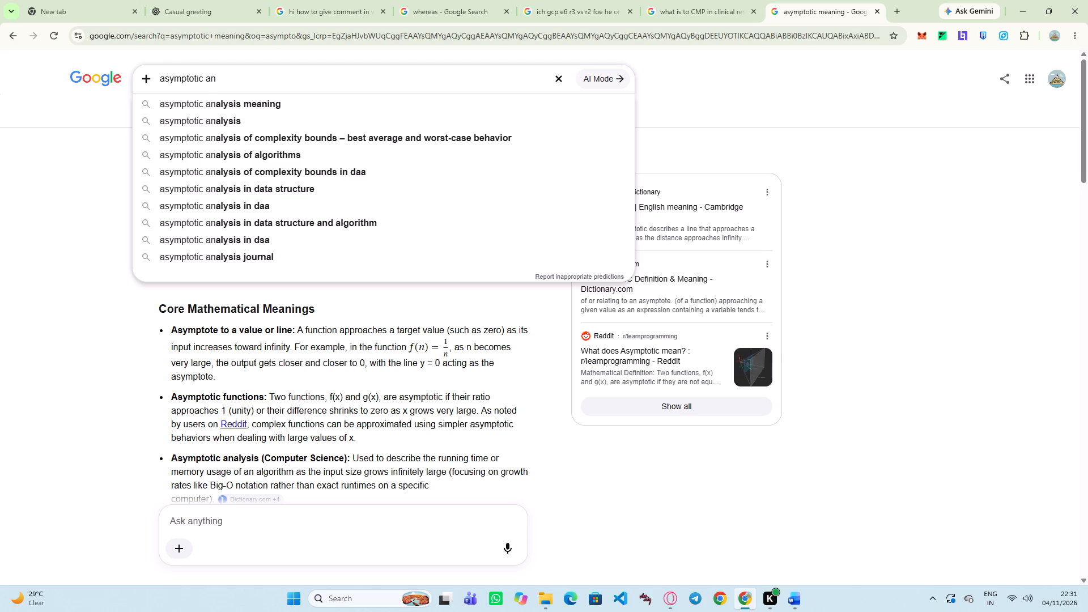
text(d)
key(space)
key(alt+Tab)
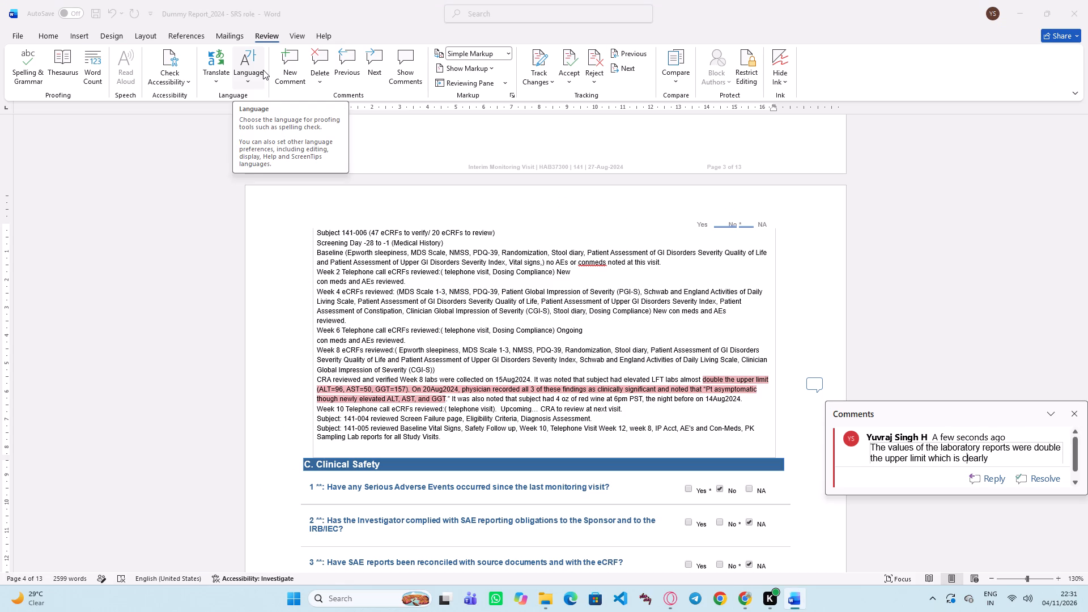
key(alt+Tab)
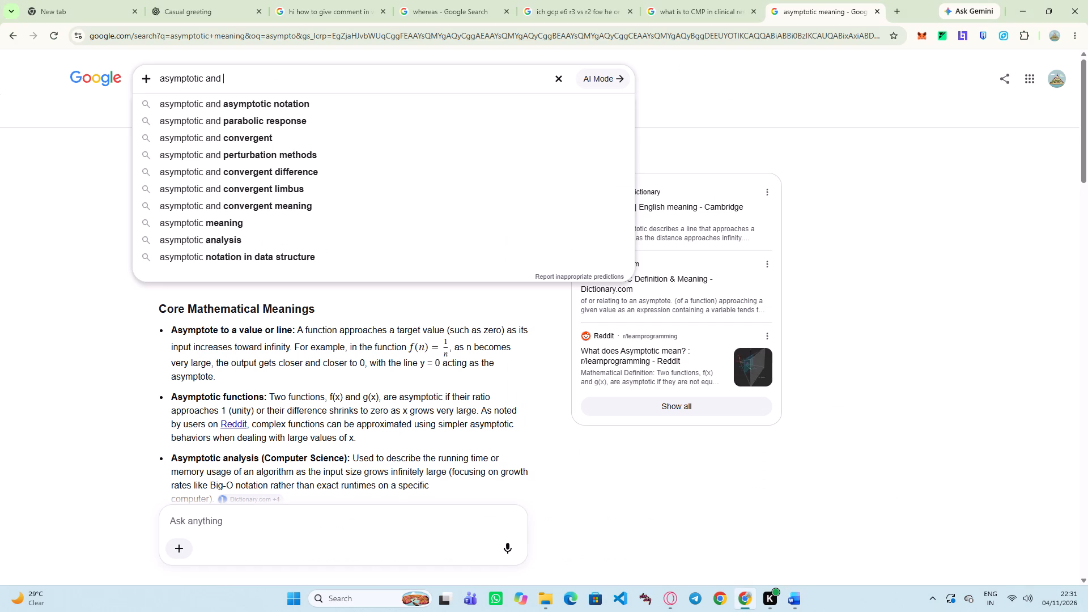
click(164, 77)
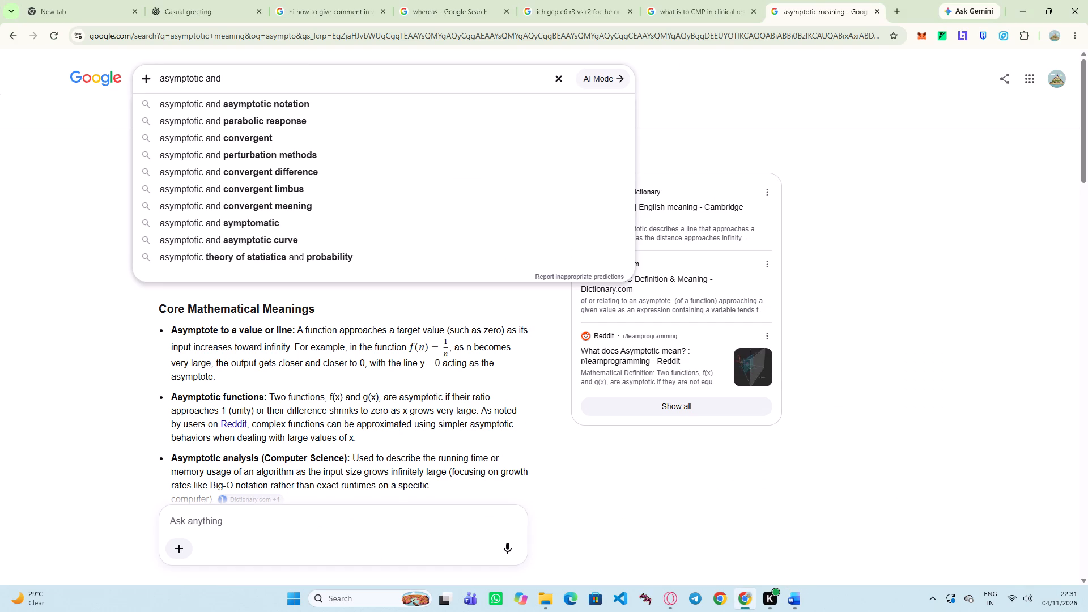
key(BackSpace)
click(237, 76)
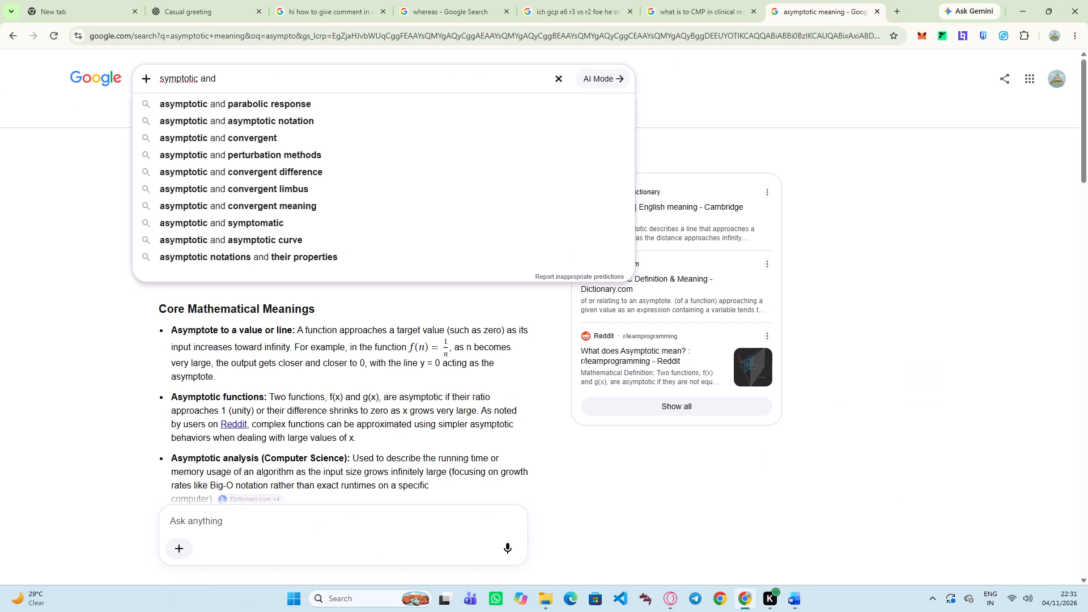
text(clini)
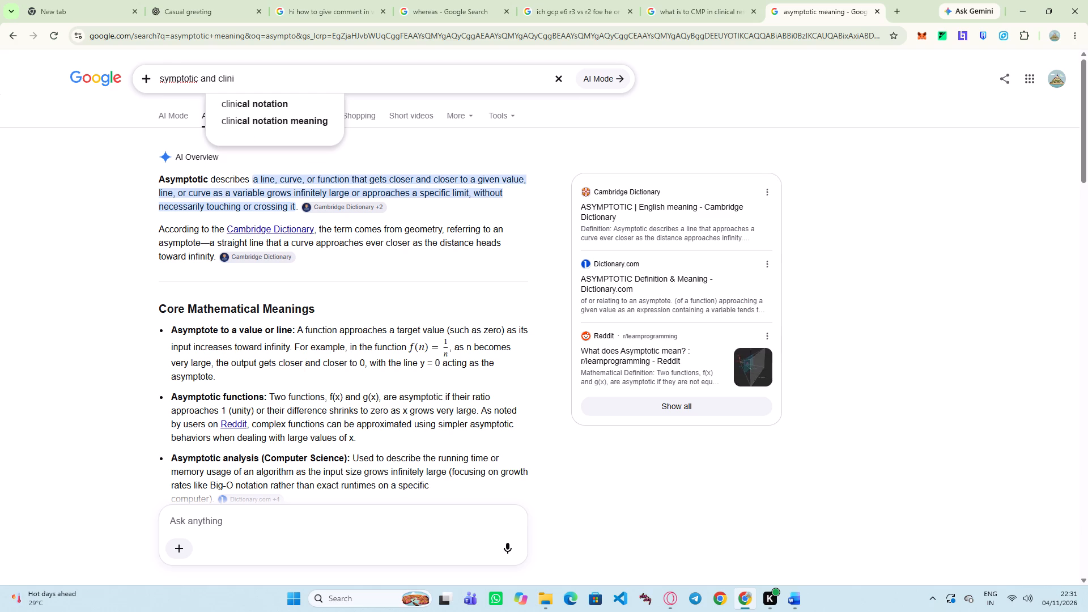
text(call)
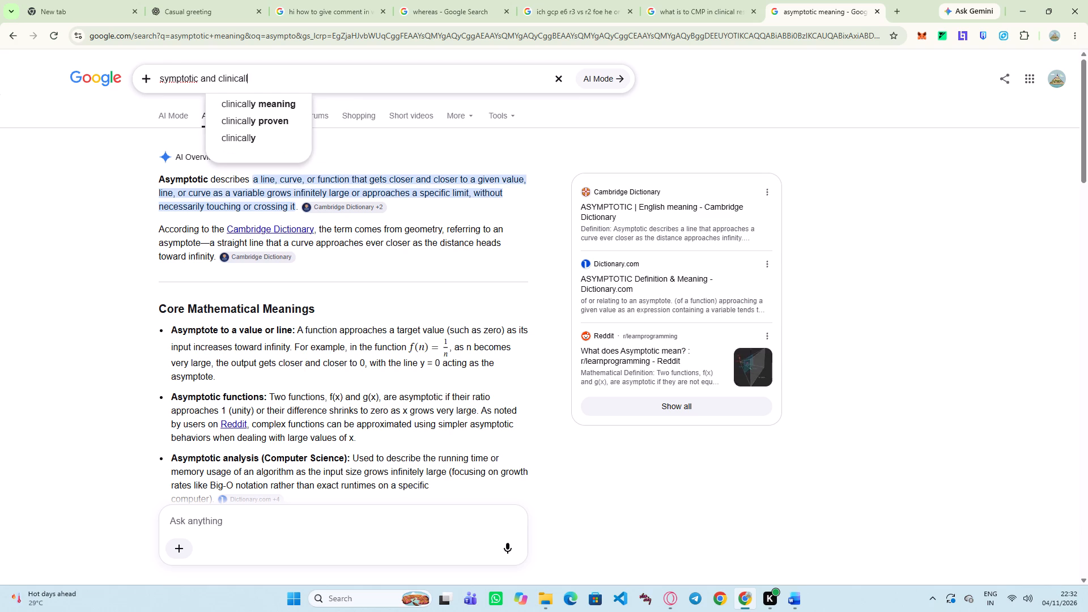
text(y)
key(space)
text(si)
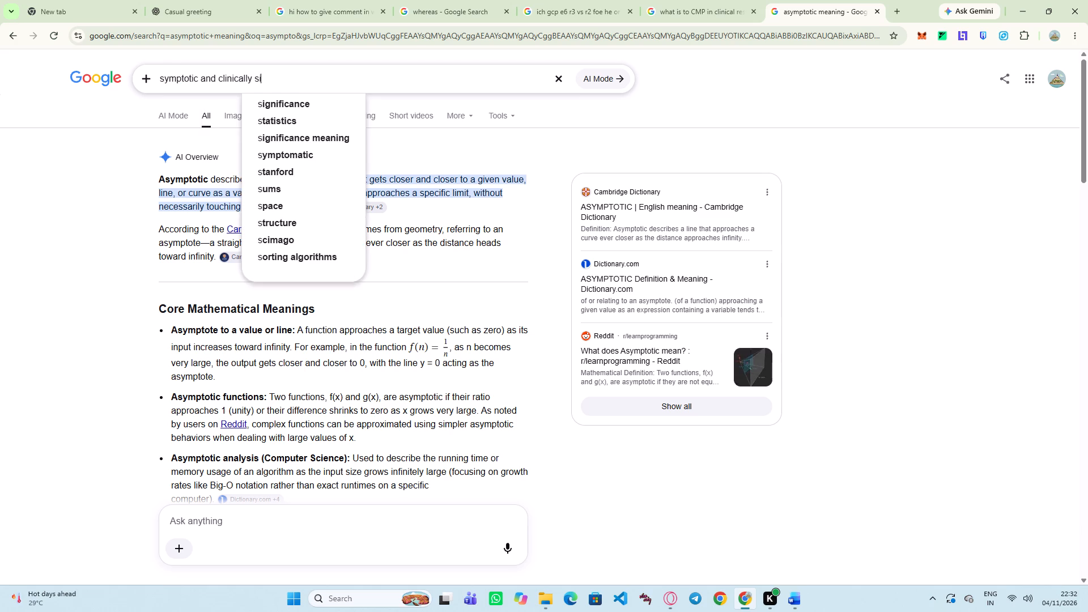
text(gnificant)
key(Return)
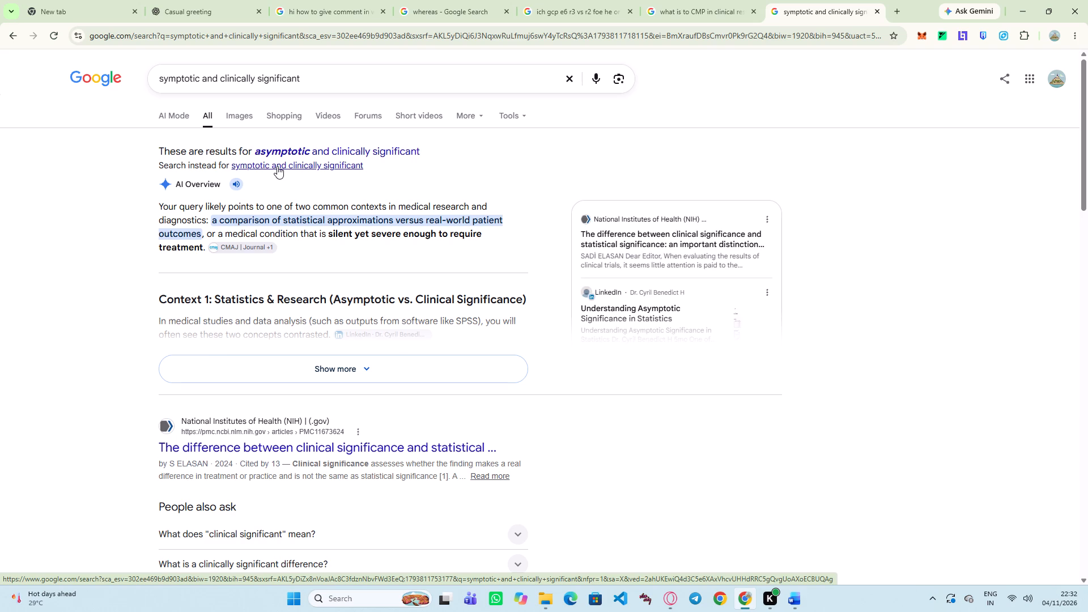
Open the results for "asymptotic and clinically significant", then expand and read the AI Overview comparing the two terms.
click(277, 166)
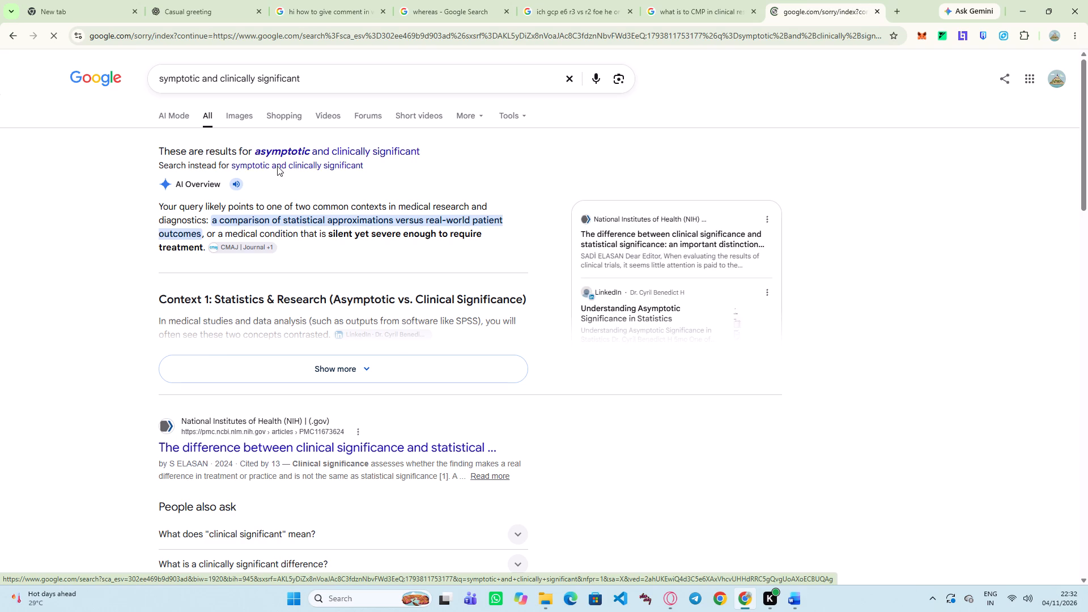
click(13, 35)
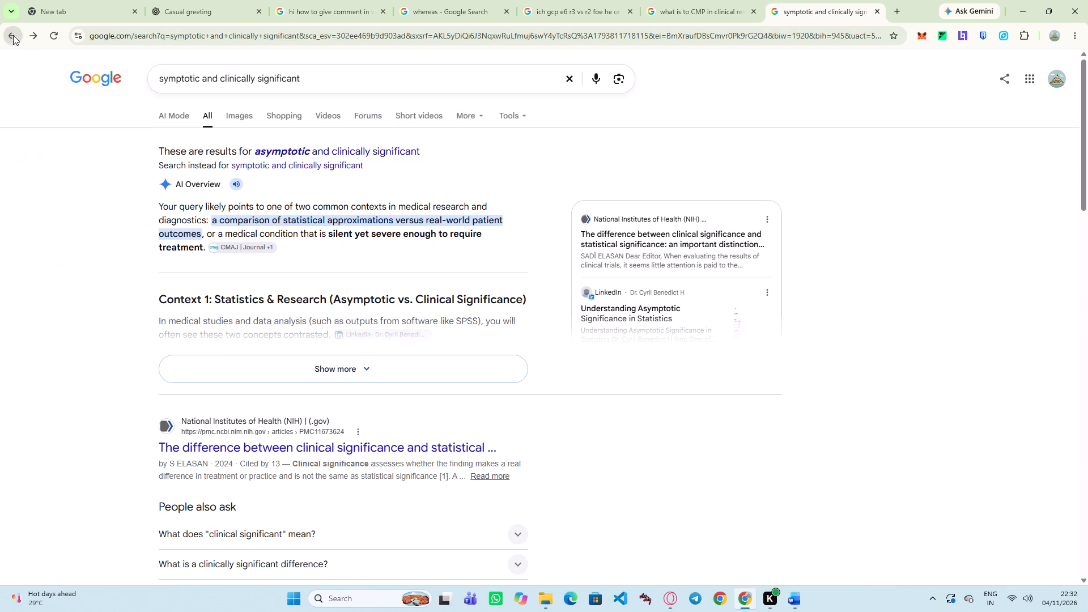
click(274, 152)
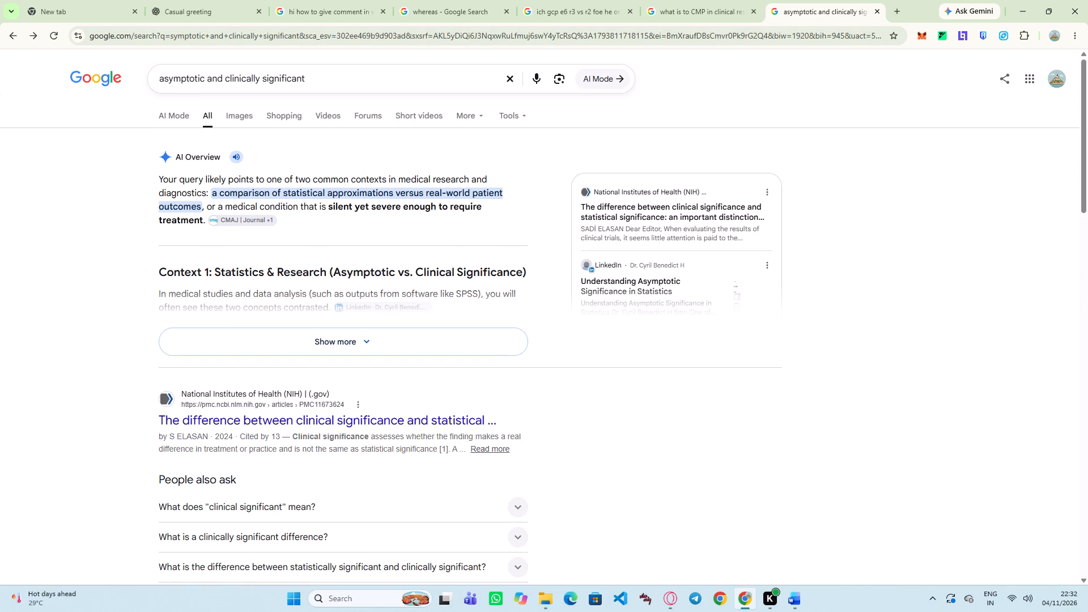
click(324, 333)
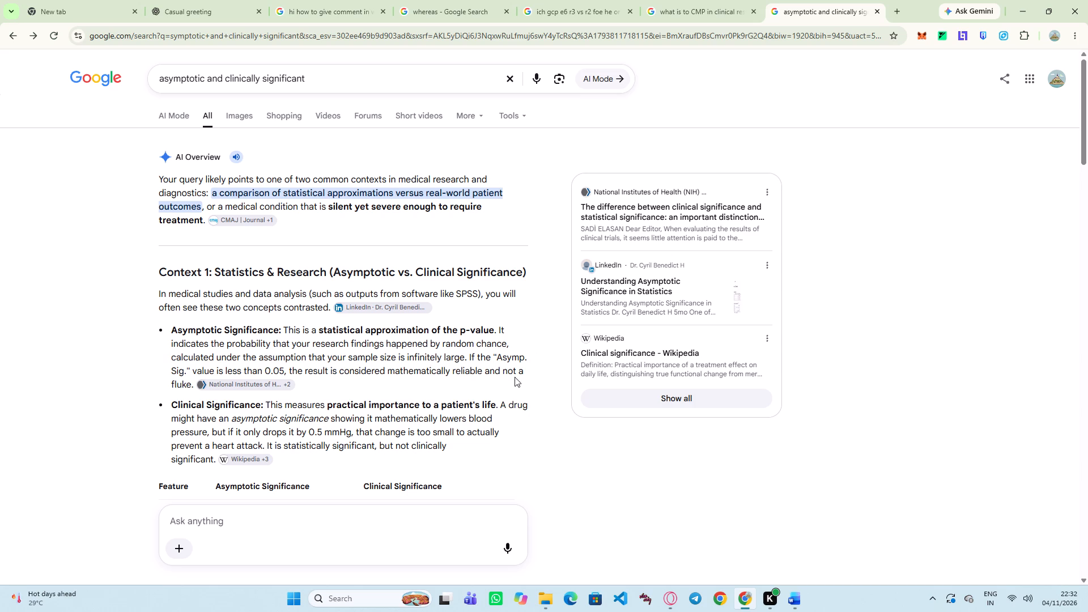
scroll(342, 410, down, 1)
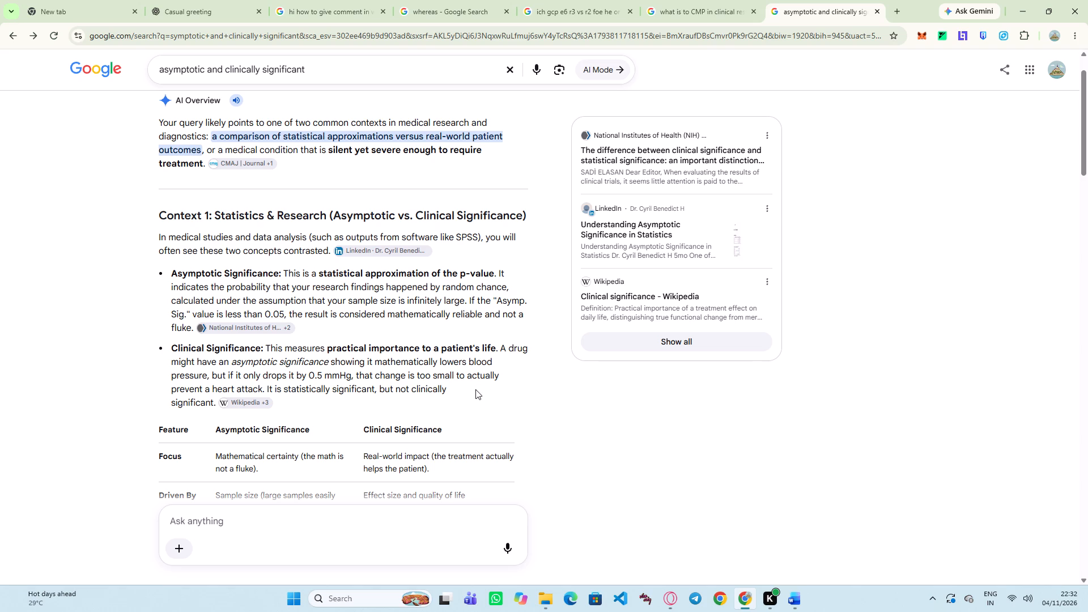
Back in Word, finish the laboratory values comment sentence by adding "clinically significant." after "which is clearly".
key(alt+Tab)
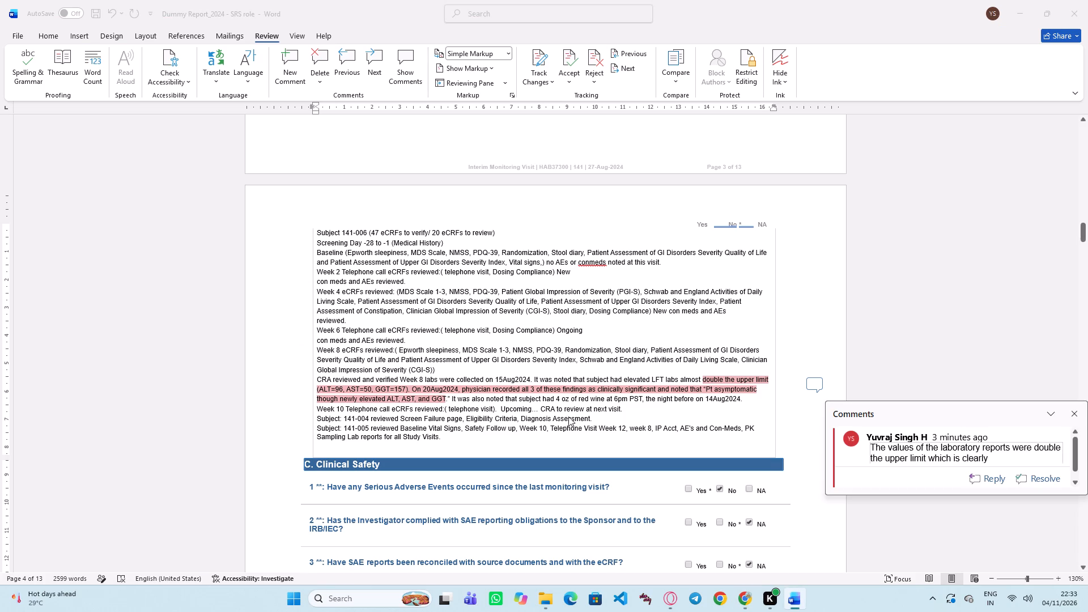
click(1004, 461)
key(shift+c)
key(BackSpace)
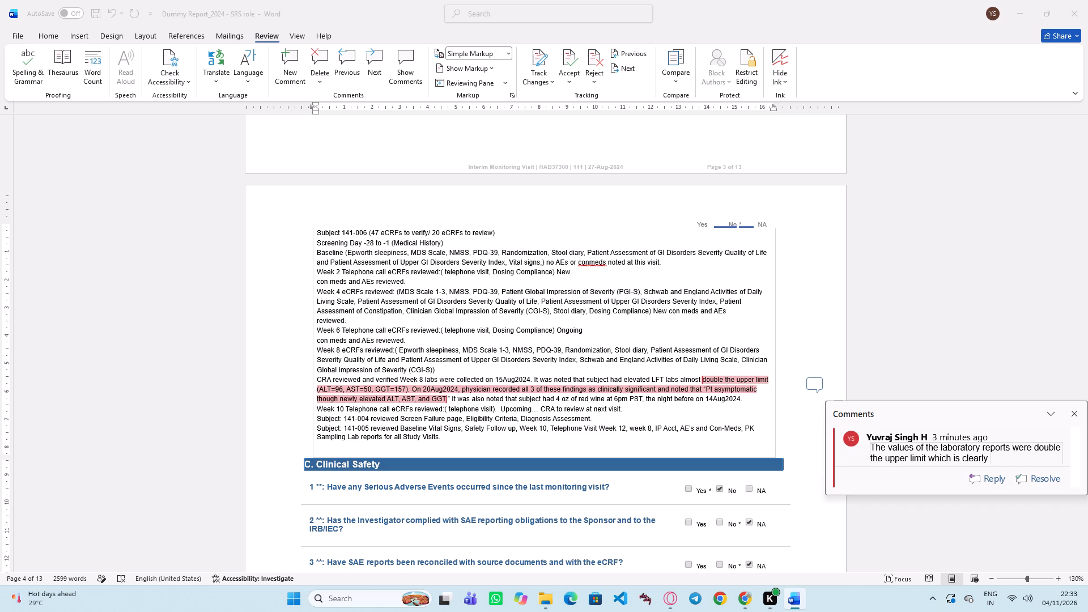
key(c)
text(li)
text(nicaal)
key(BackSpace)
key(BackSpace)
text(lly)
key(space)
text(sig)
text(nifi)
text(ca)
text(nt)
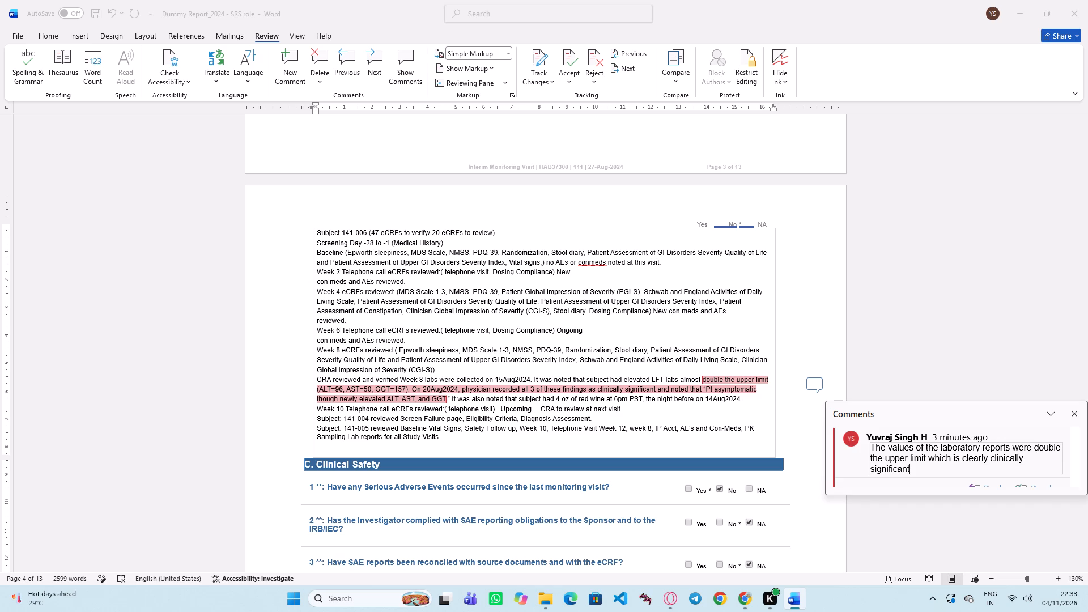
key(period)
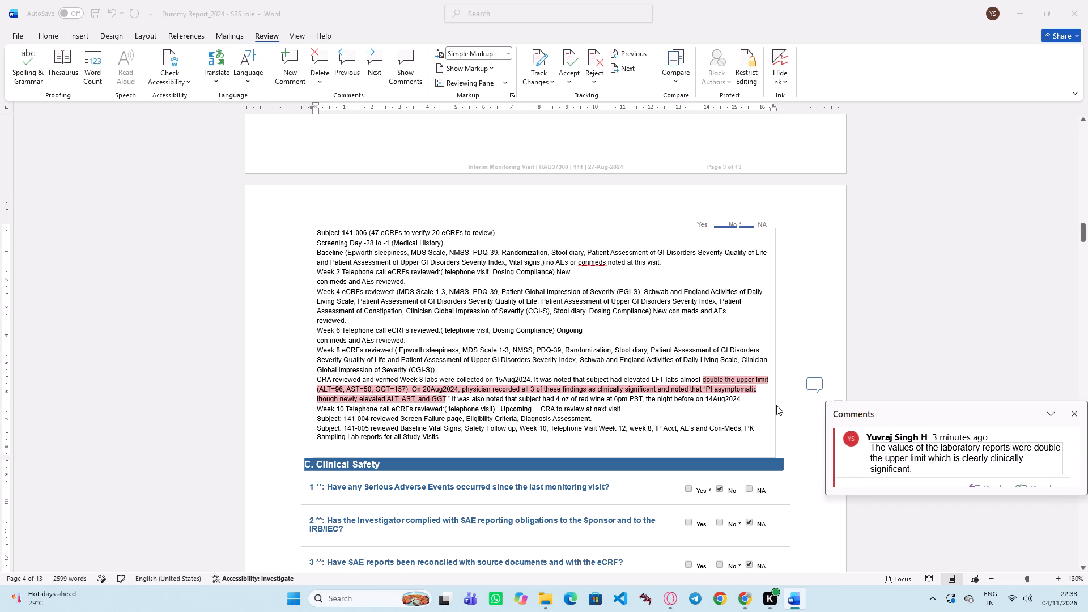
click(775, 405)
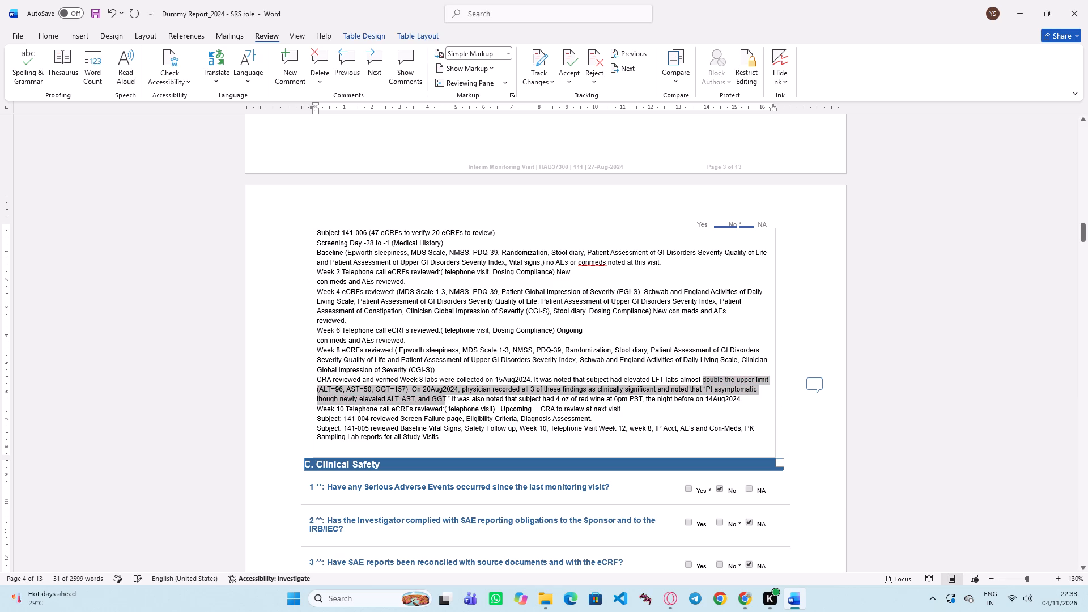
click(790, 406)
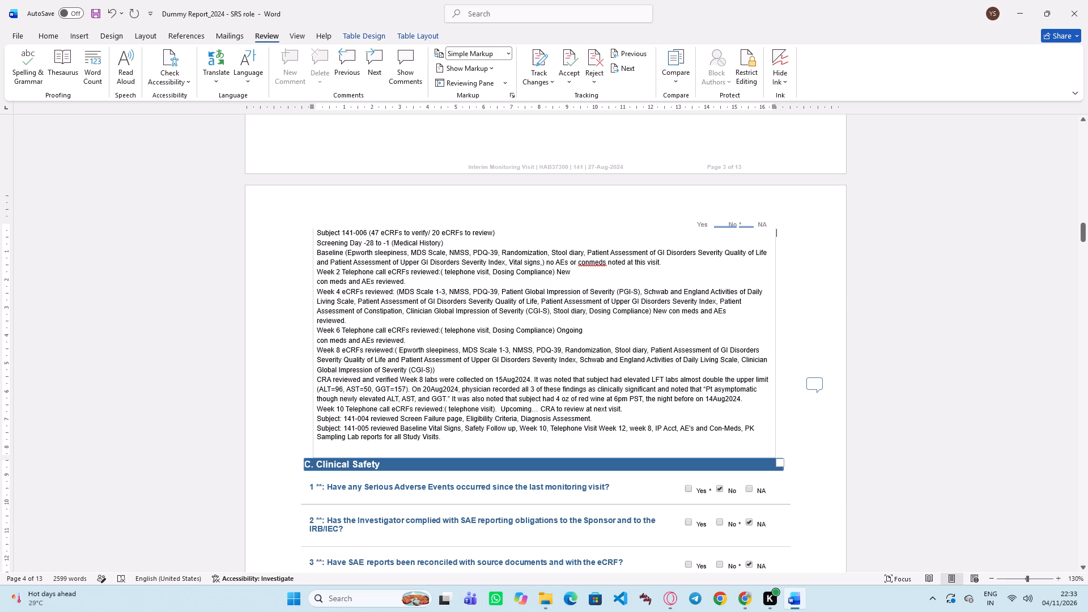
Re-read the visit details on the report's first page, checking the project number, institution and address, and study staff present.
scroll(779, 446, up, 20)
scroll(779, 446, up, 11)
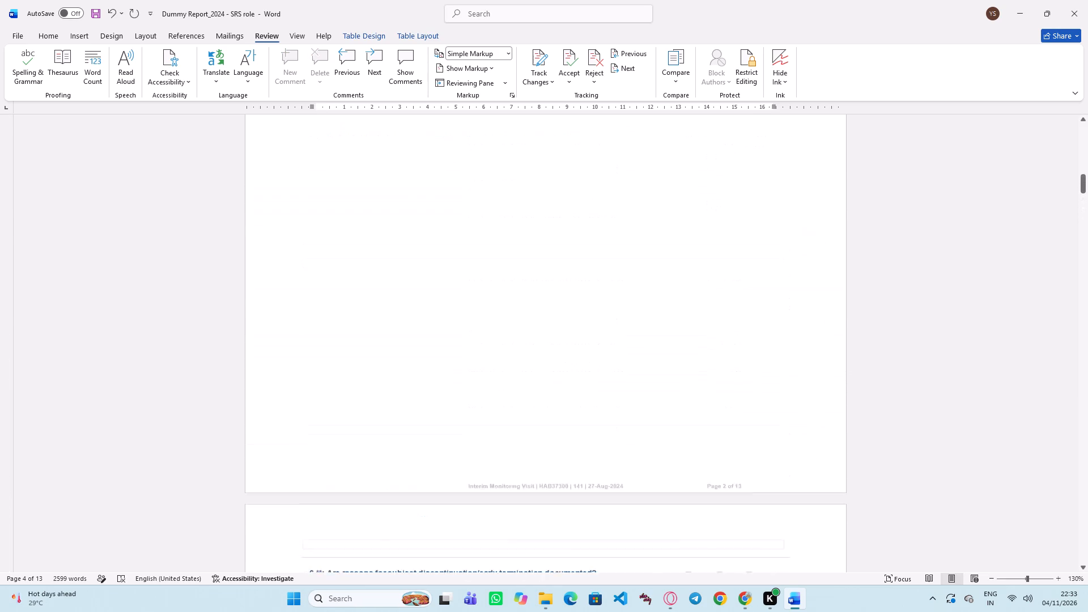
scroll(781, 445, up, 20)
scroll(781, 445, up, 4)
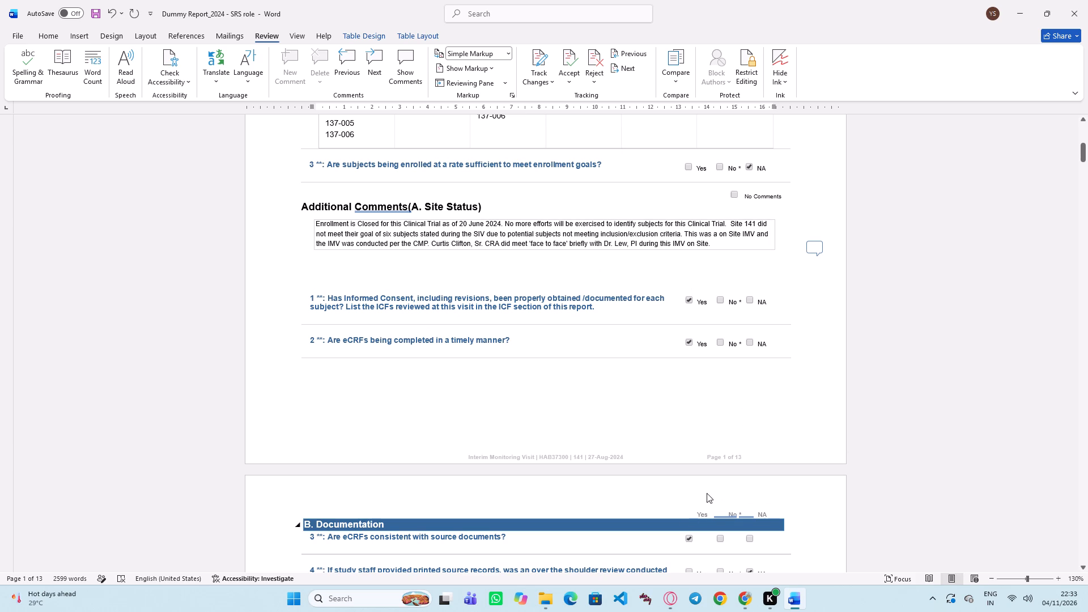
scroll(709, 484, up, 14)
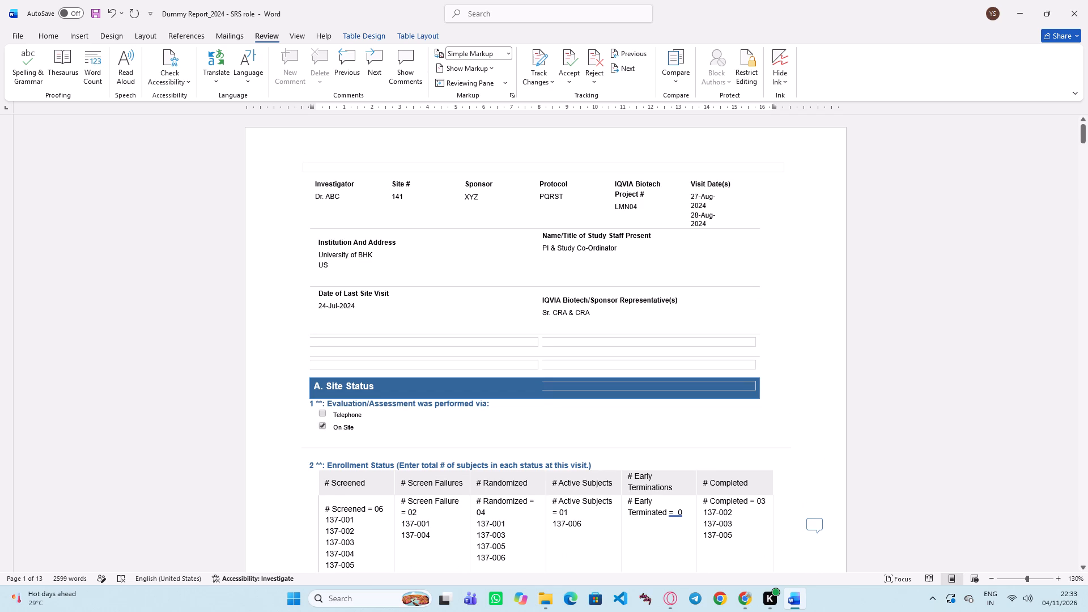
drag(618, 208, 635, 208)
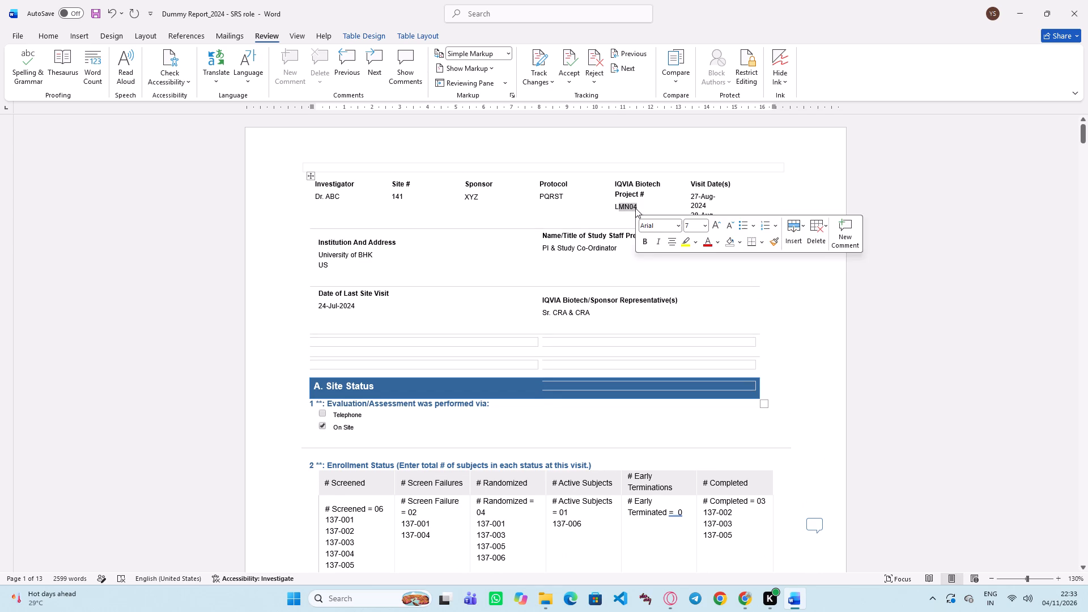
click(597, 261)
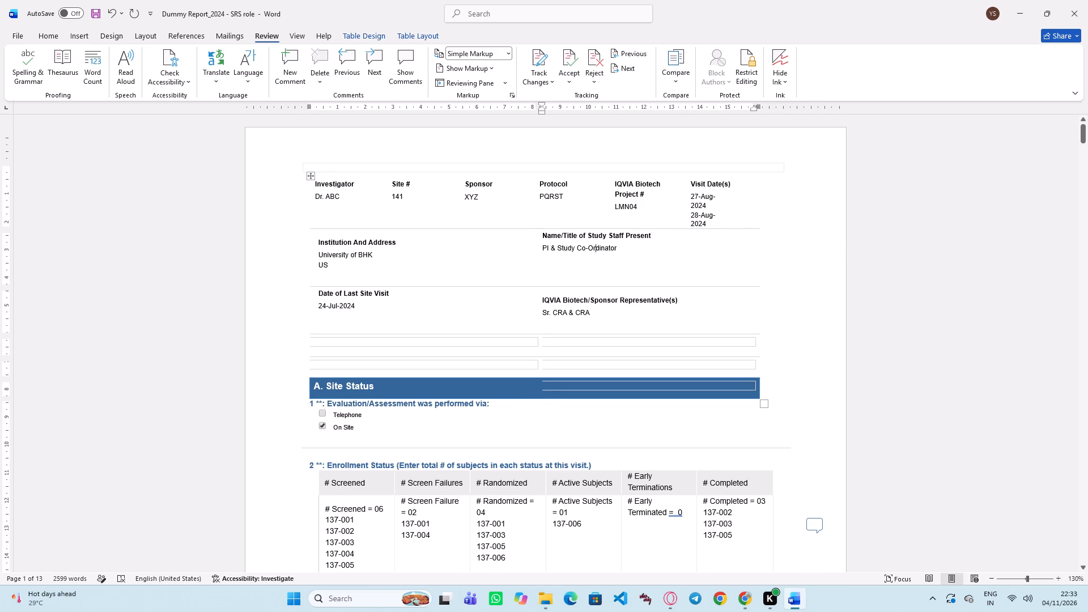
drag(331, 266, 321, 260)
click(462, 279)
drag(543, 250, 618, 257)
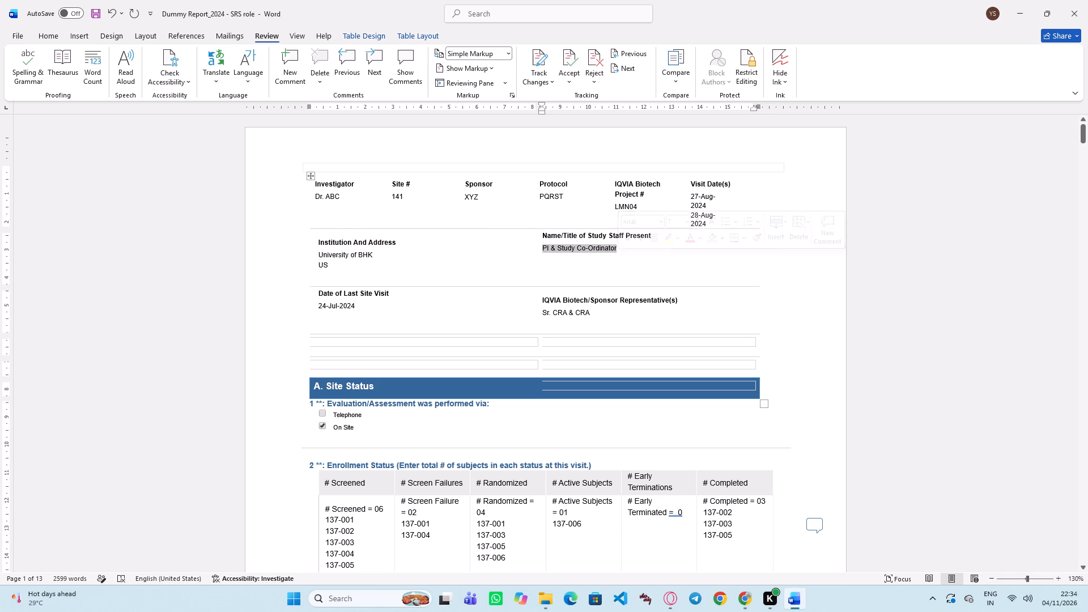
click(576, 267)
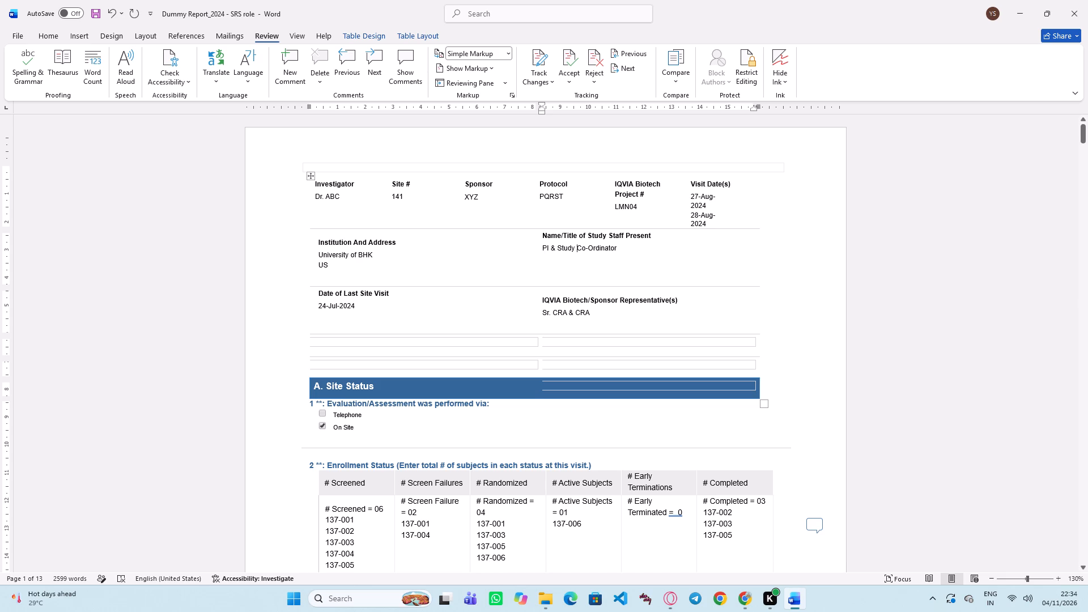
Review section A, Site Status, covering the enrollment table, the enrollment rate question and the enrollment closure date in Additional Comments.
scroll(577, 350, down, 4)
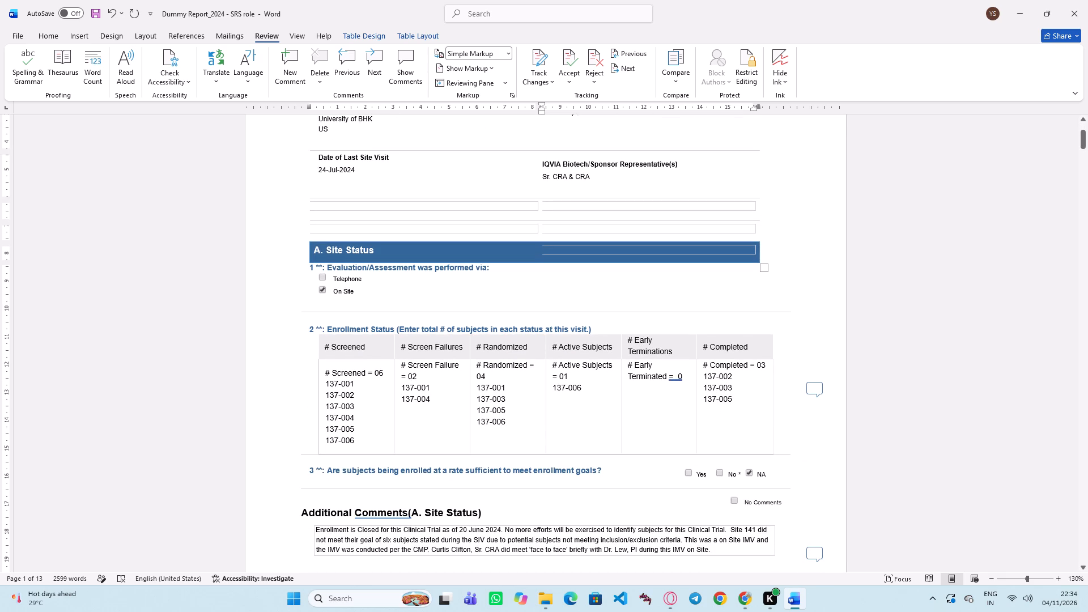
scroll(742, 307, down, 1)
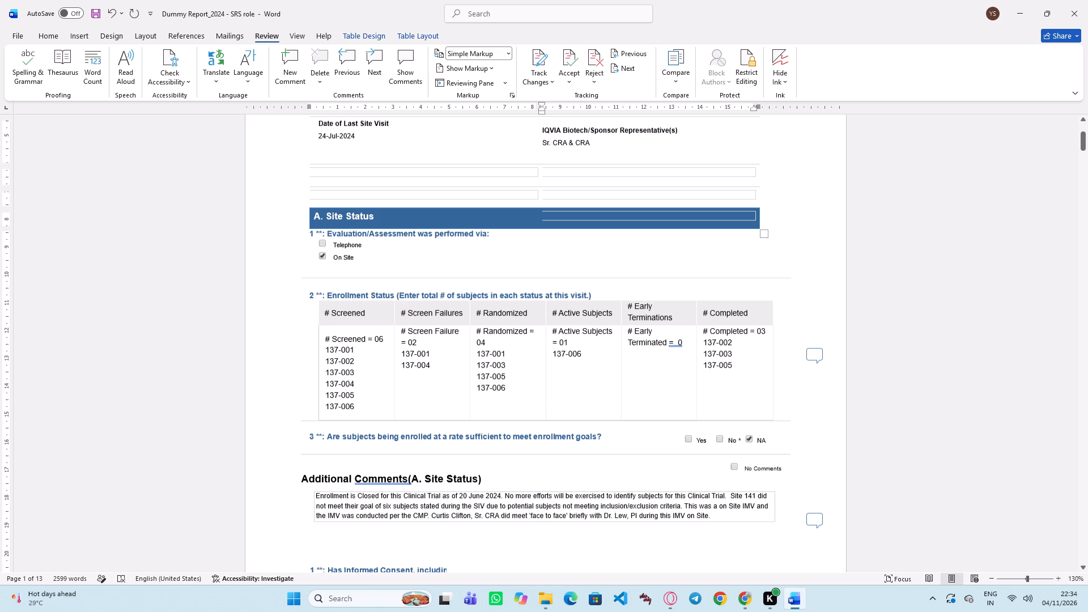
scroll(517, 372, down, 5)
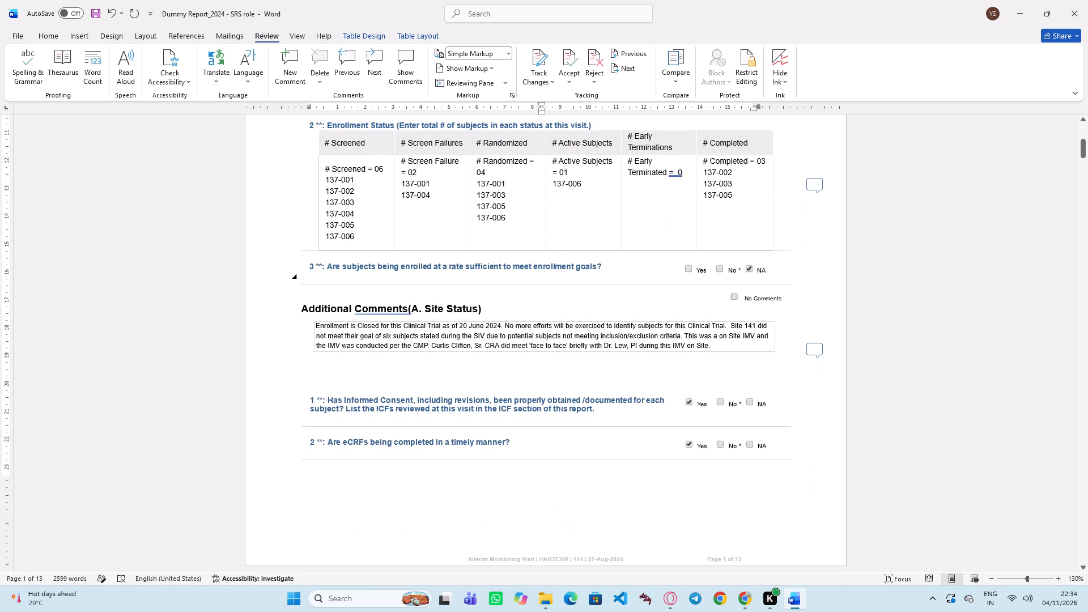
drag(328, 266, 482, 272)
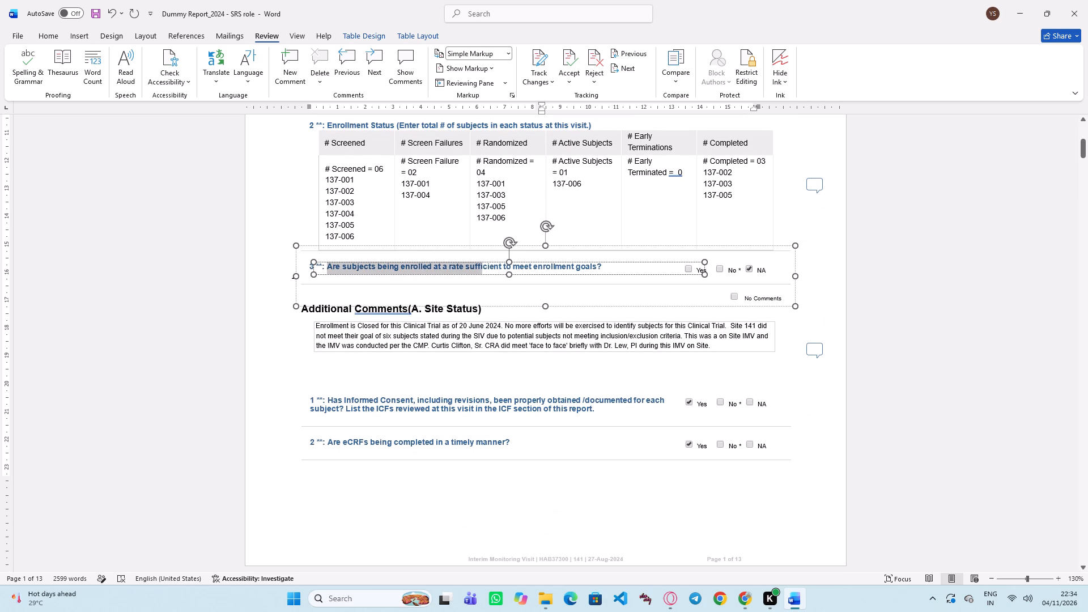
drag(482, 272, 595, 269)
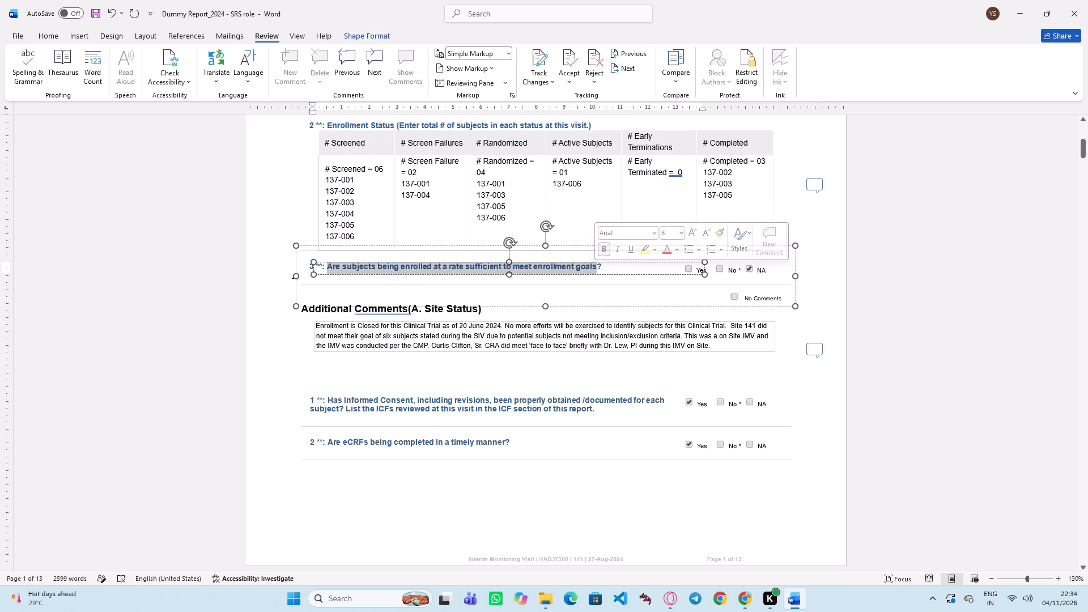
click(590, 292)
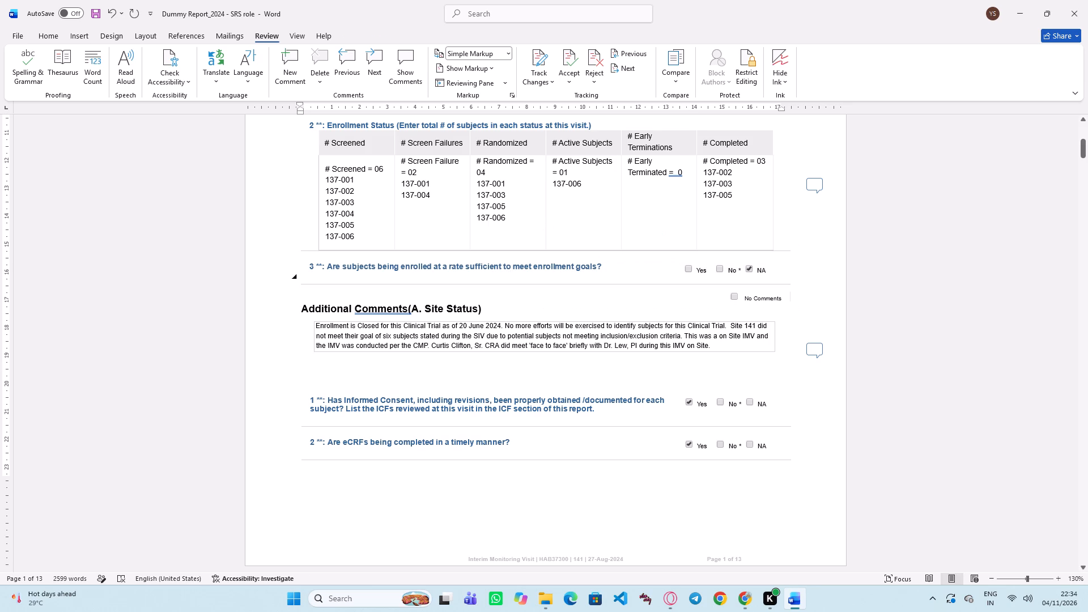
scroll(585, 292, down, 2)
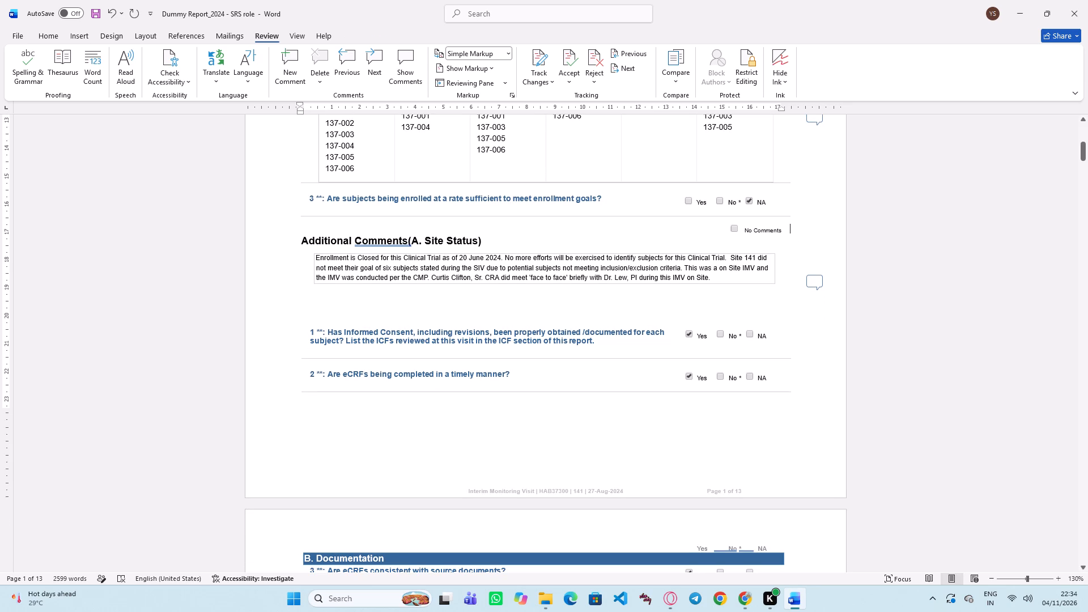
scroll(539, 266, up, 2)
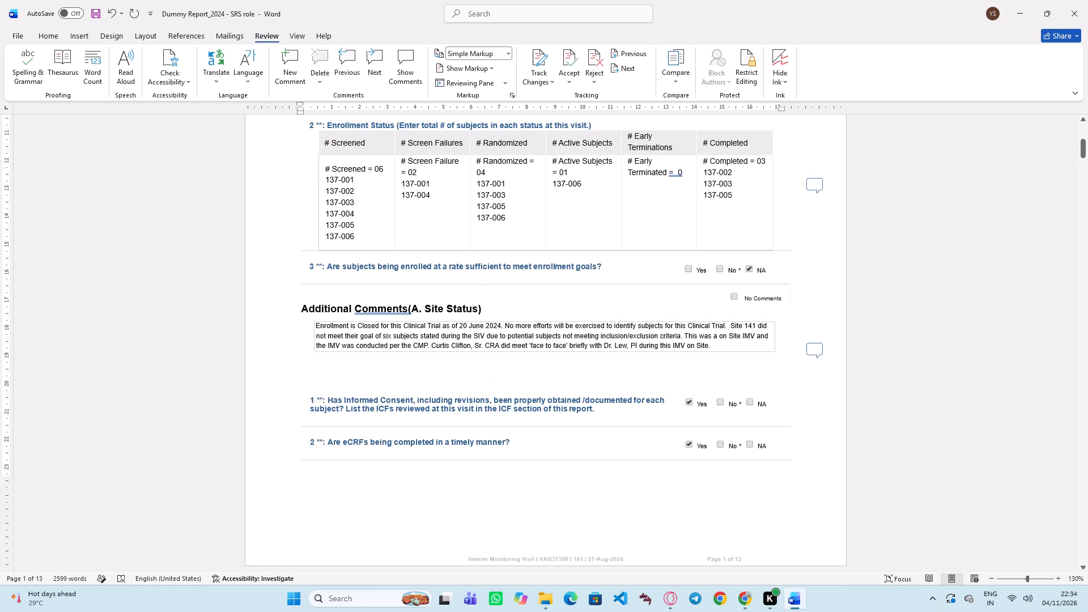
drag(460, 325, 495, 324)
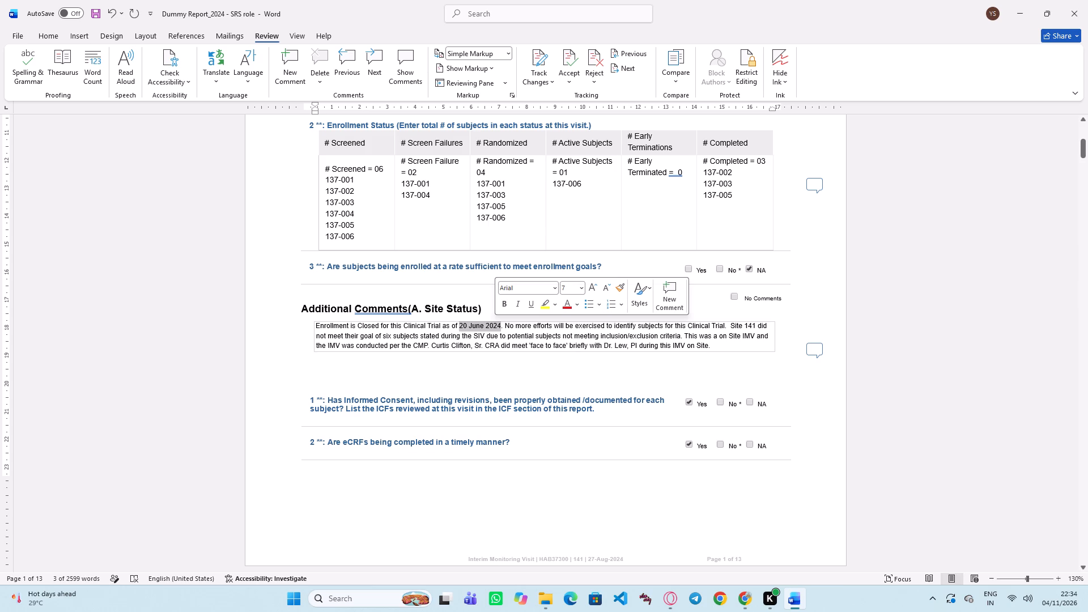
Read Documentation questions 1 to 8 on consent, eCRFs, queries and logs, plus the start of their Additional Comments.
scroll(669, 363, down, 3)
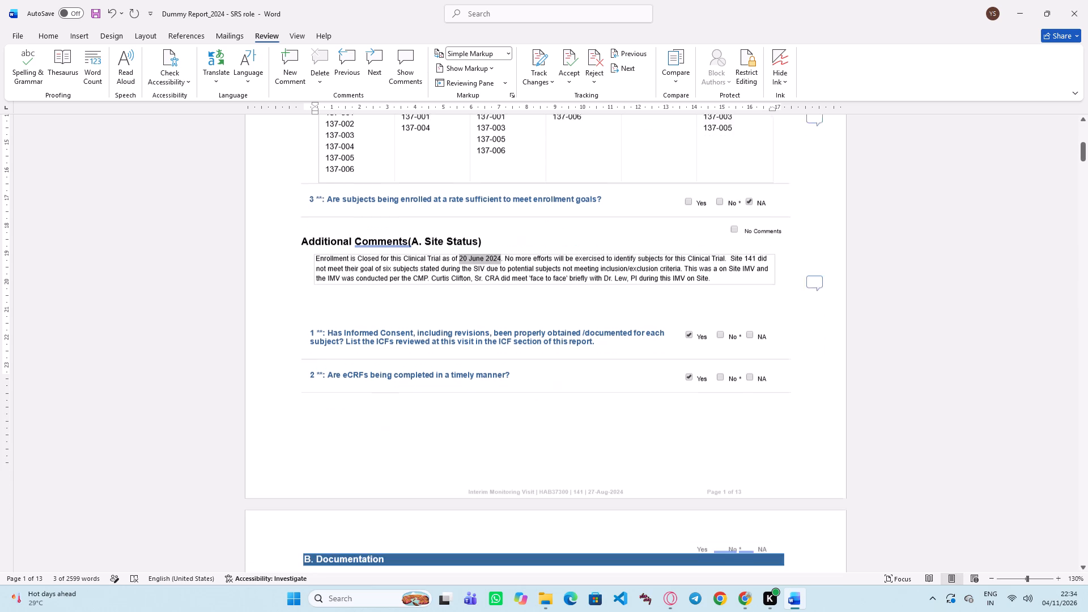
scroll(668, 363, down, 4)
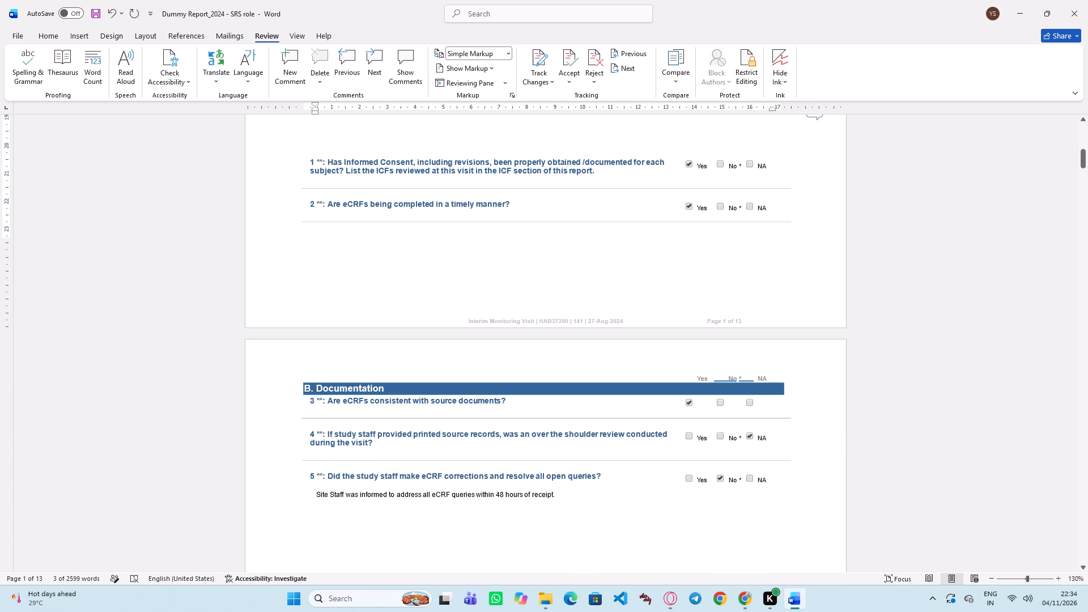
click(487, 209)
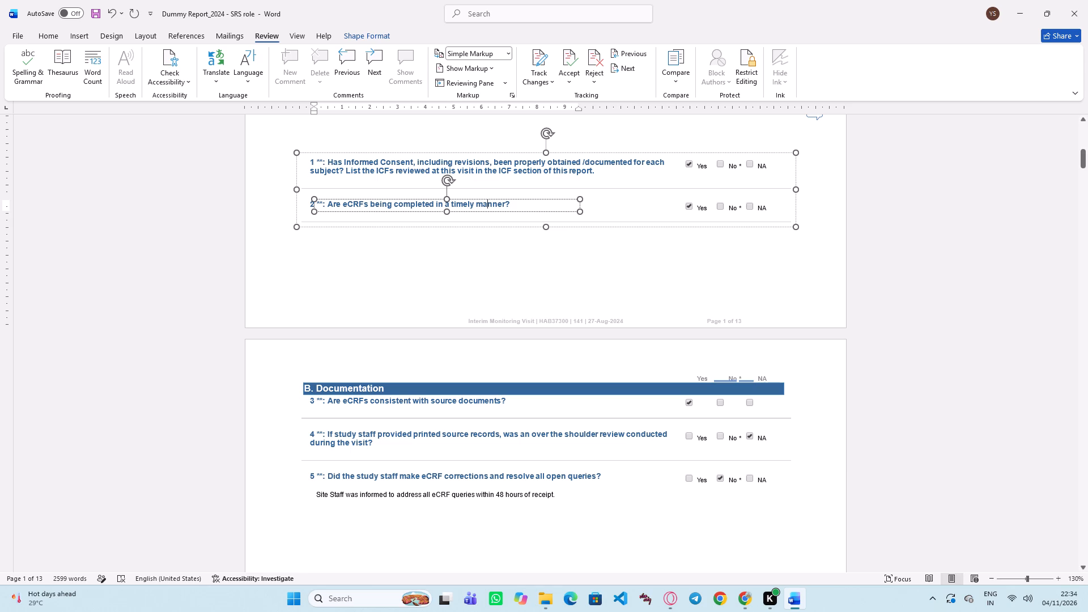
click(516, 267)
scroll(521, 293, down, 3)
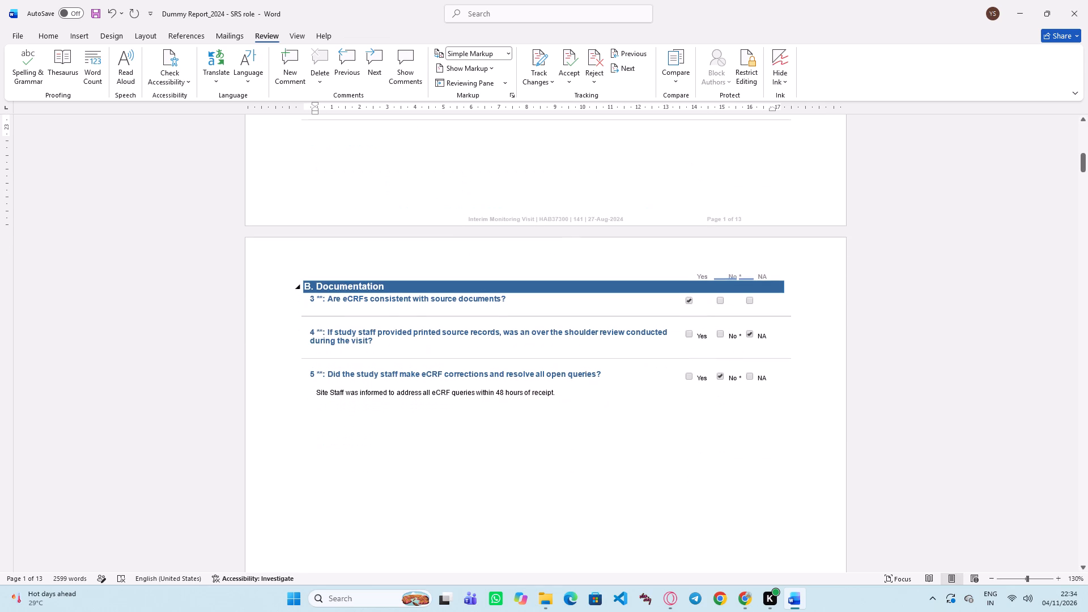
click(427, 397)
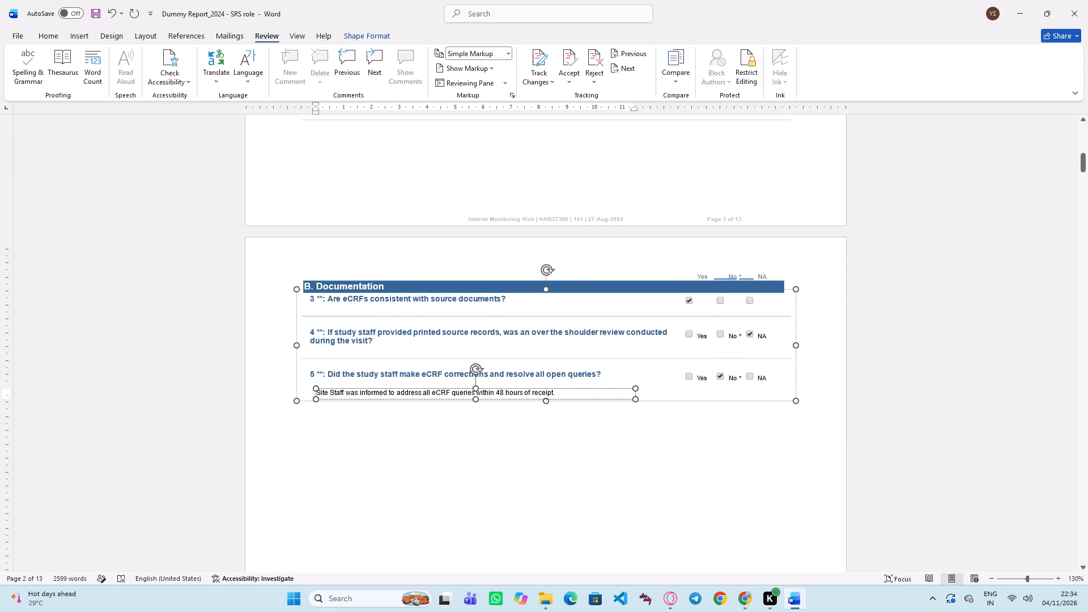
click(413, 441)
scroll(421, 436, down, 2)
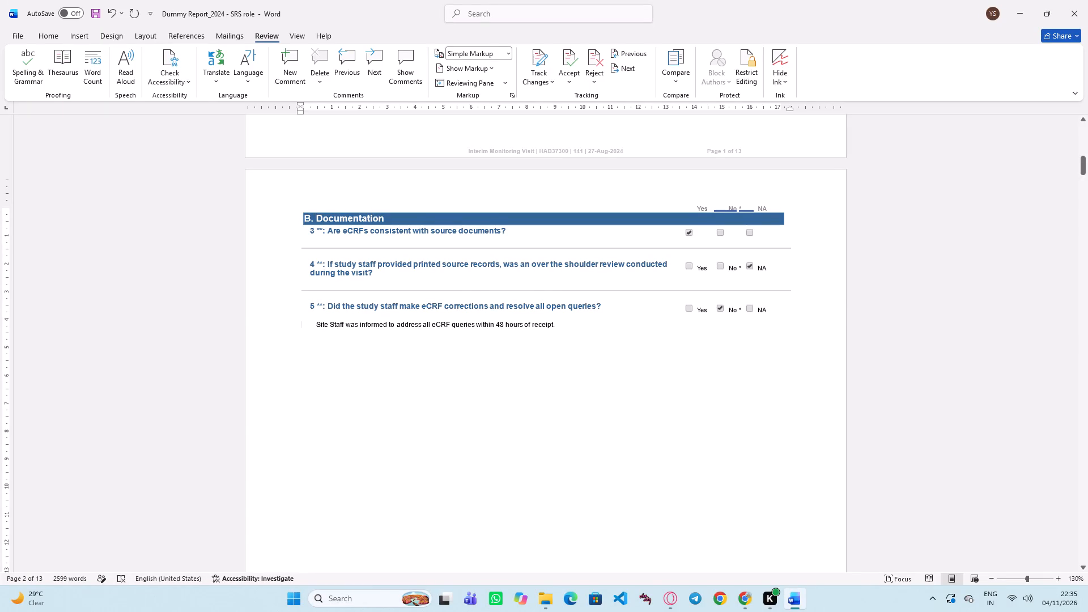
scroll(524, 392, down, 12)
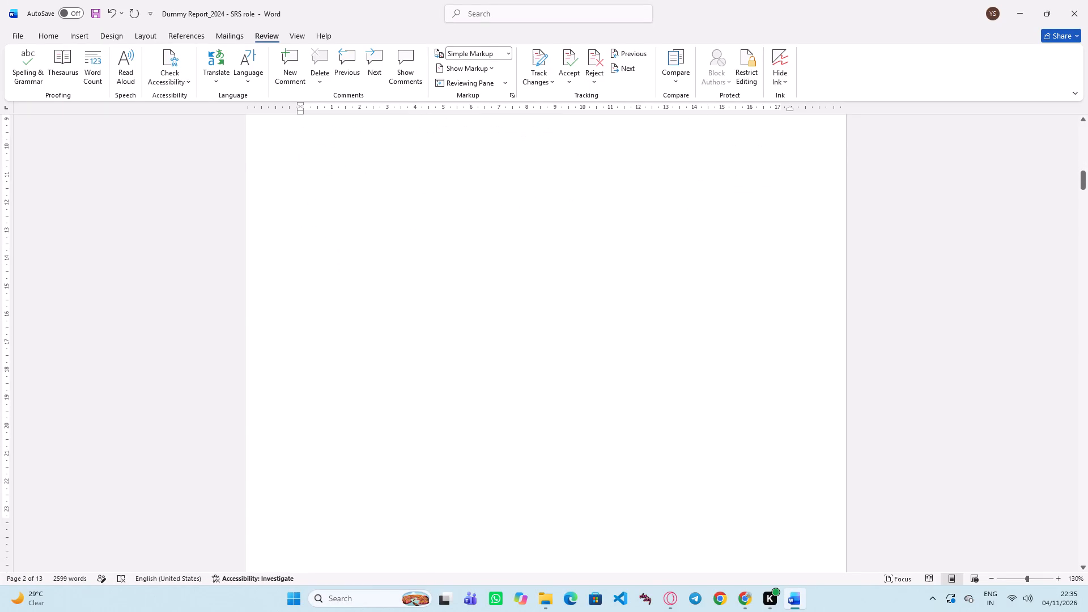
scroll(522, 398, down, 9)
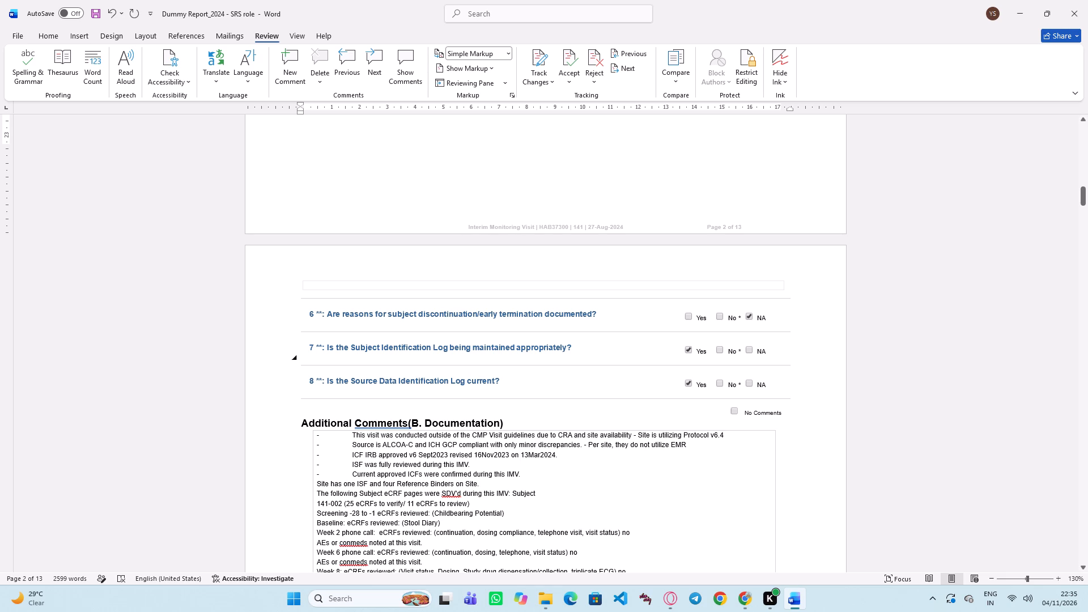
scroll(605, 388, down, 2)
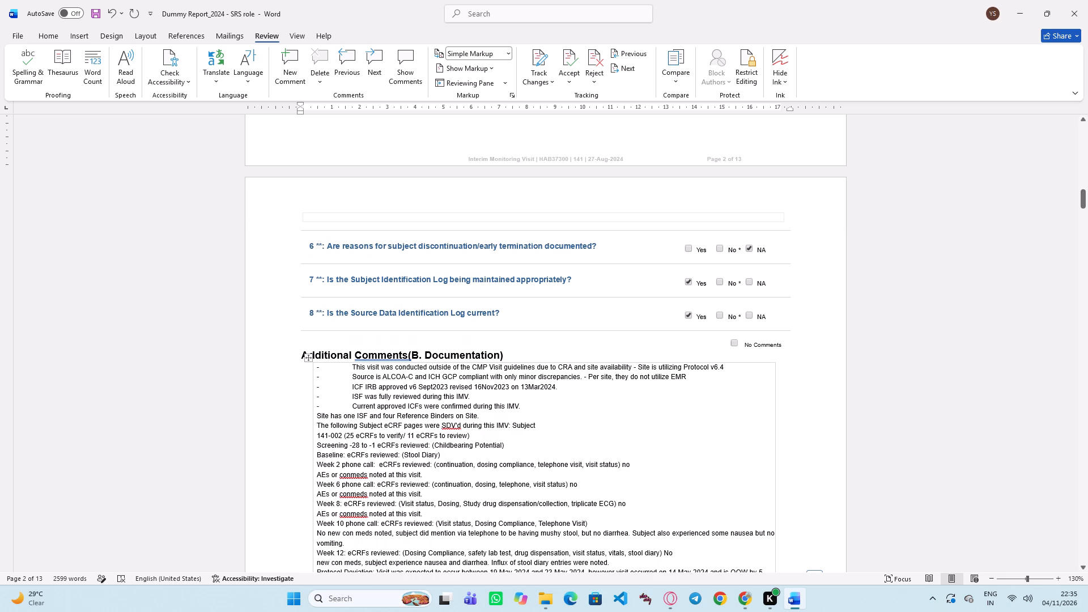
Recheck the Randomized subjects in the Enrollment Status table against the Documentation questions on pages 2 and 3.
scroll(605, 388, up, 20)
scroll(605, 388, up, 6)
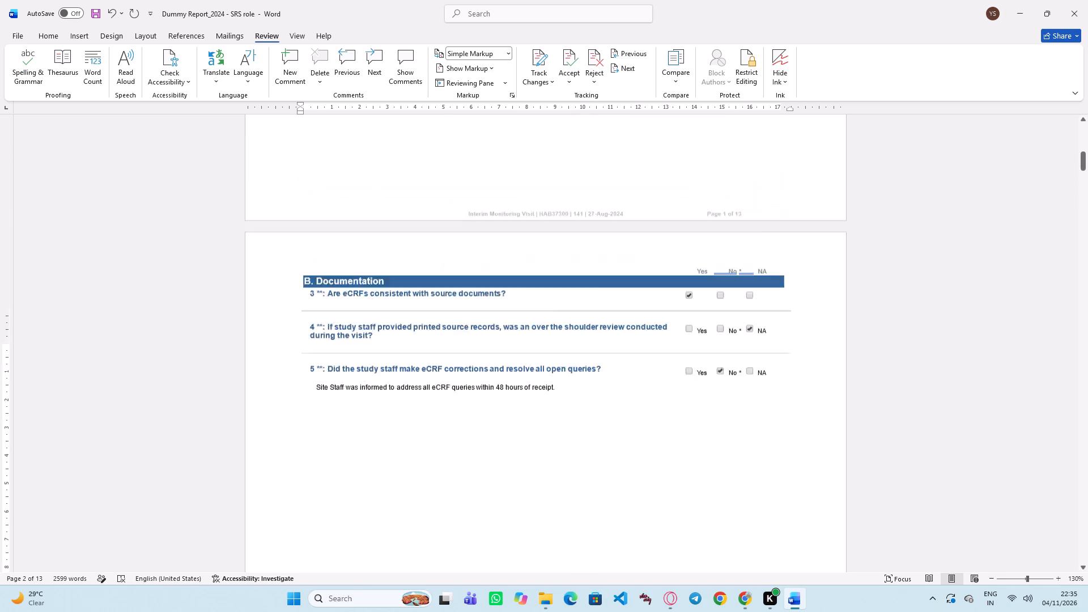
scroll(606, 376, up, 15)
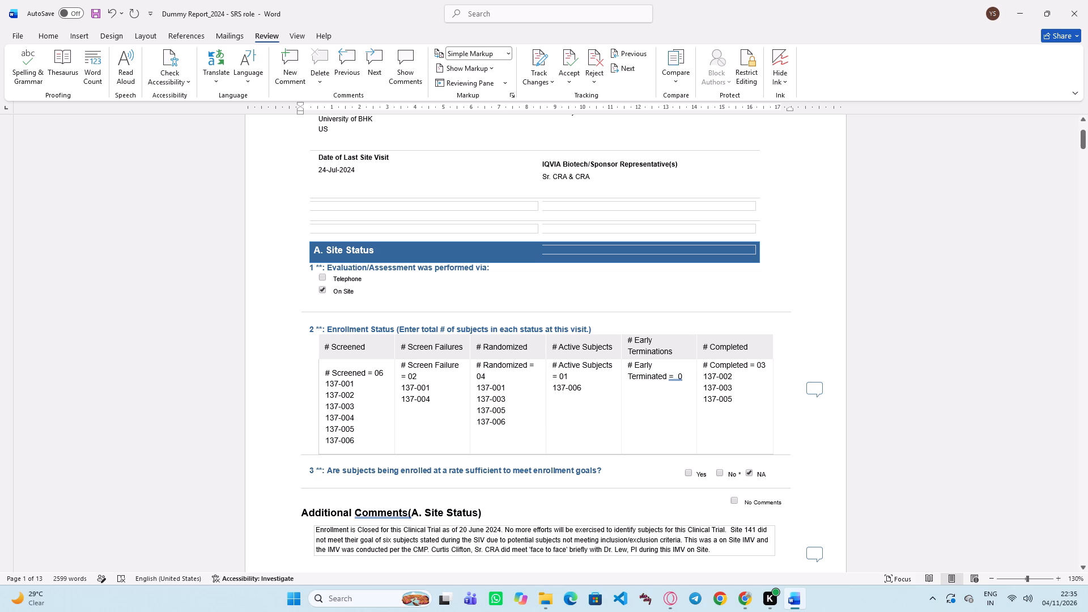
click(506, 399)
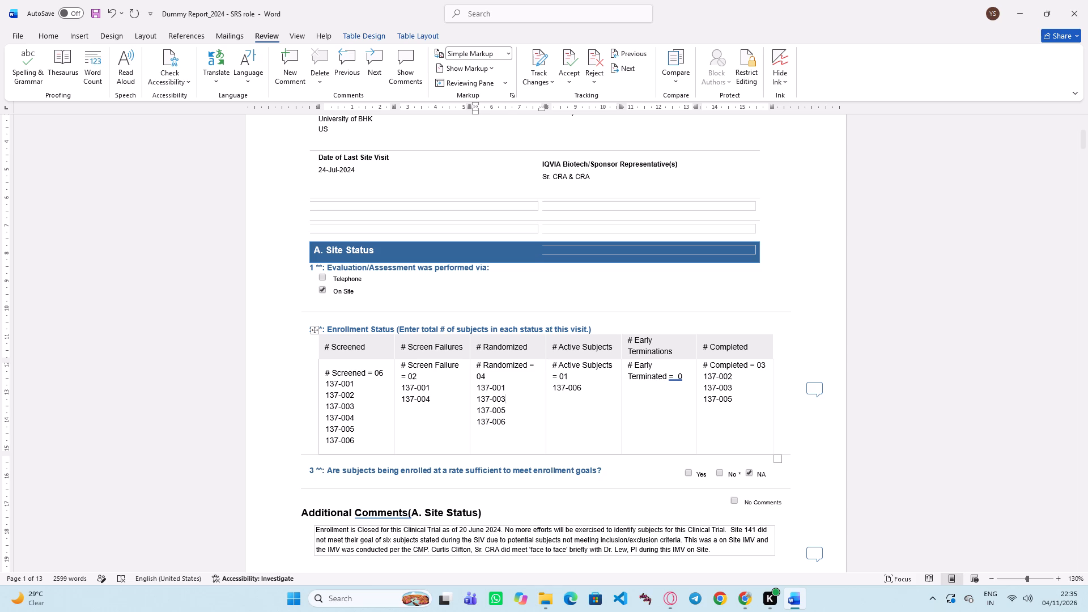
click(507, 388)
scroll(528, 418, down, 7)
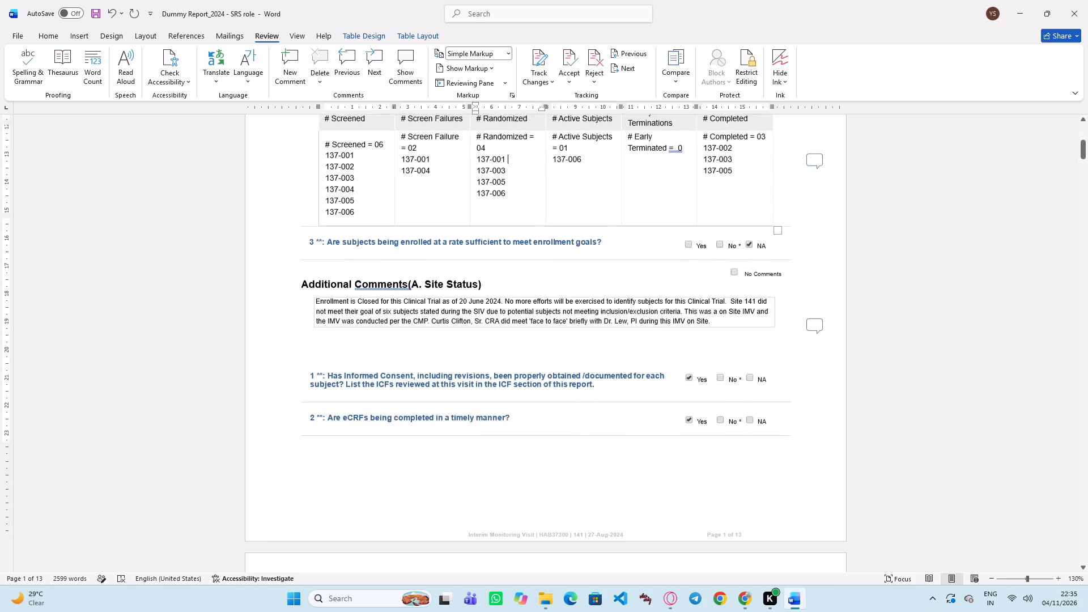
scroll(528, 418, down, 18)
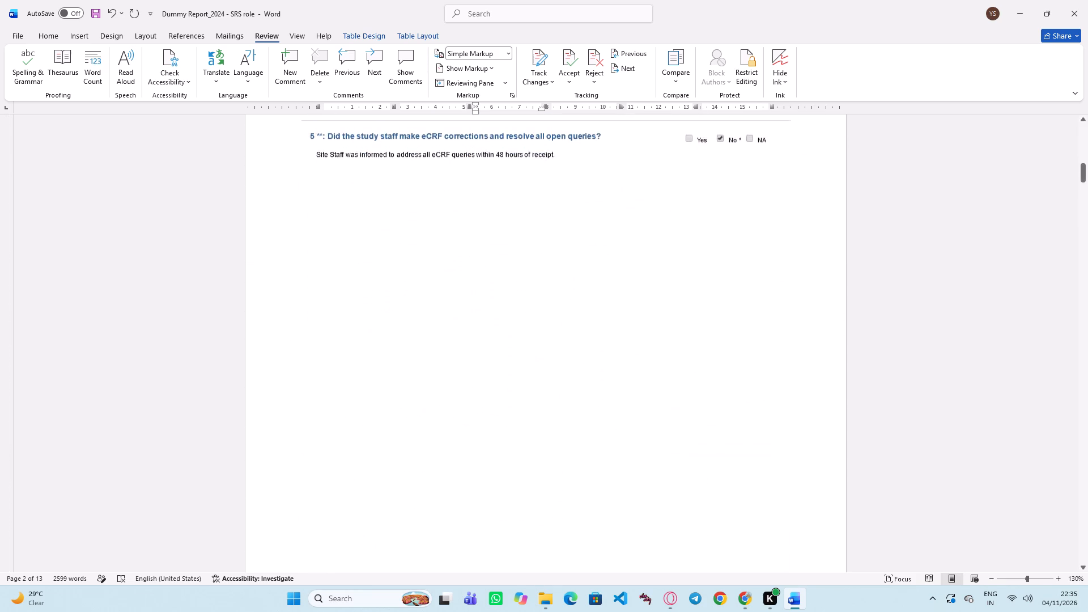
scroll(528, 418, down, 13)
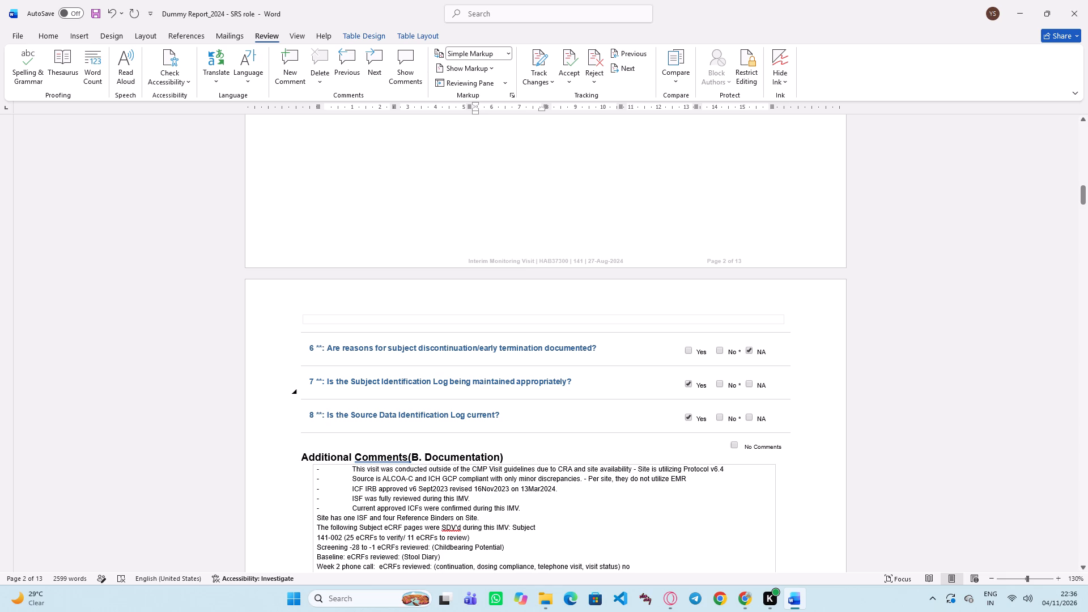
scroll(524, 398, down, 3)
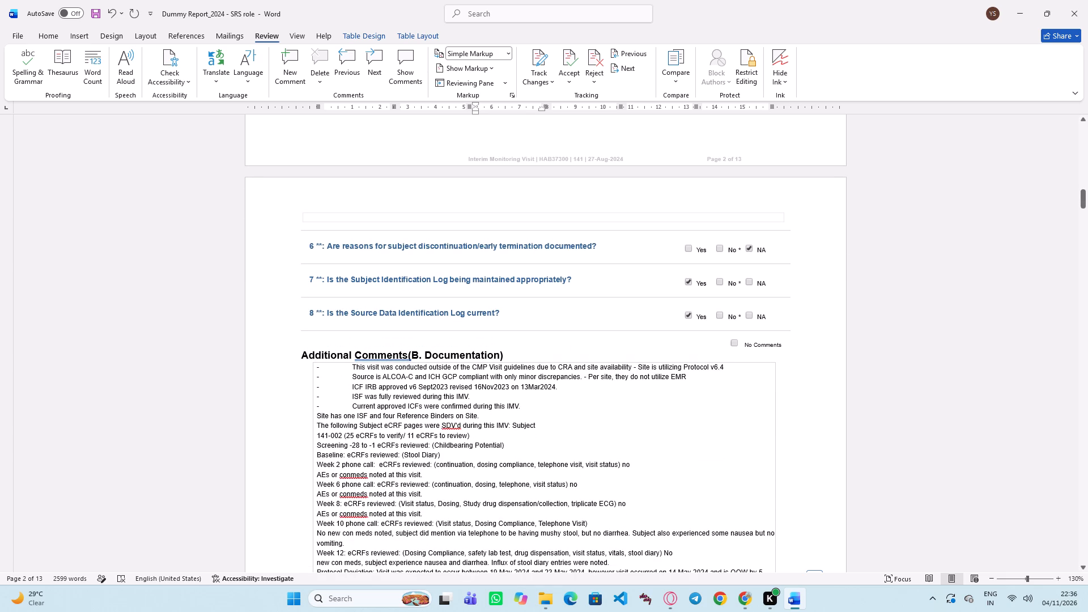
scroll(482, 435, down, 2)
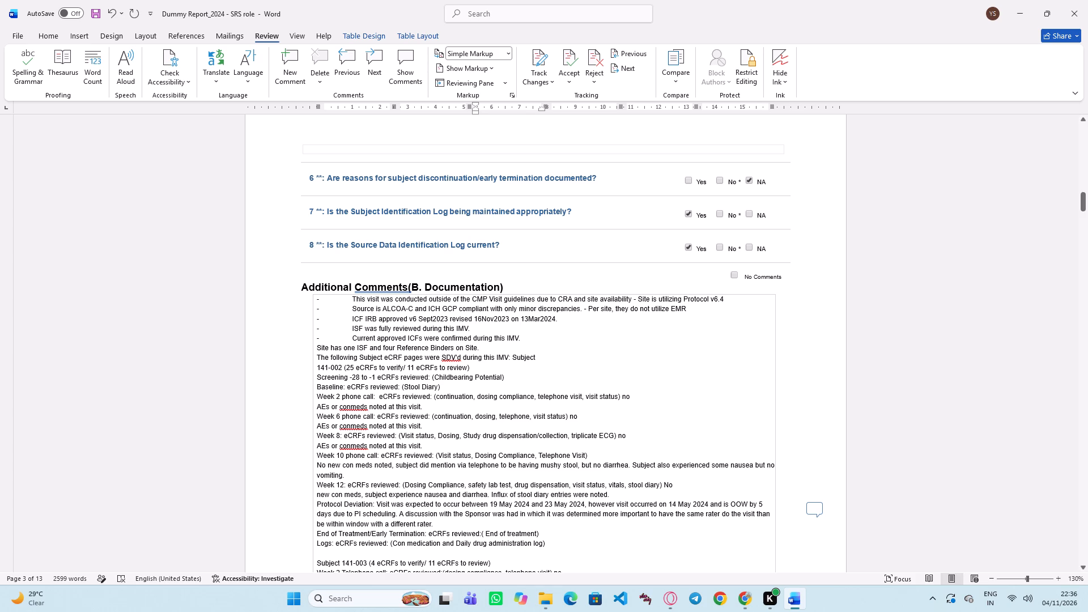
drag(419, 318, 444, 320)
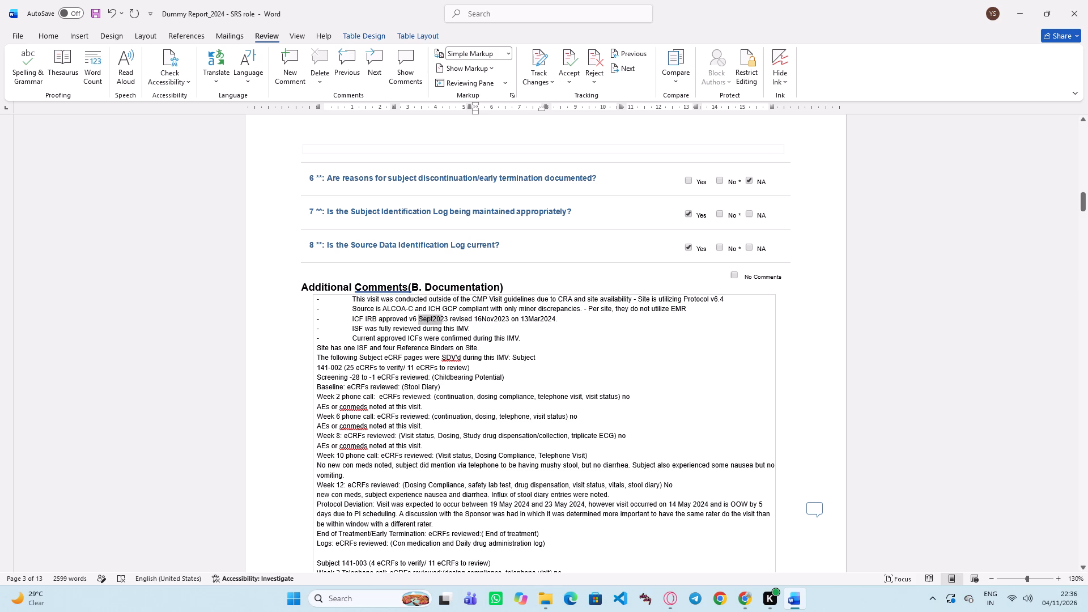
drag(444, 320, 445, 320)
click(441, 332)
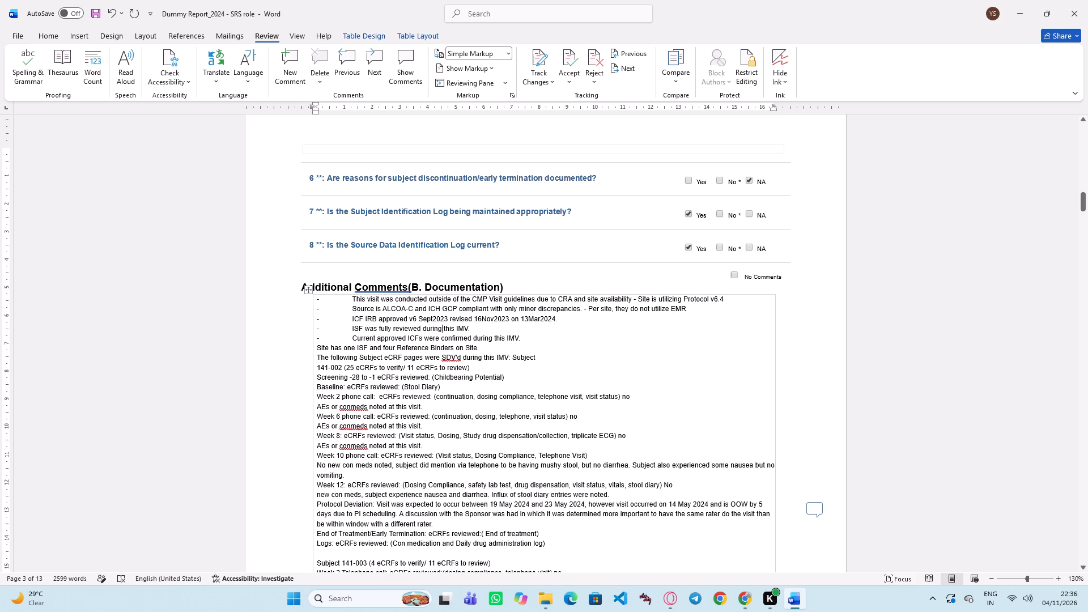
scroll(477, 359, down, 1)
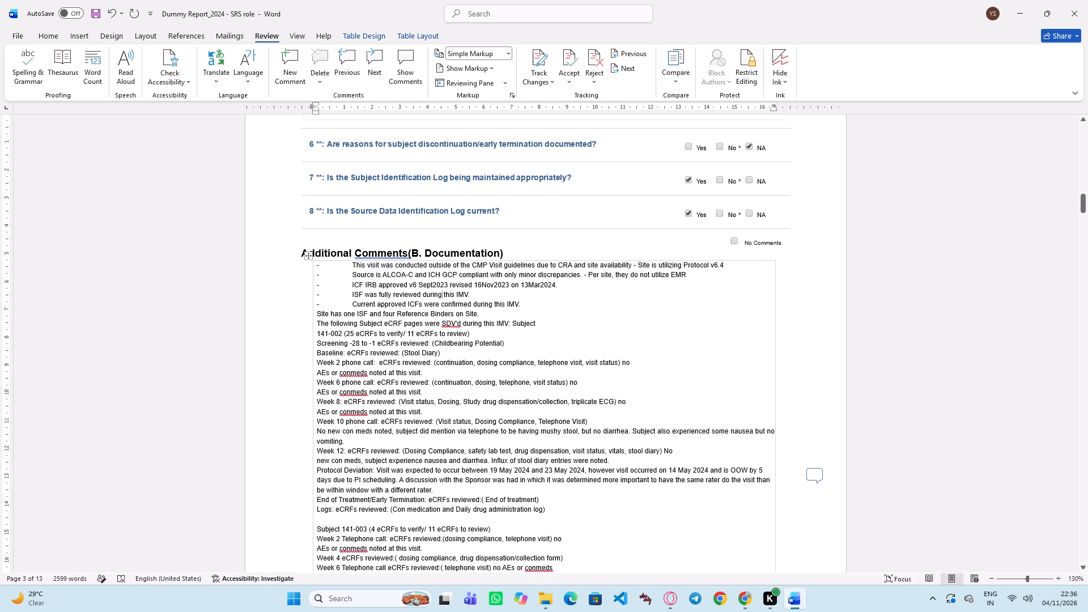
scroll(477, 360, up, 20)
scroll(477, 360, up, 6)
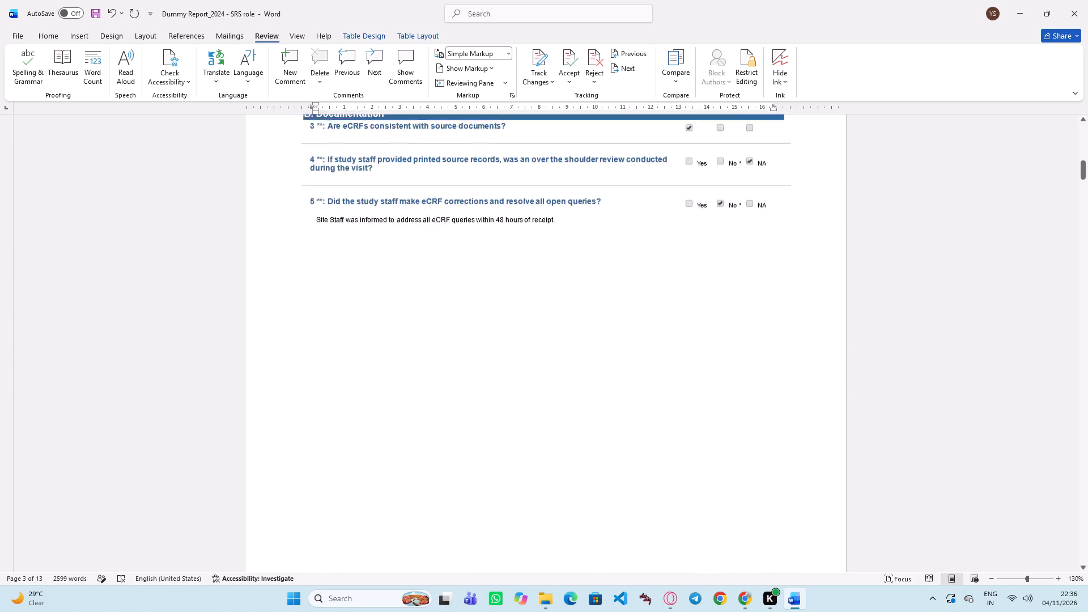
scroll(470, 354, up, 16)
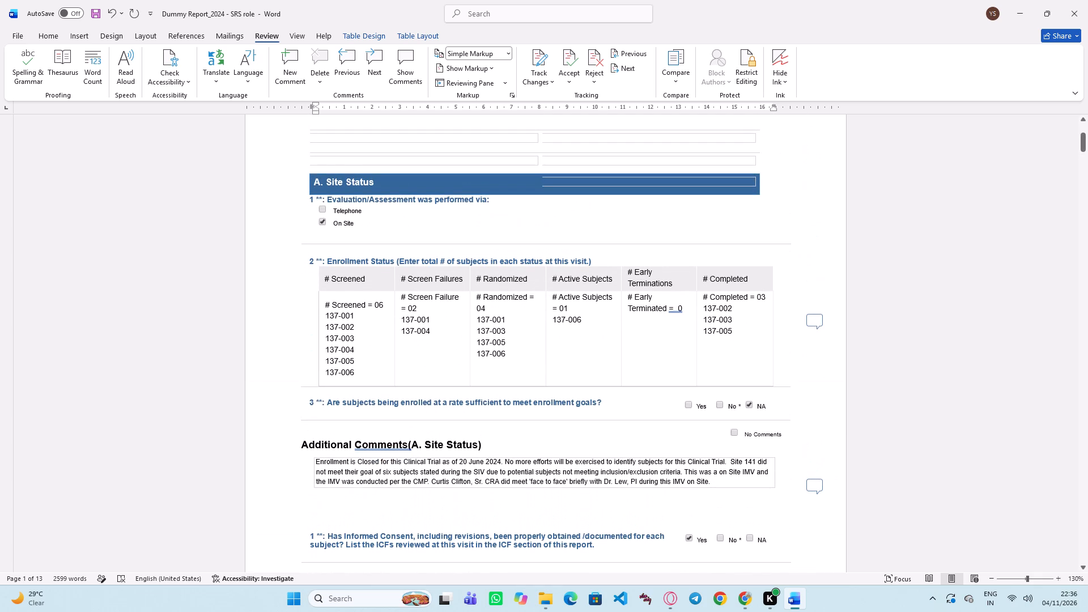
scroll(469, 355, down, 20)
scroll(469, 355, down, 8)
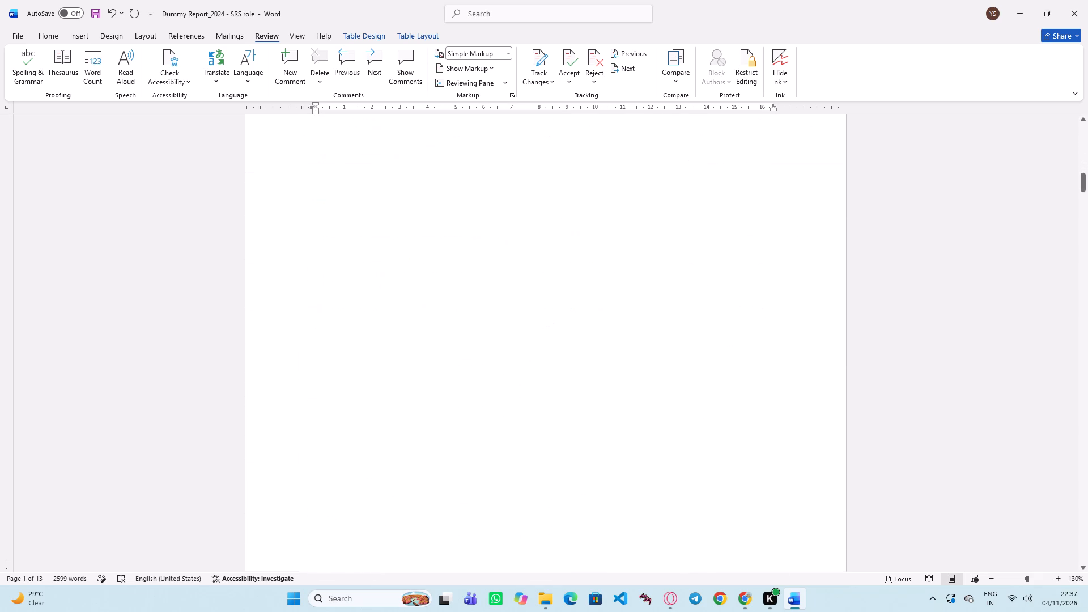
scroll(445, 385, down, 16)
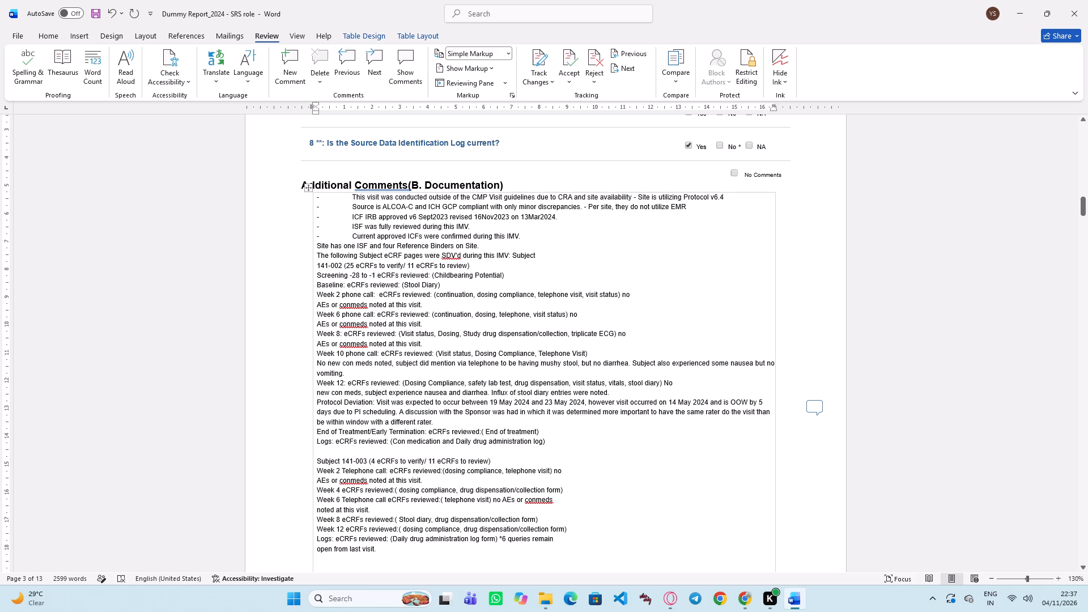
drag(433, 277, 493, 272)
click(468, 290)
scroll(457, 360, down, 2)
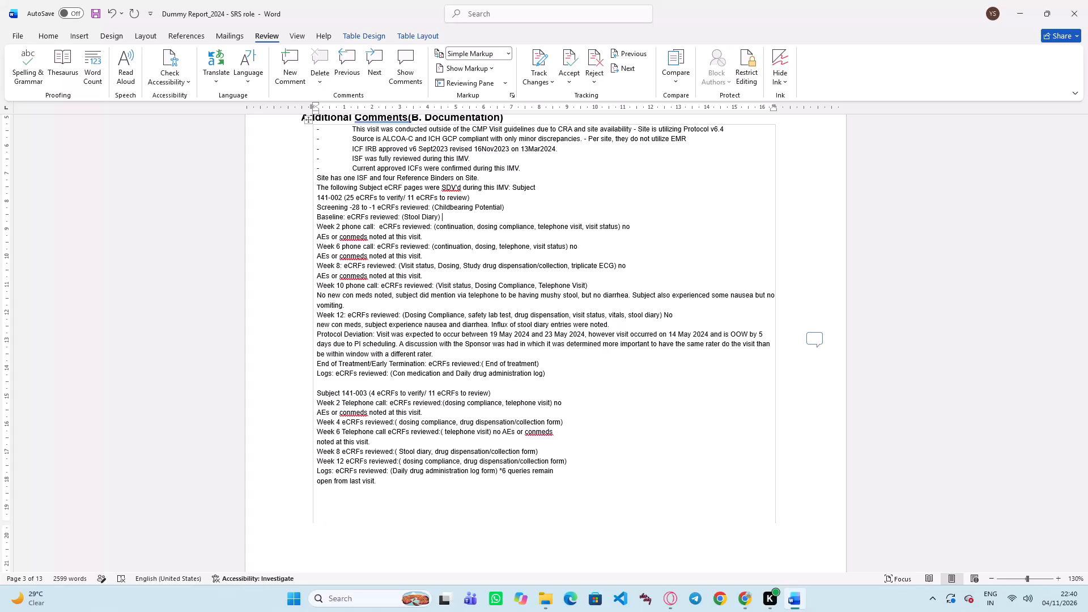
click(490, 274)
click(473, 287)
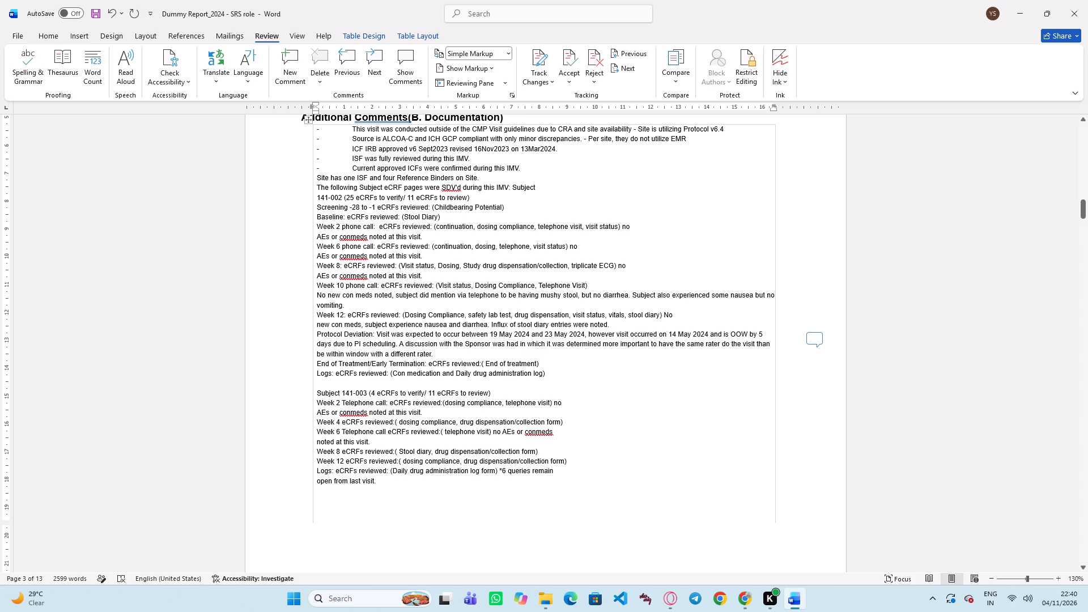
drag(425, 324, 467, 322)
drag(467, 322, 475, 323)
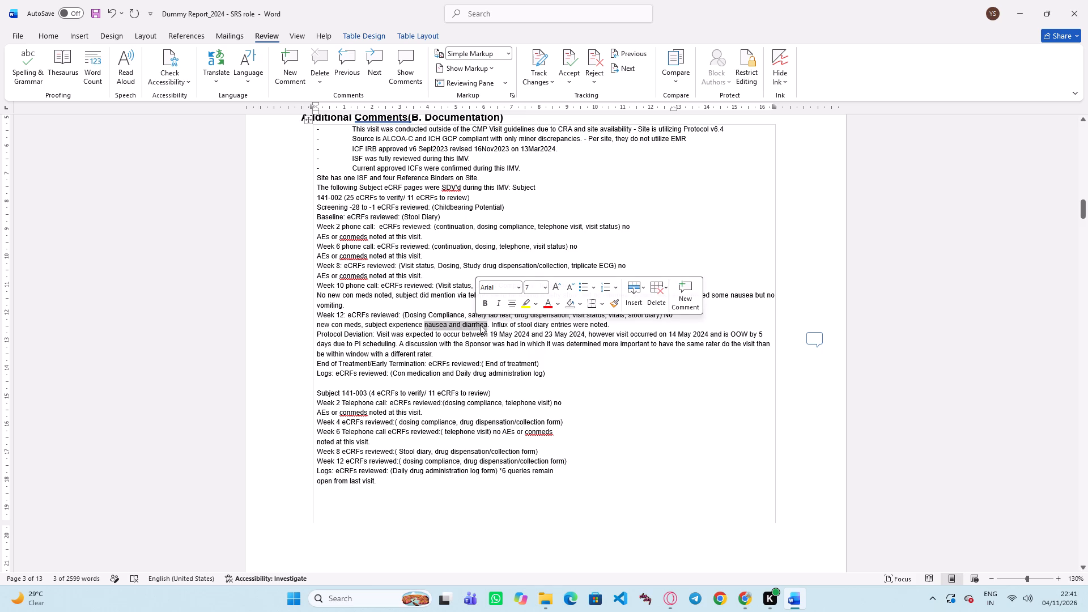
click(406, 70)
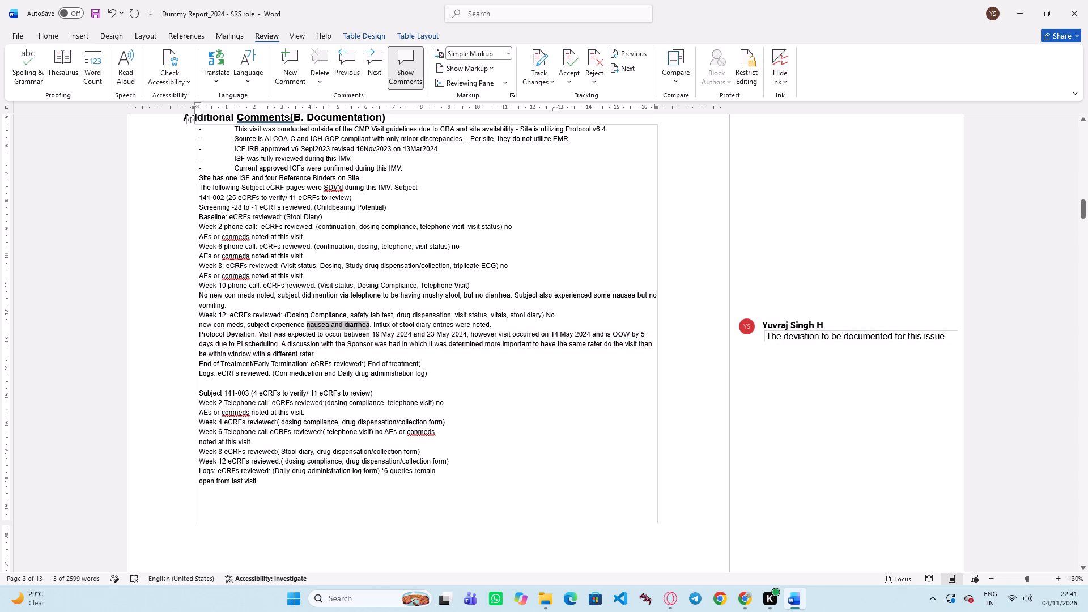
click(294, 57)
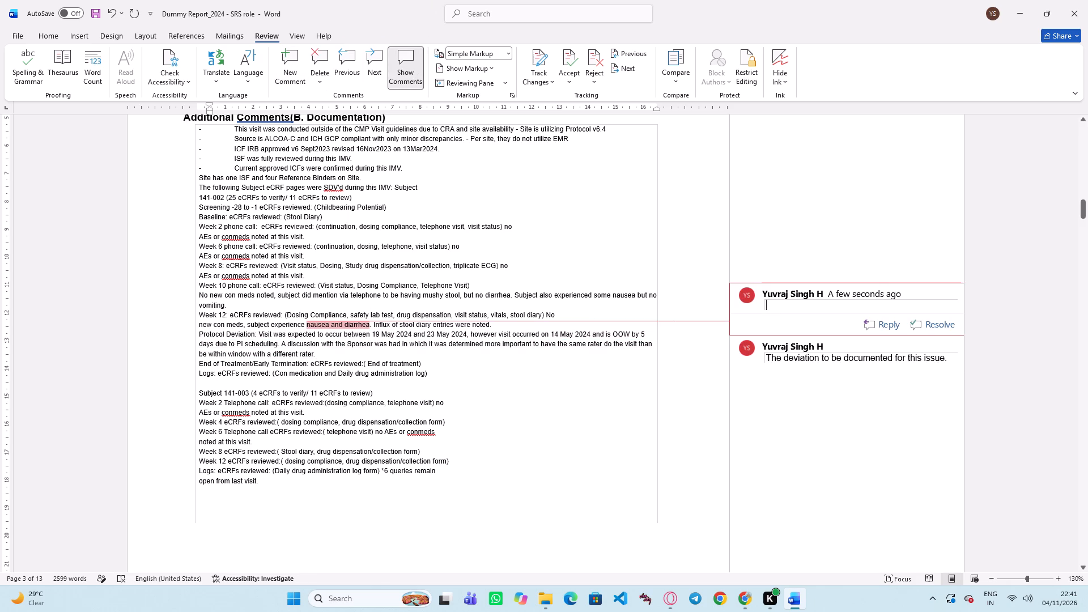
key(shift+a)
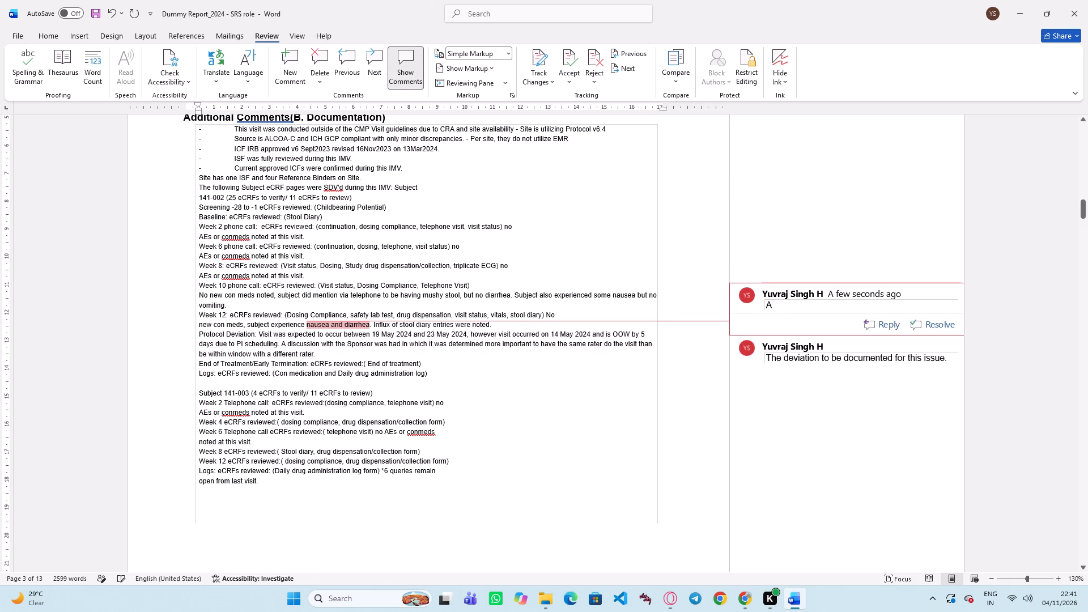
text(e)
key(space)
key(BackSpace)
key(BackSpace)
text(E)
key(space)
text(has)
key(space)
text(to be)
key(space)
key(n)
text(oted)
key(space)
text(and)
key(space)
text(followed)
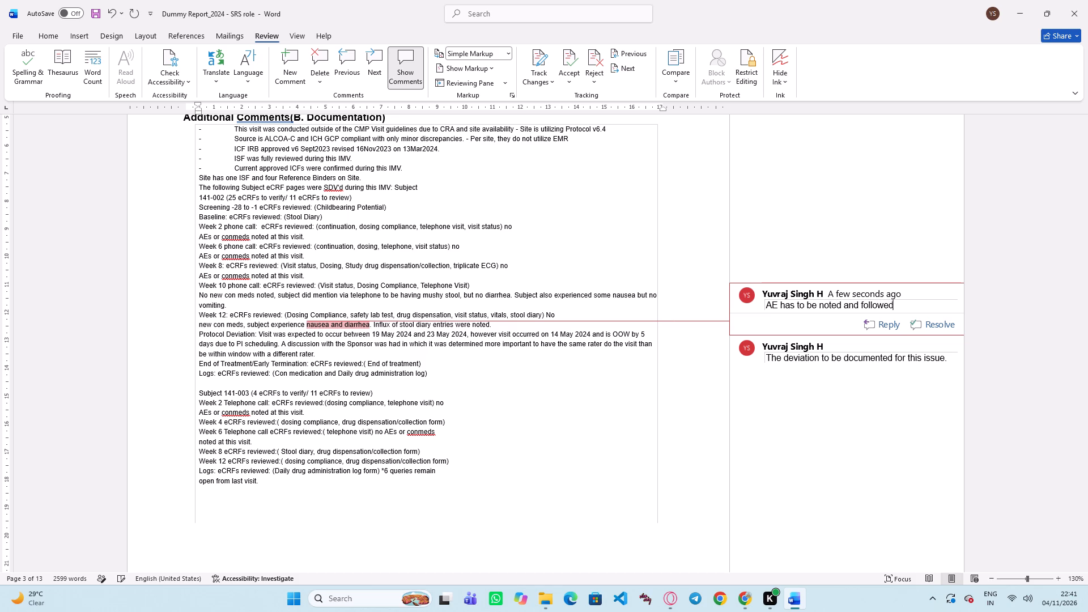
key(space)
text(up)
key(space)
click(826, 240)
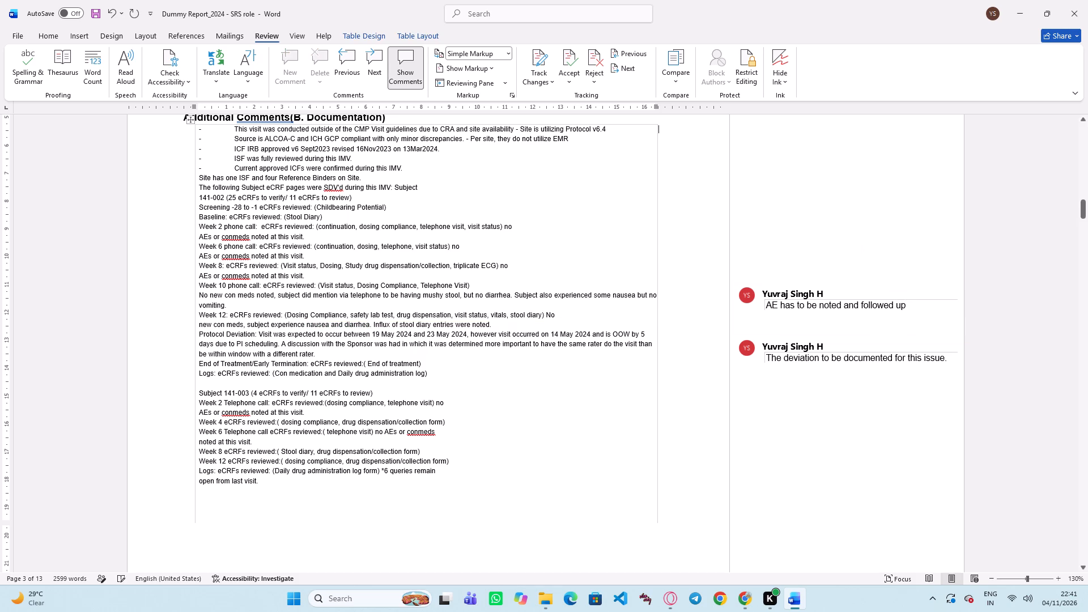
click(404, 337)
scroll(409, 358, down, 1)
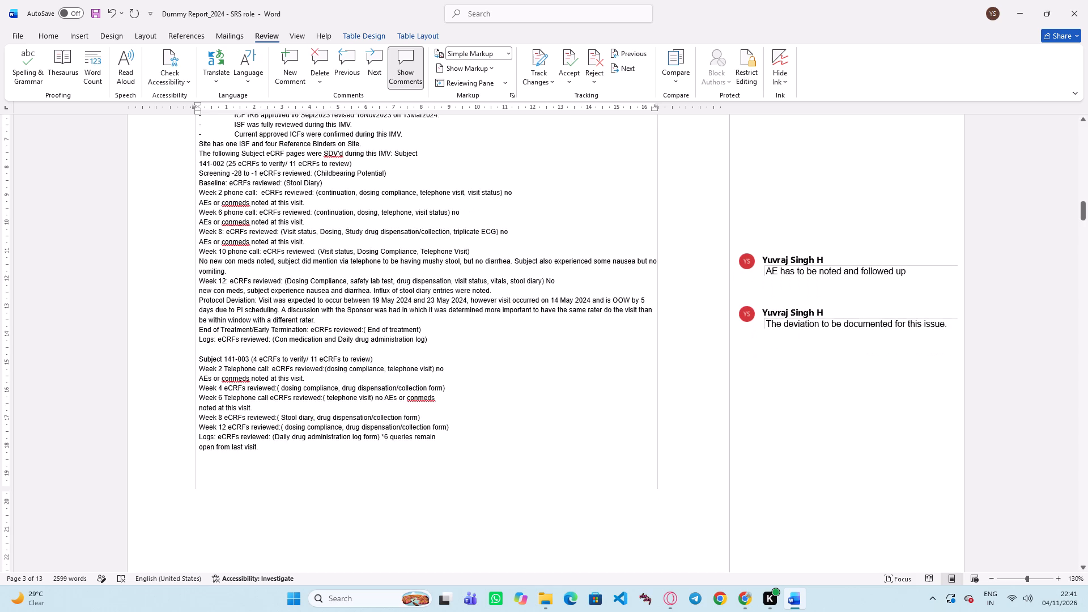
scroll(407, 349, down, 4)
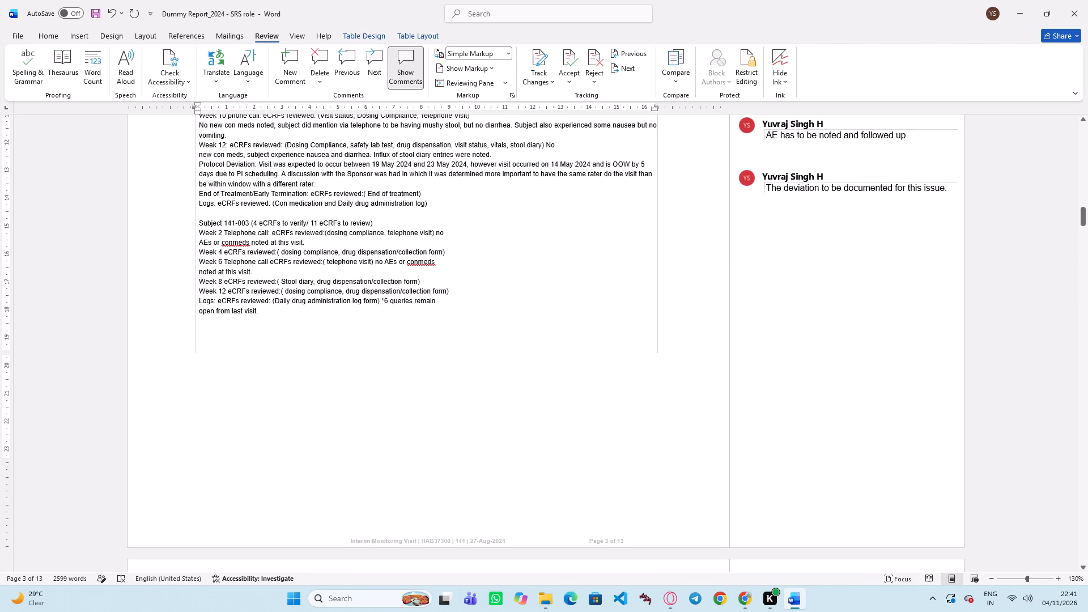
scroll(398, 300, down, 10)
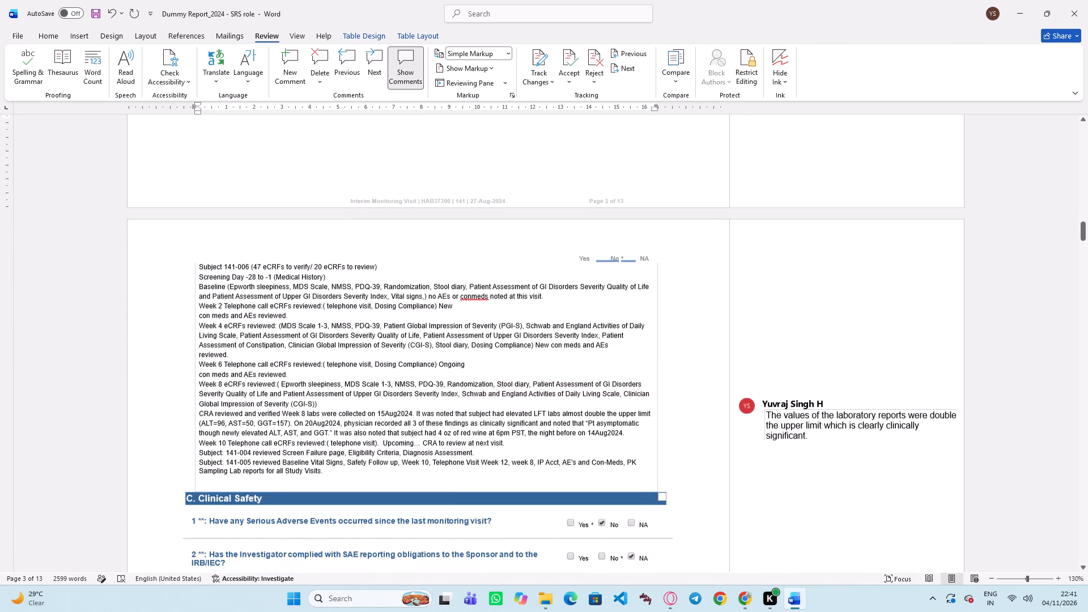
click(342, 278)
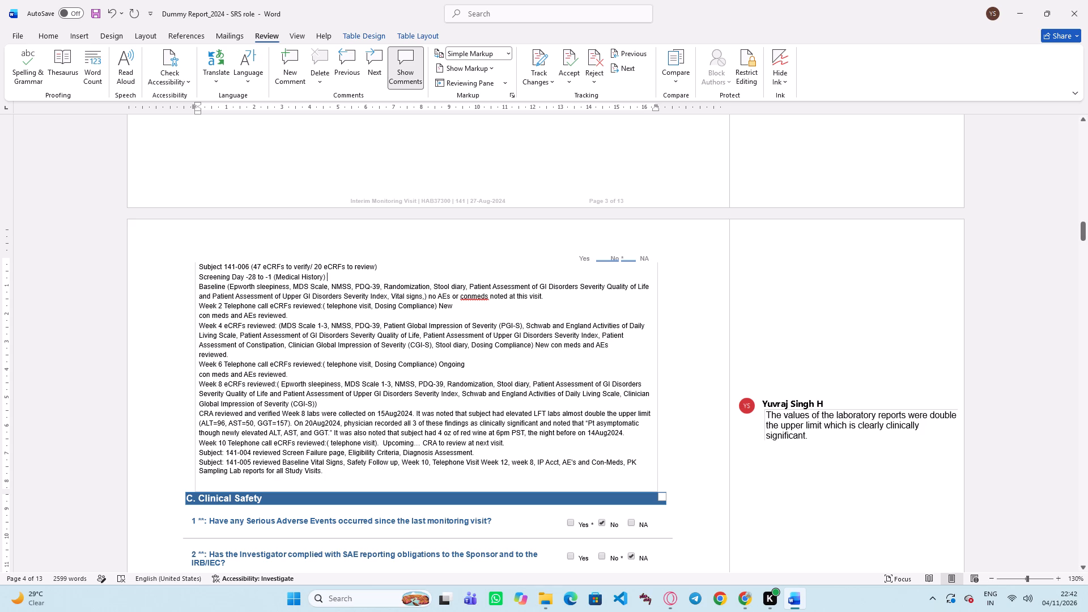
scroll(437, 365, up, 8)
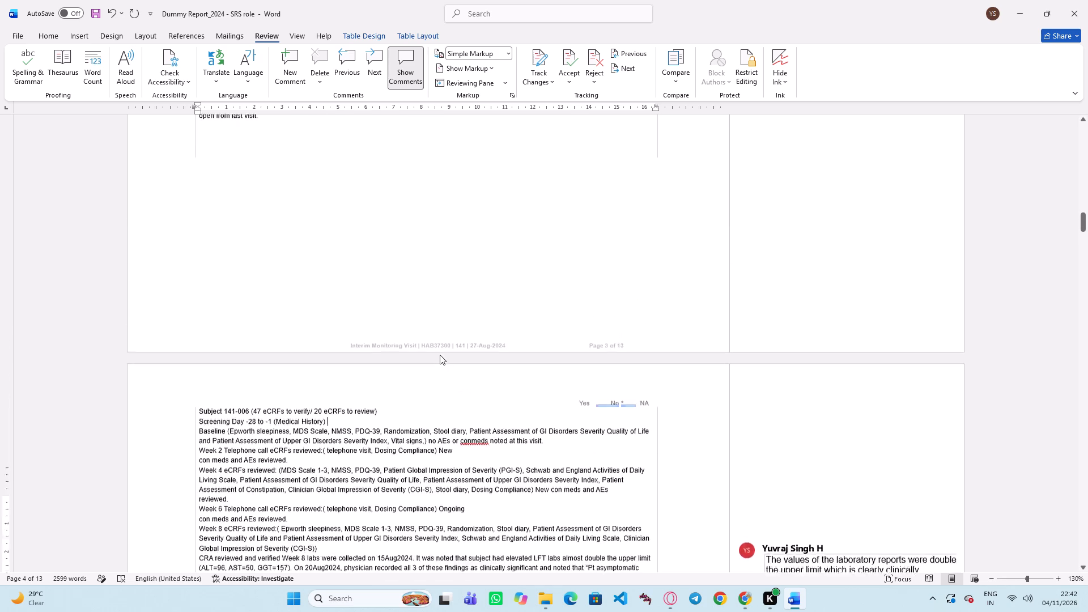
scroll(440, 355, up, 20)
scroll(440, 355, up, 20)
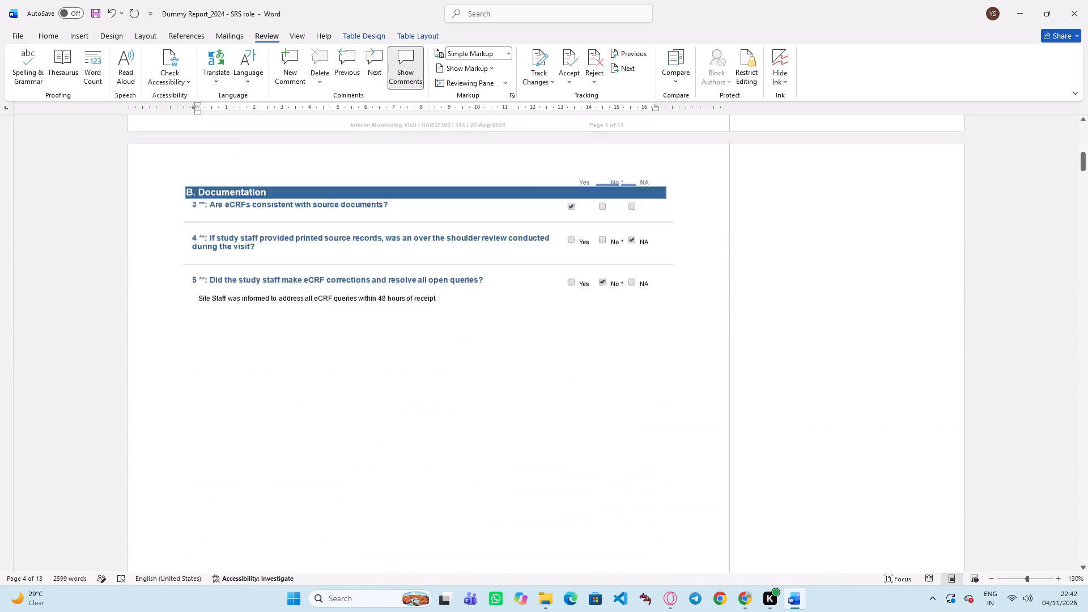
scroll(416, 397, up, 16)
scroll(414, 403, down, 12)
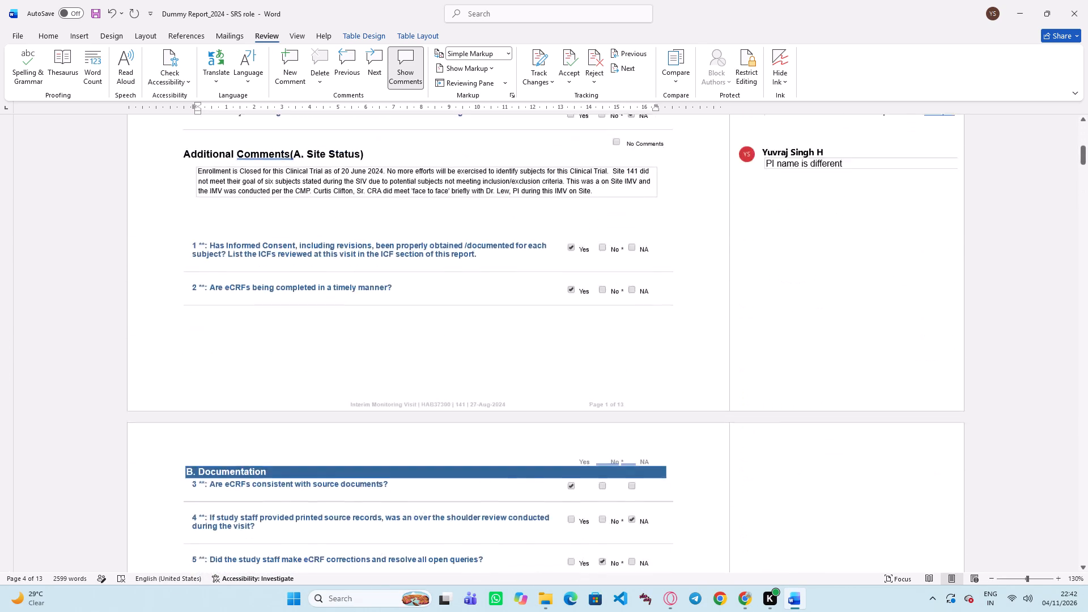
scroll(413, 402, down, 20)
scroll(413, 402, down, 20)
scroll(413, 402, down, 2)
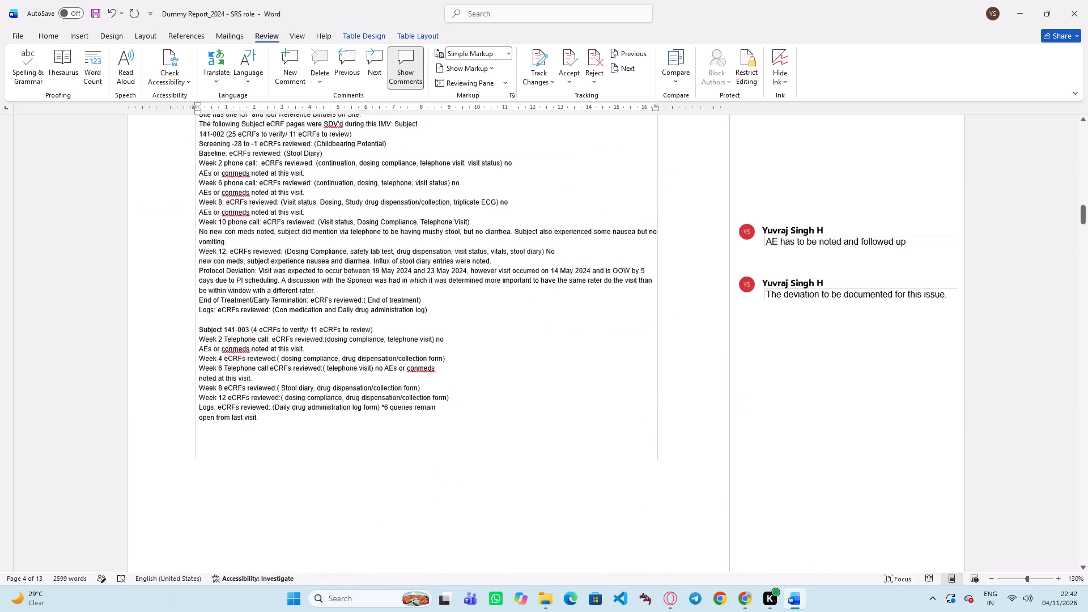
scroll(397, 417, down, 9)
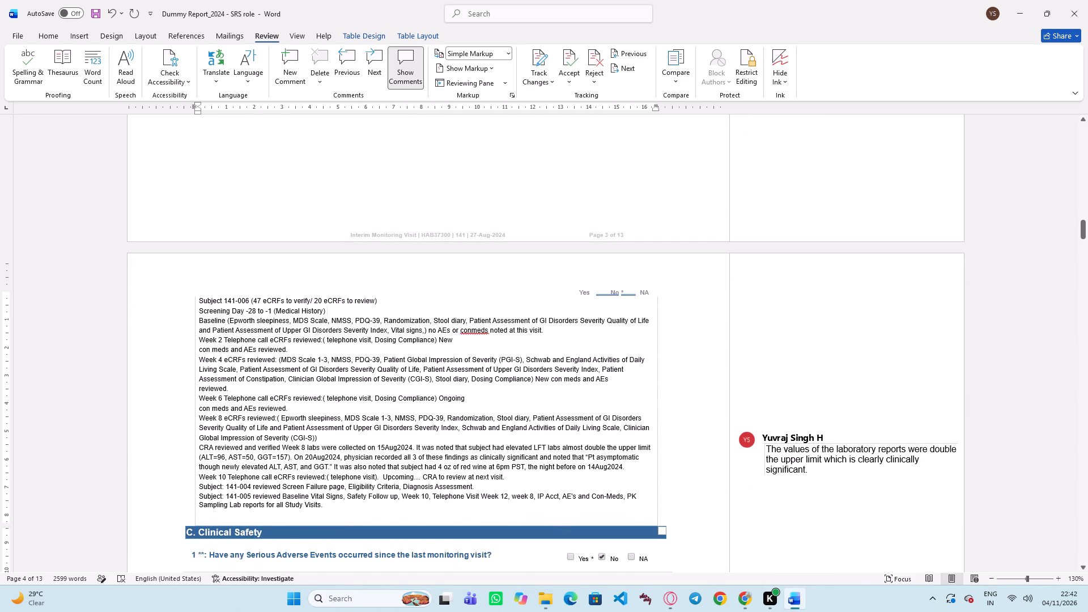
scroll(208, 405, down, 2)
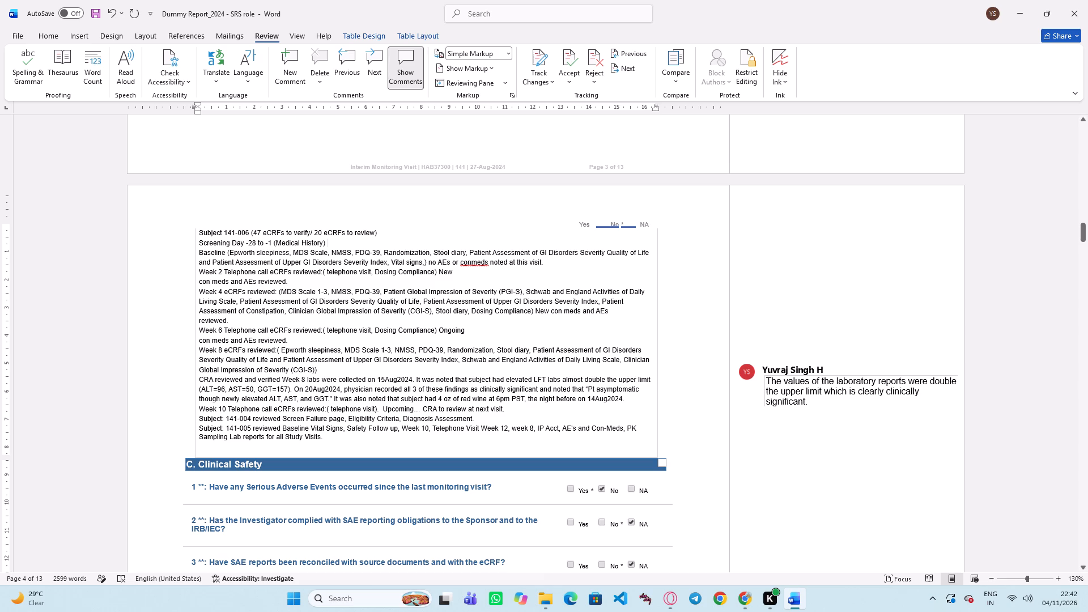
scroll(340, 441, down, 5)
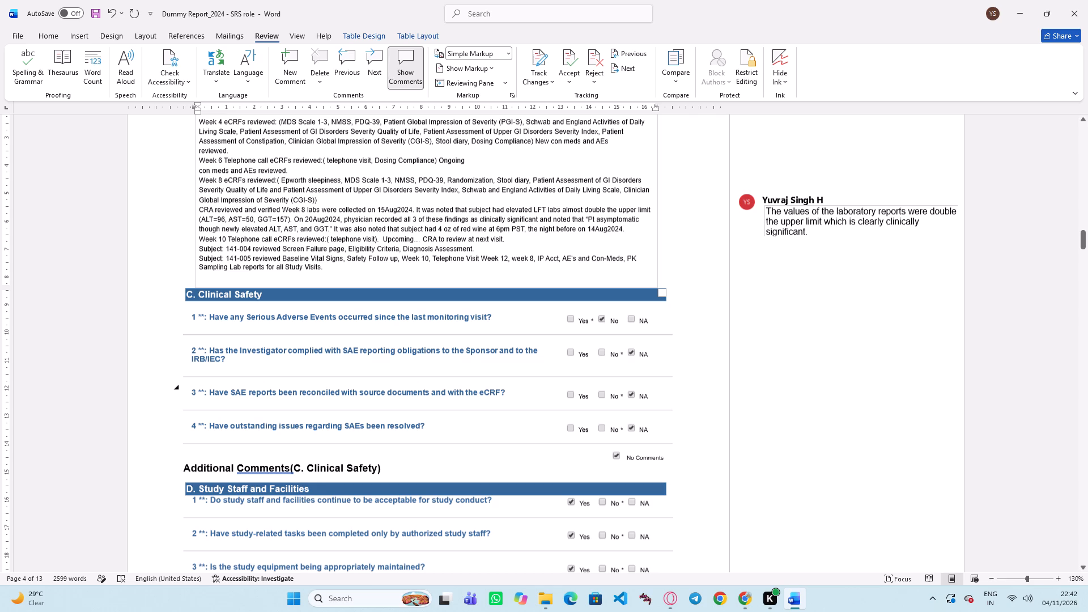
scroll(333, 399, down, 1)
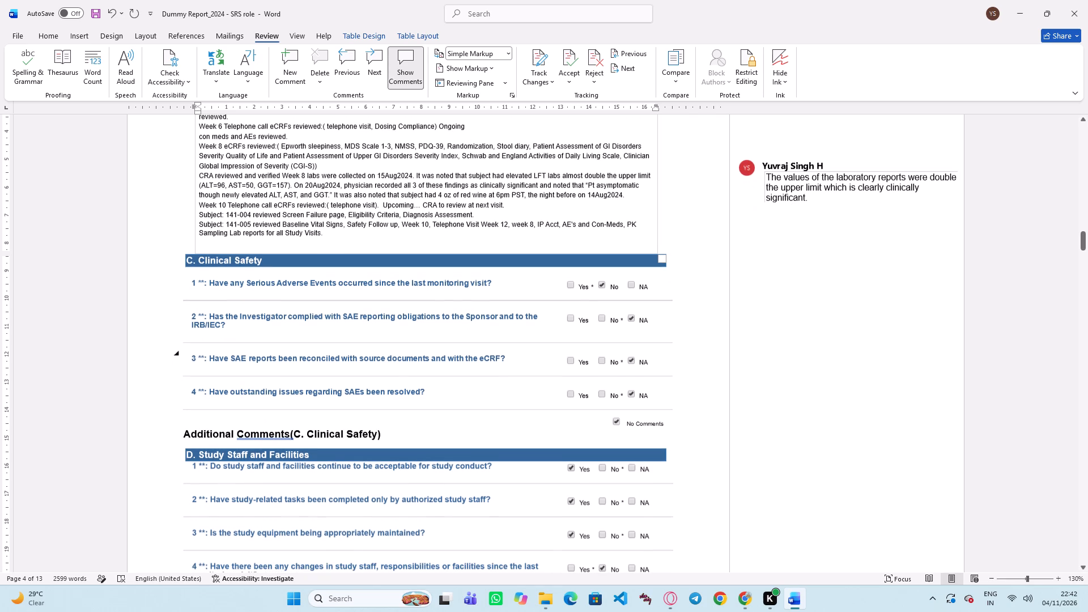
click(294, 390)
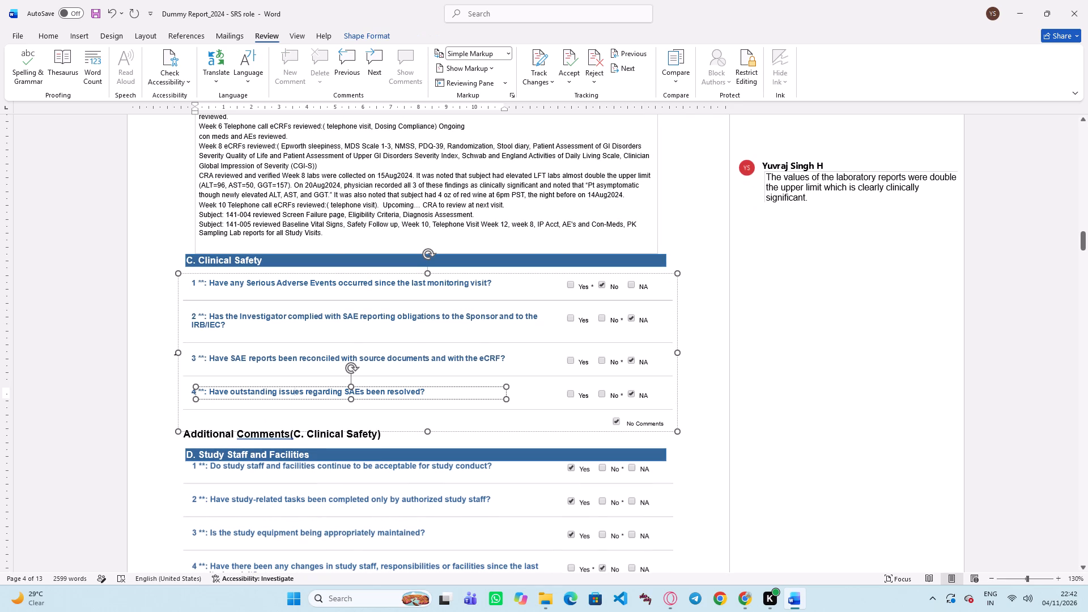
click(504, 423)
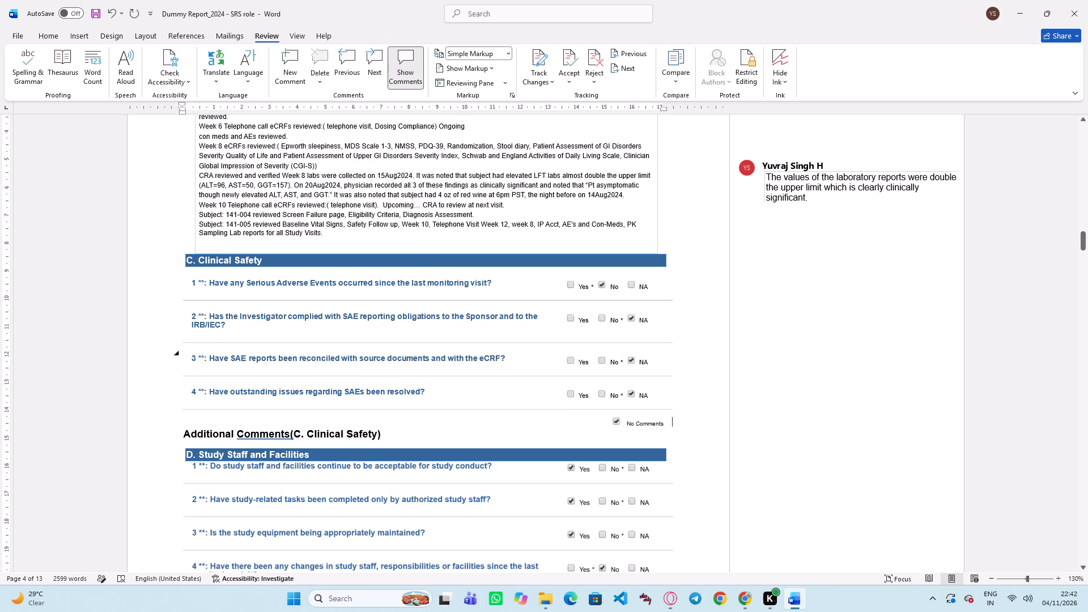
Examine the Study Staff and Facilities questions, including 4.1 to 4.4.1 on staff changes and training, against that section's Additional Comments.
scroll(504, 423, down, 4)
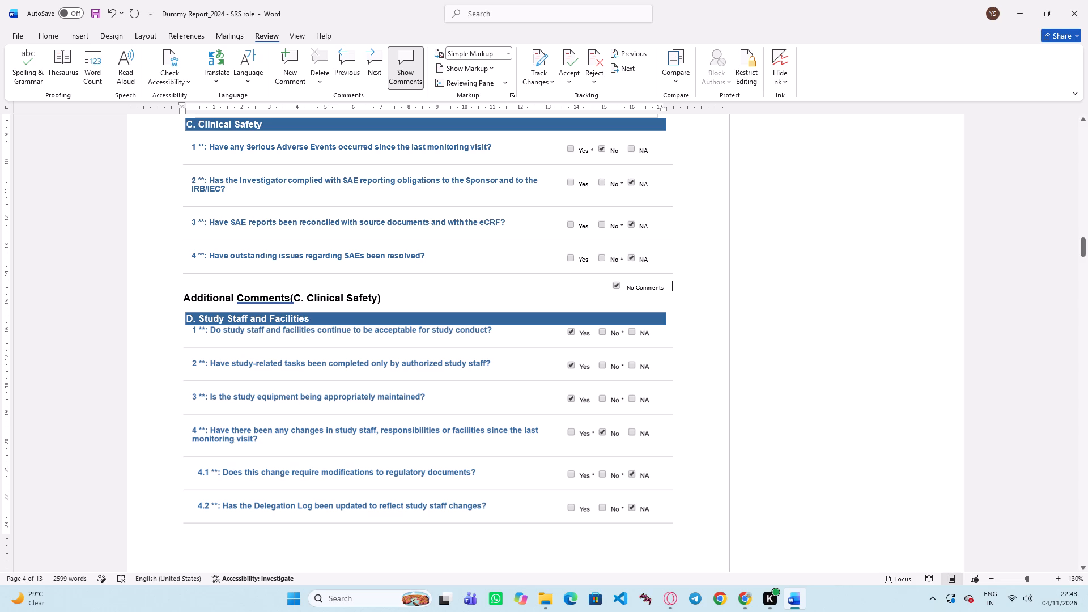
click(295, 398)
scroll(301, 407, down, 2)
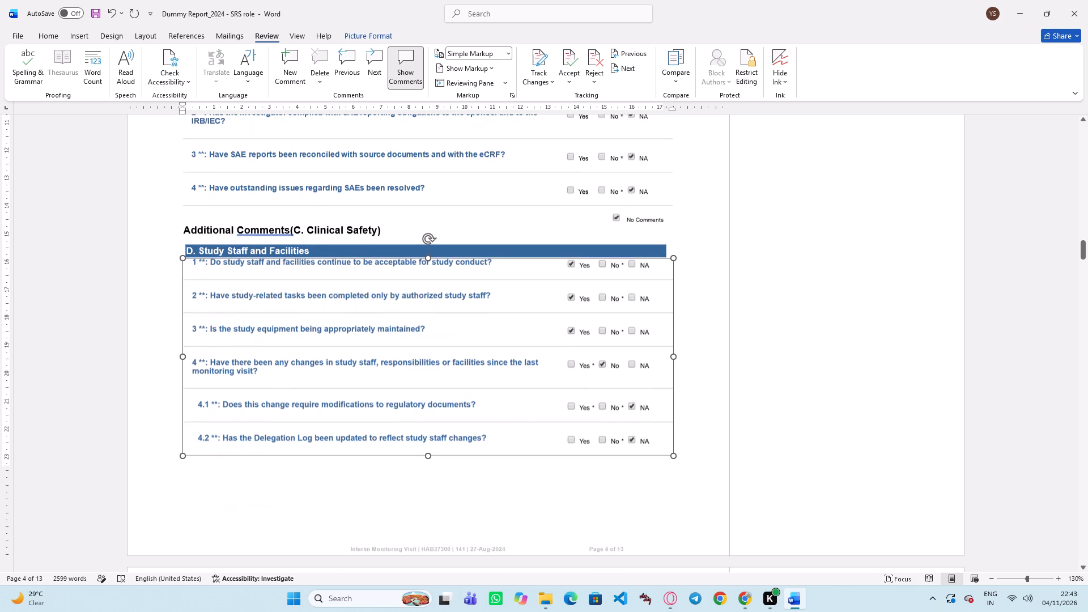
scroll(305, 410, down, 11)
click(338, 324)
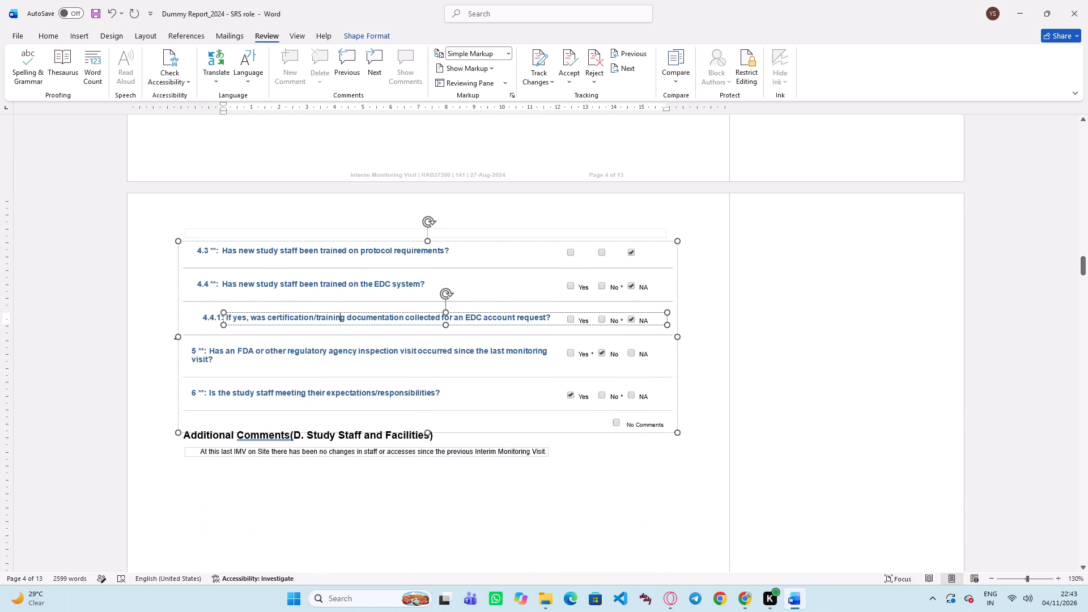
click(348, 290)
click(334, 262)
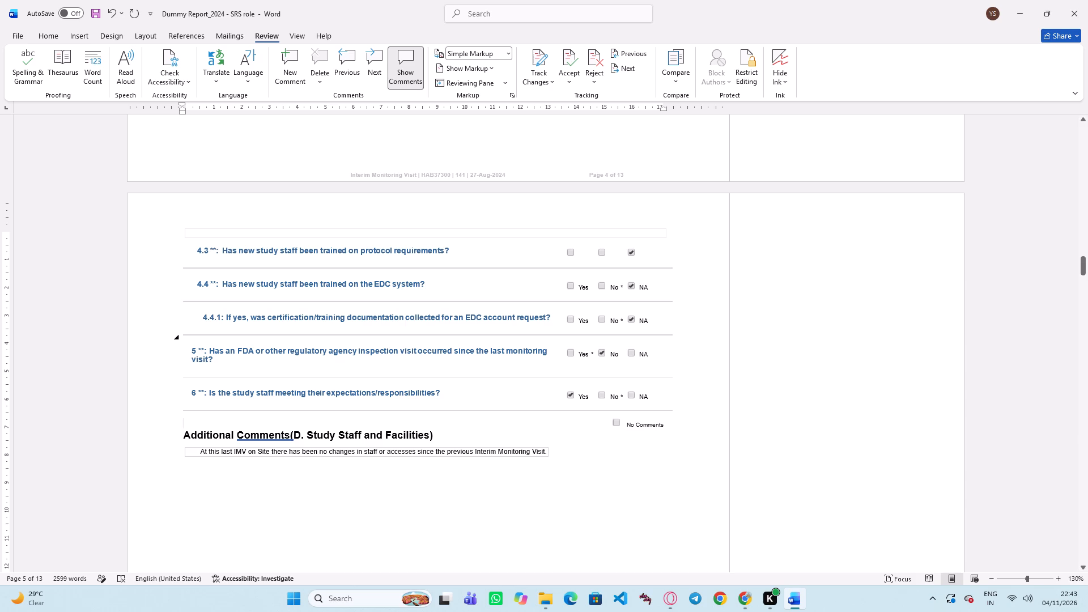
scroll(313, 371, up, 3)
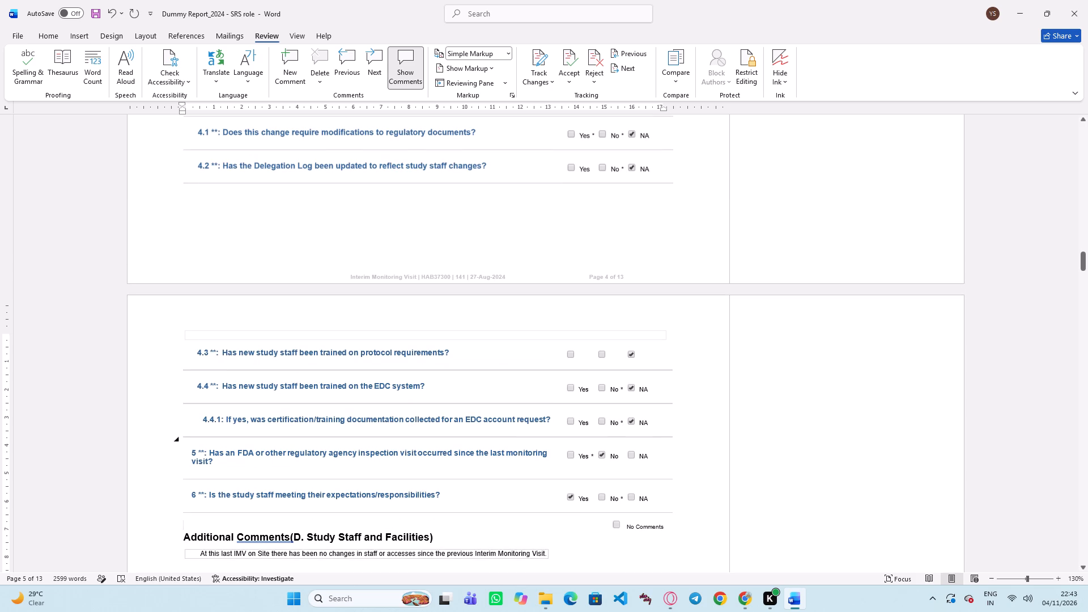
click(240, 354)
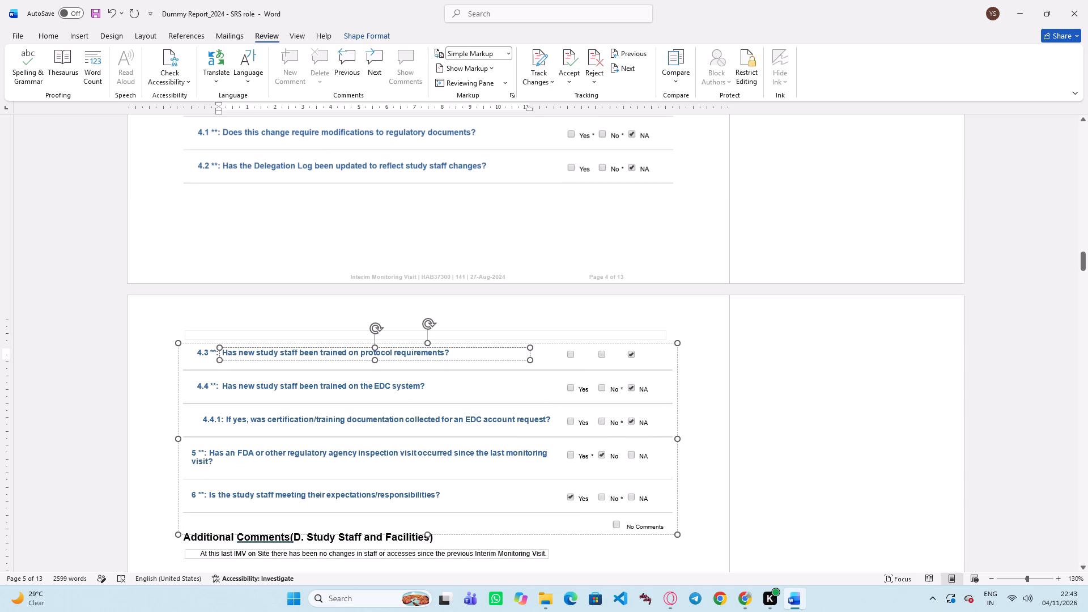
click(643, 358)
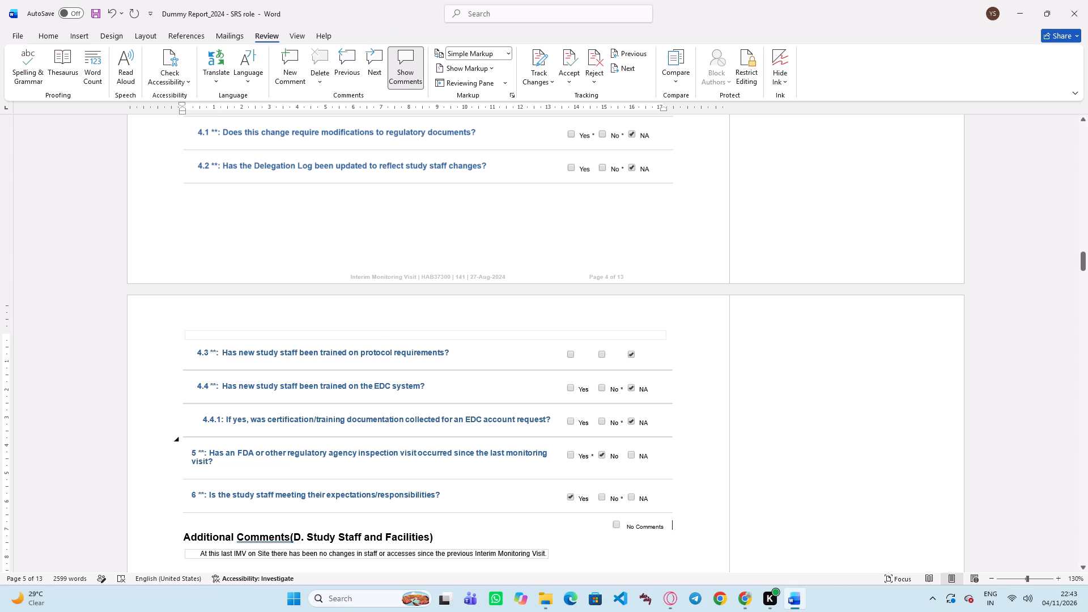
click(280, 428)
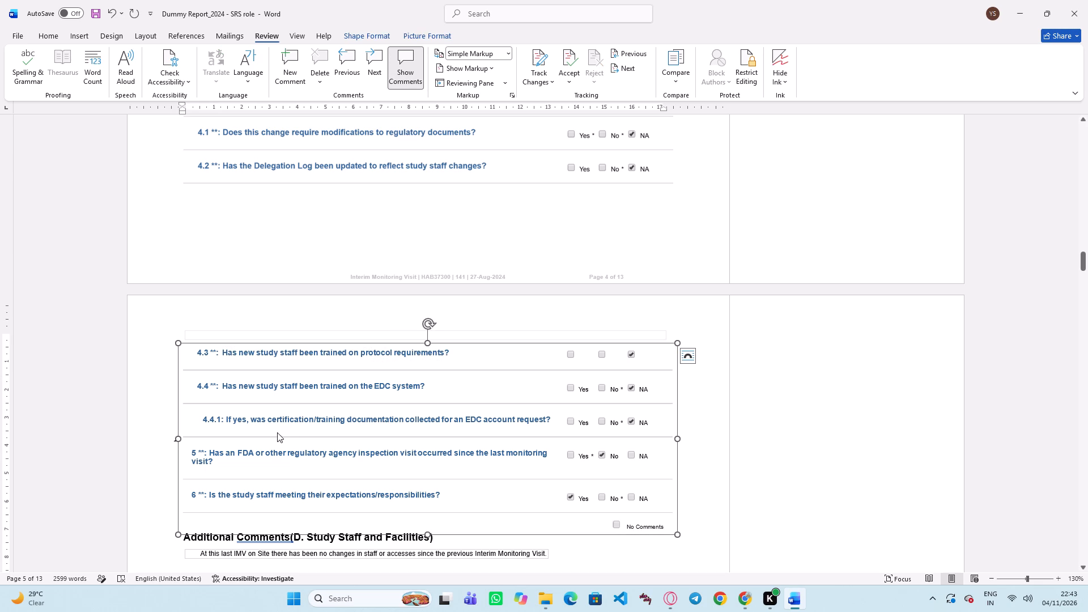
scroll(583, 471, down, 2)
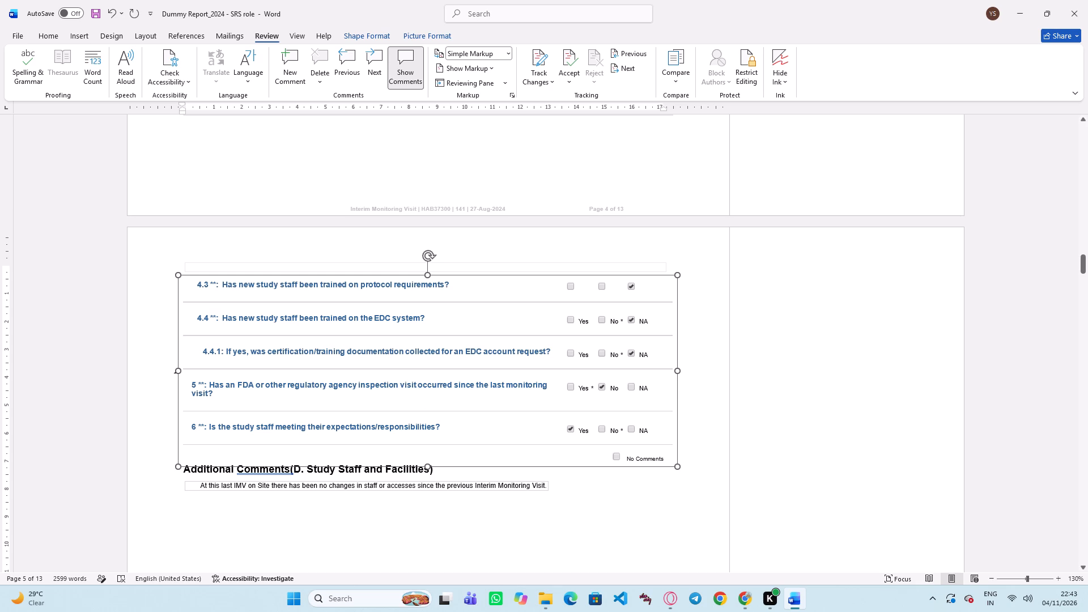
click(391, 433)
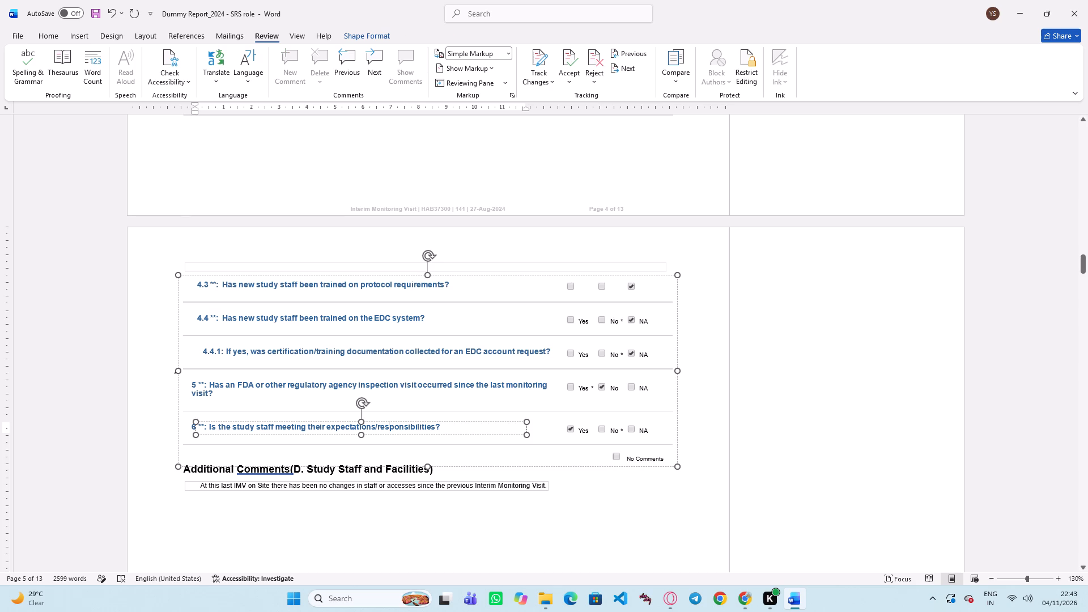
click(541, 496)
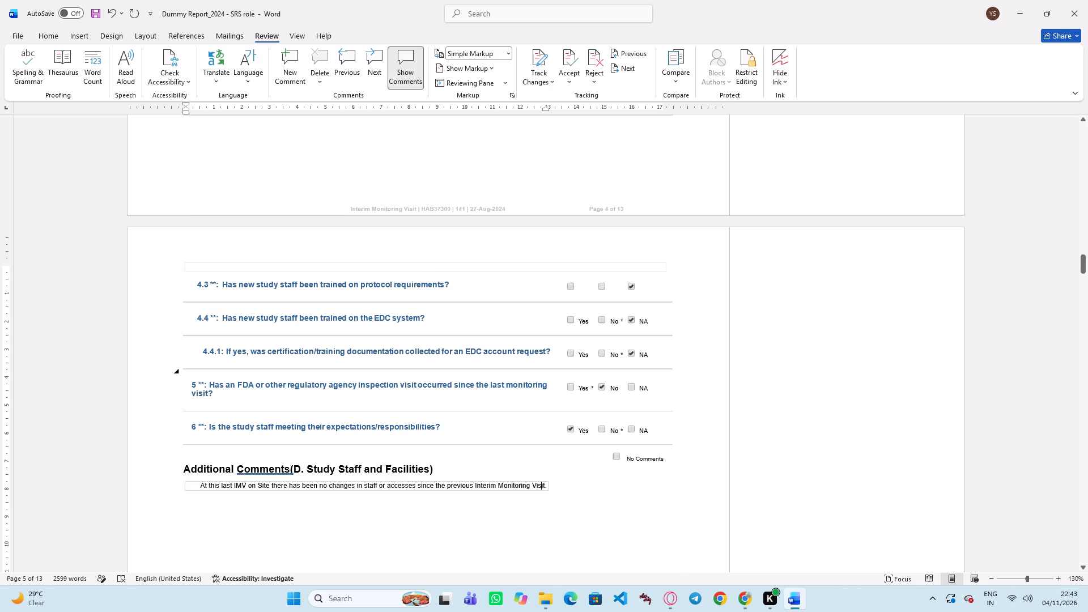
scroll(357, 513, down, 2)
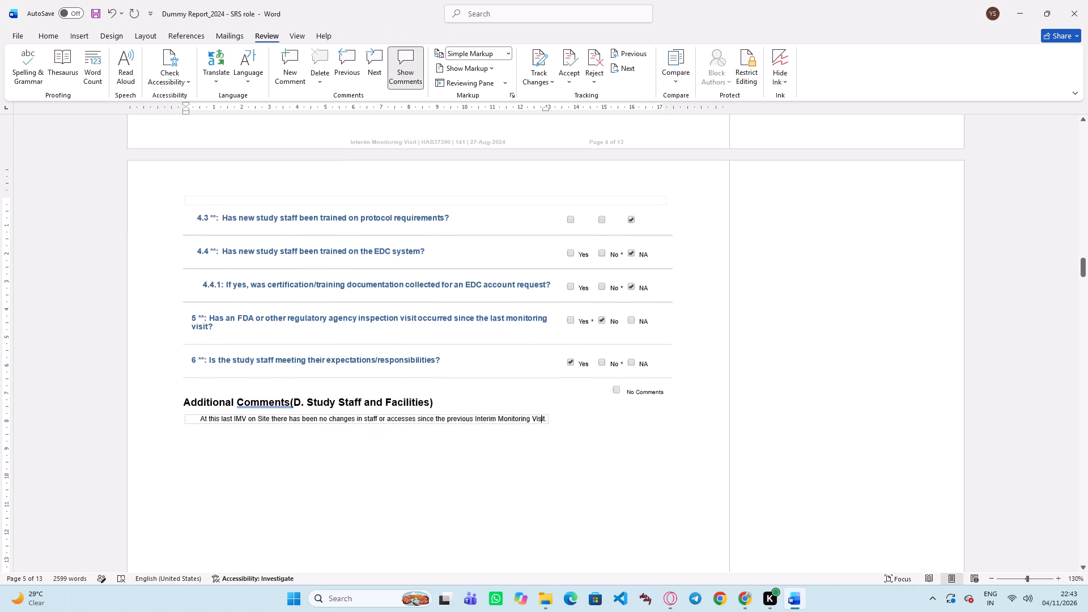
click(201, 420)
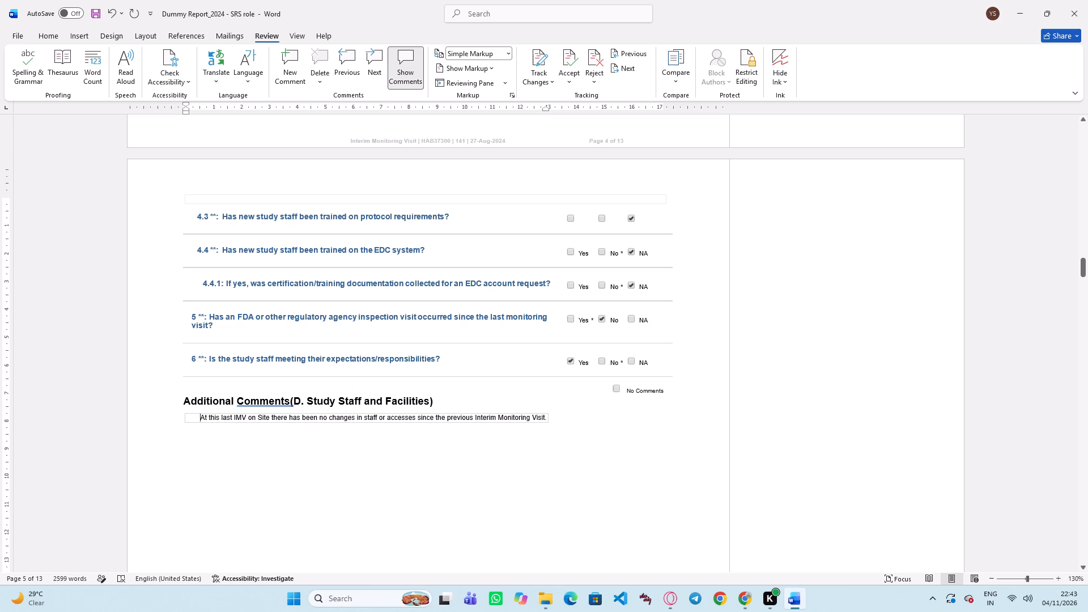
click(224, 430)
Examine the Regulatory questions, the progress report due date and the Additional Comments on the CRA's Regulatory Binder review.
scroll(534, 530, down, 9)
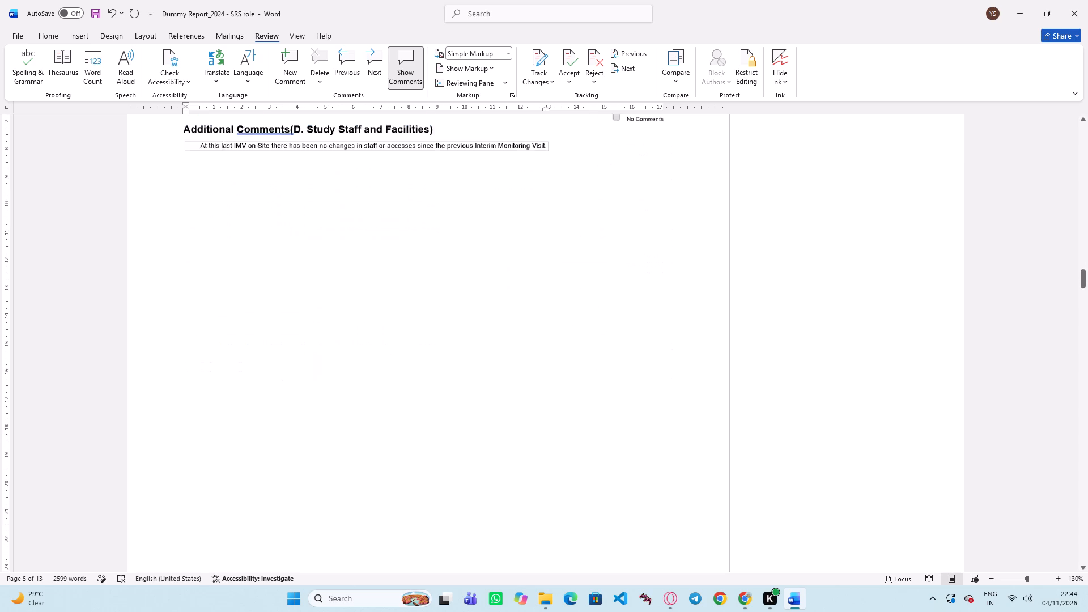
scroll(534, 530, down, 15)
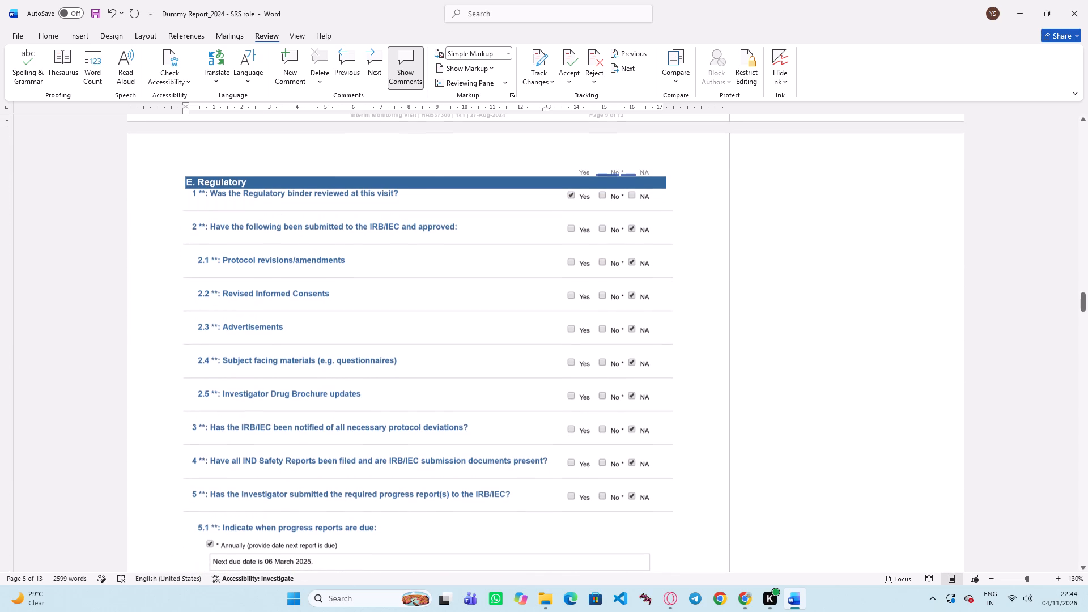
click(437, 320)
scroll(434, 325, down, 10)
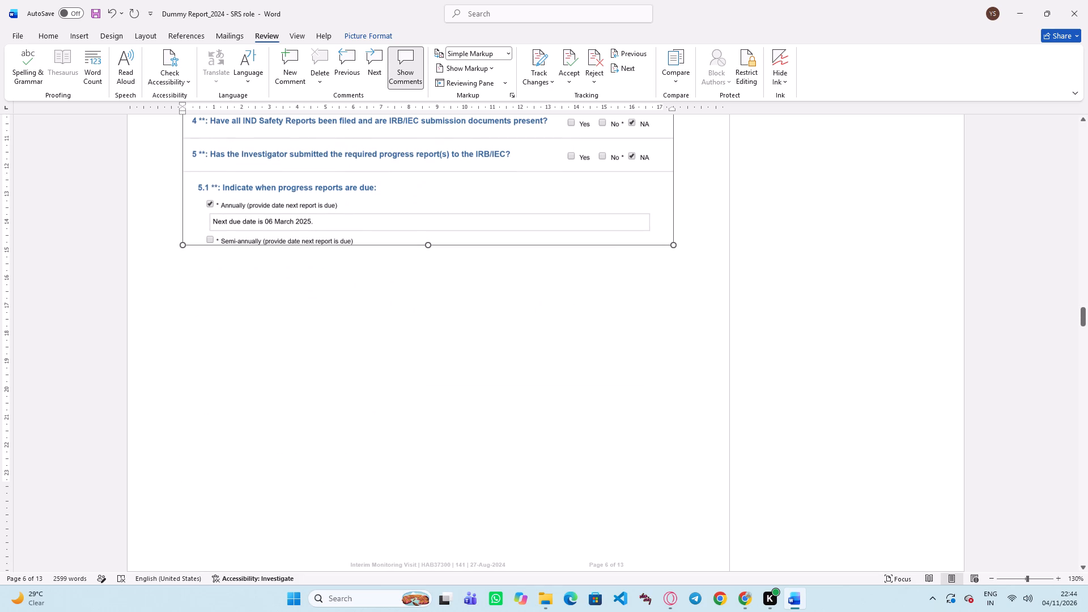
scroll(258, 236, up, 1)
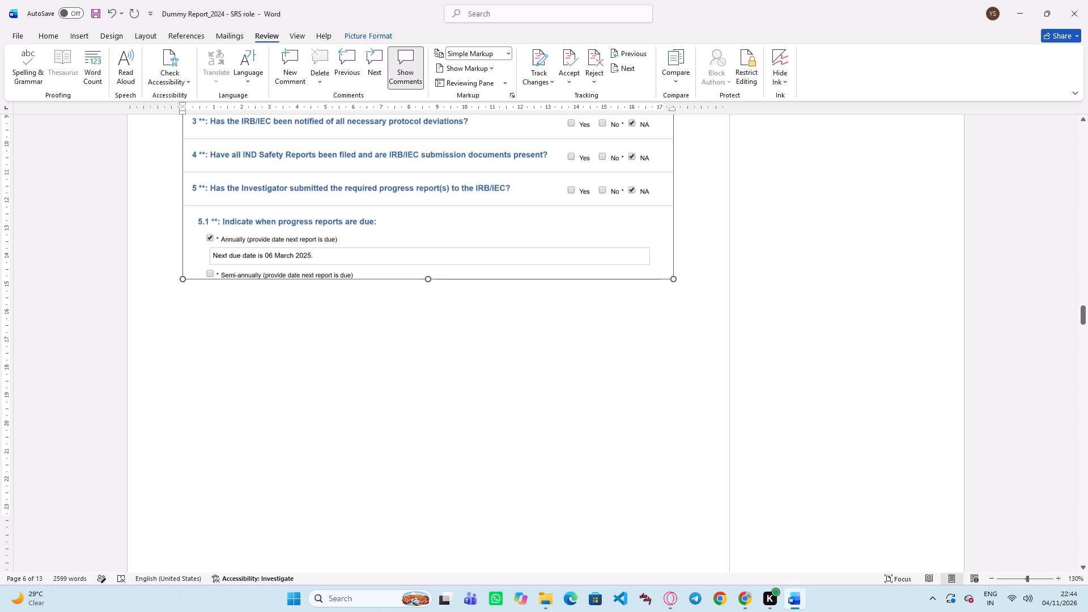
scroll(259, 305, down, 12)
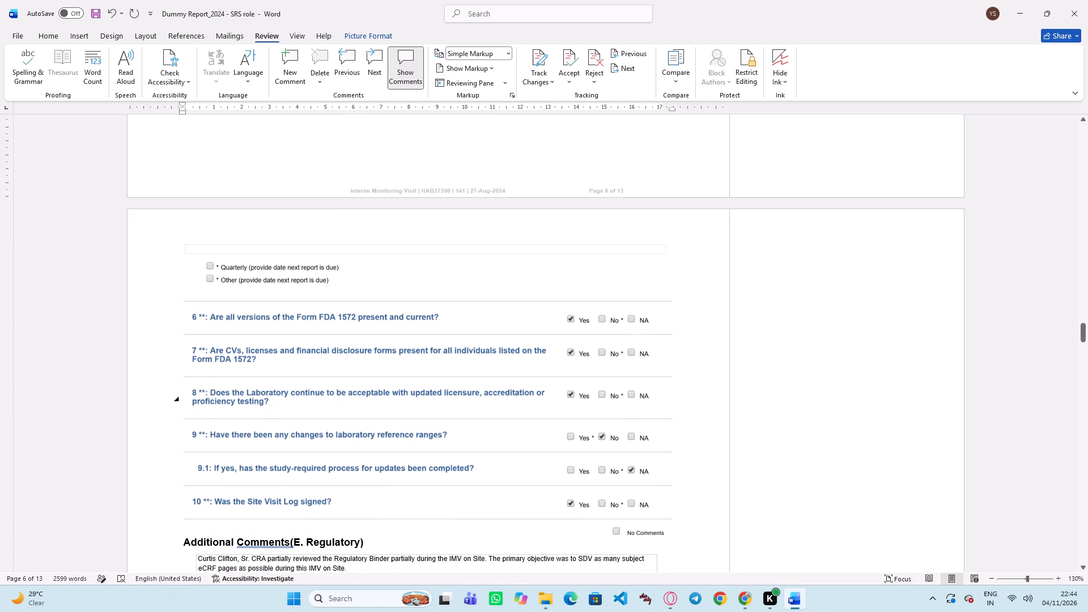
click(270, 278)
scroll(273, 304, down, 3)
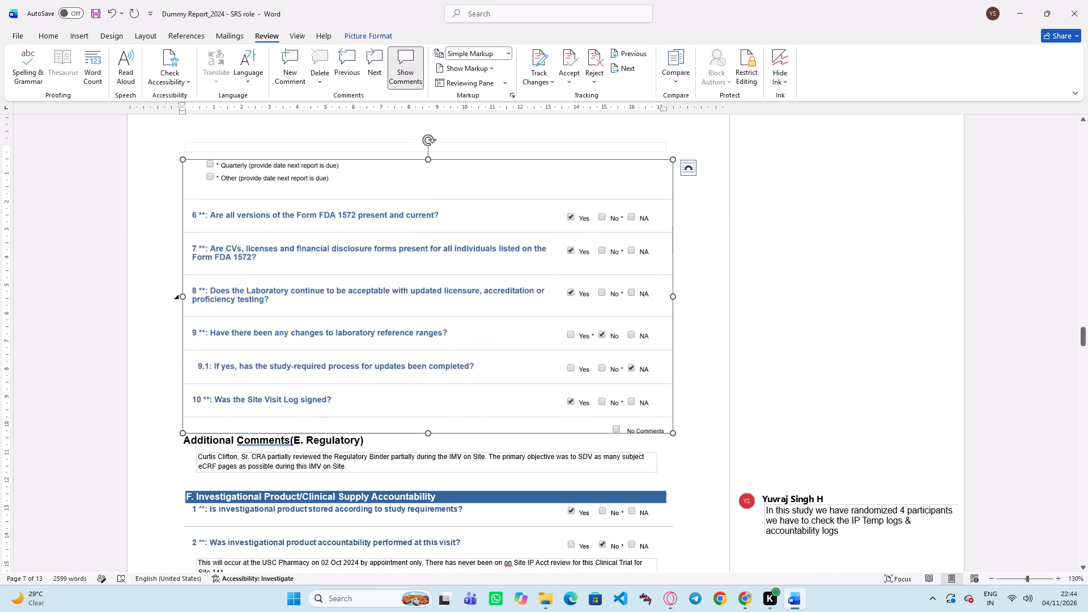
scroll(273, 311, down, 4)
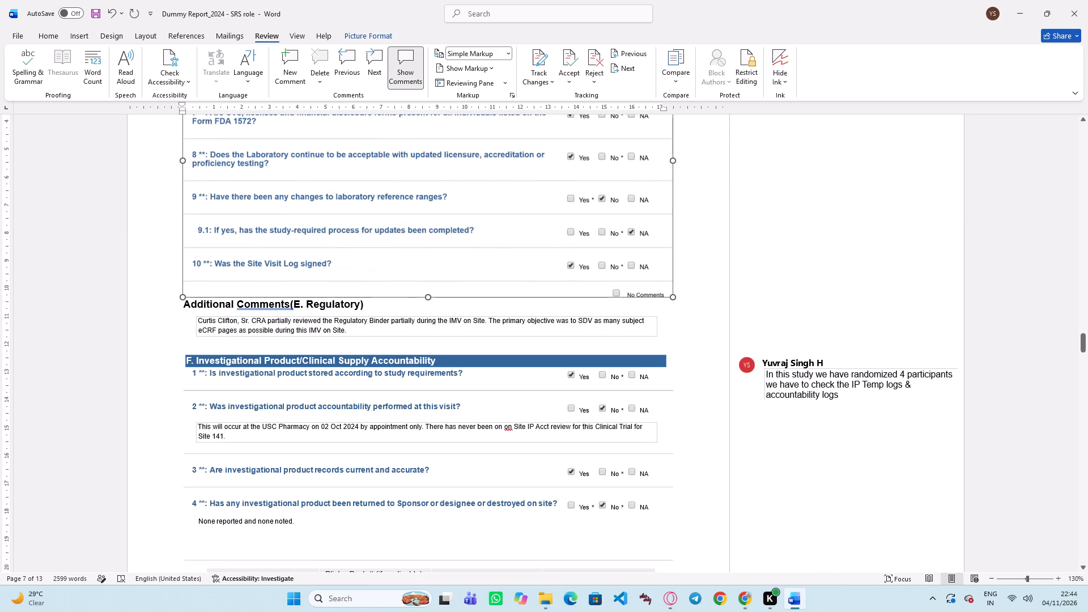
click(253, 328)
click(224, 326)
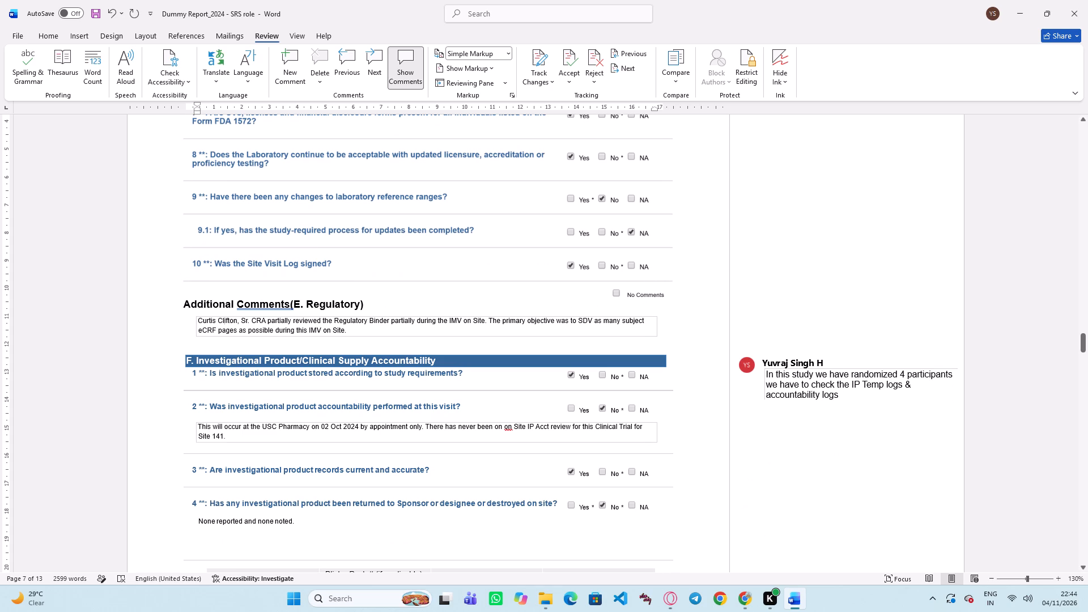
Recheck the visit details and Site Status section on page 1 against the Regulatory Additional Comments about the Sr. CRA.
click(1081, 342)
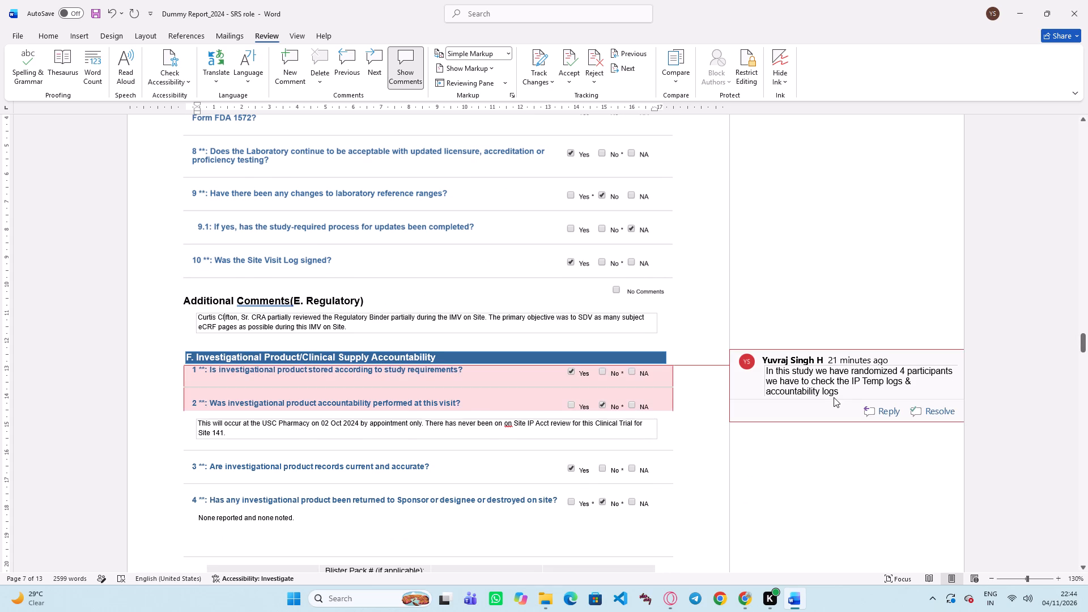
drag(1084, 343, 1087, 320)
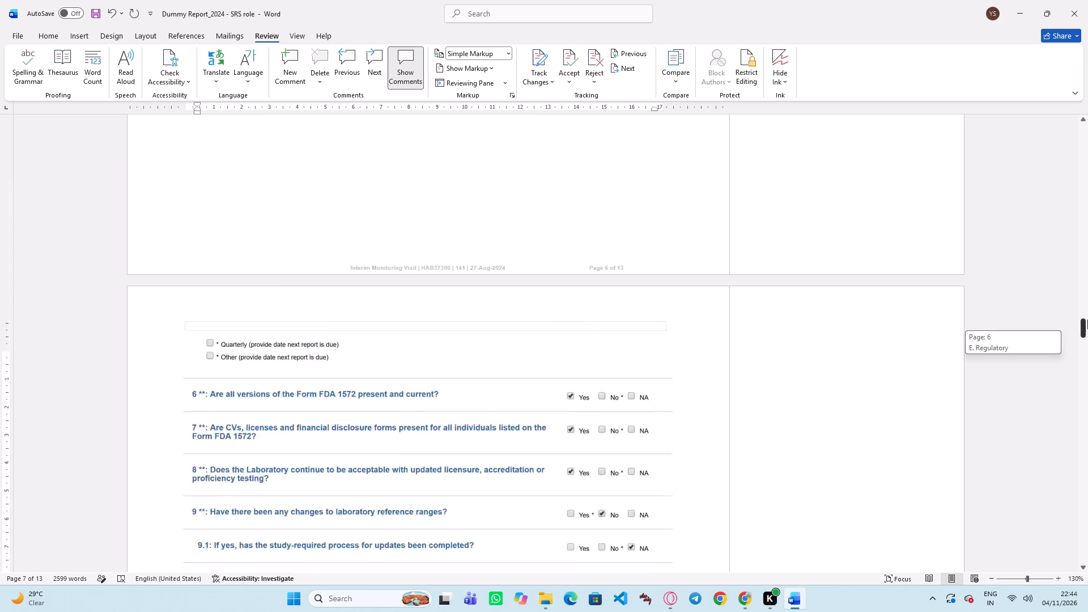
drag(1087, 320, 1076, 130)
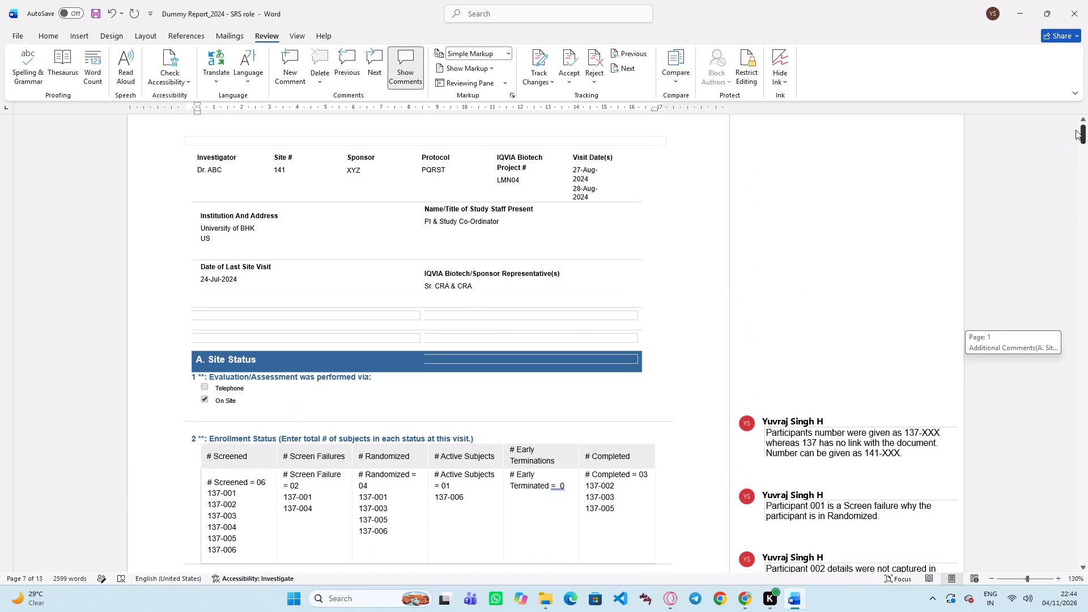
drag(1076, 130, 1076, 146)
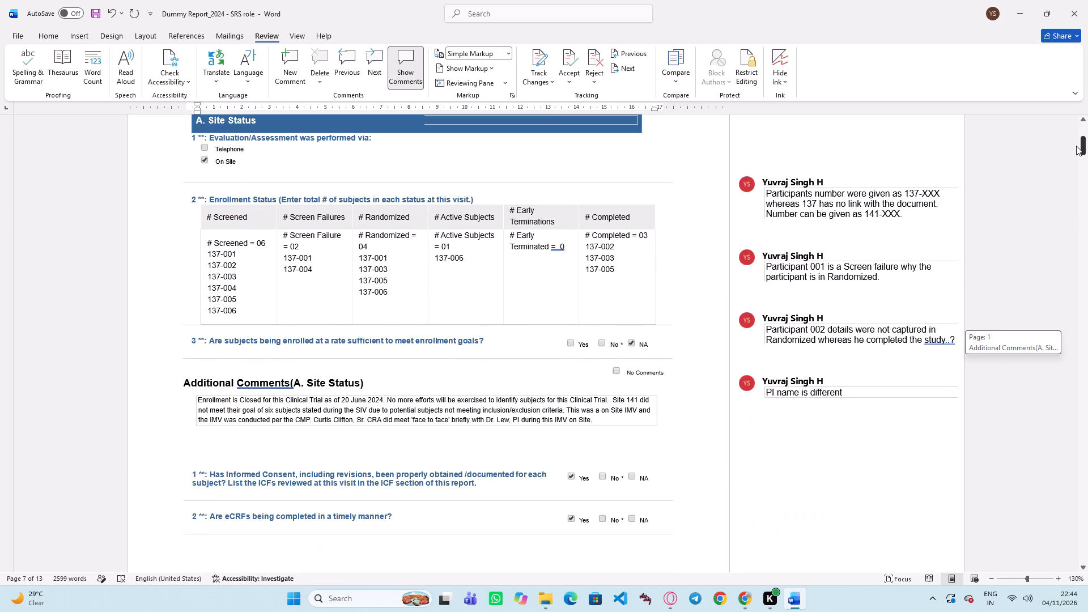
drag(1076, 146, 1072, 267)
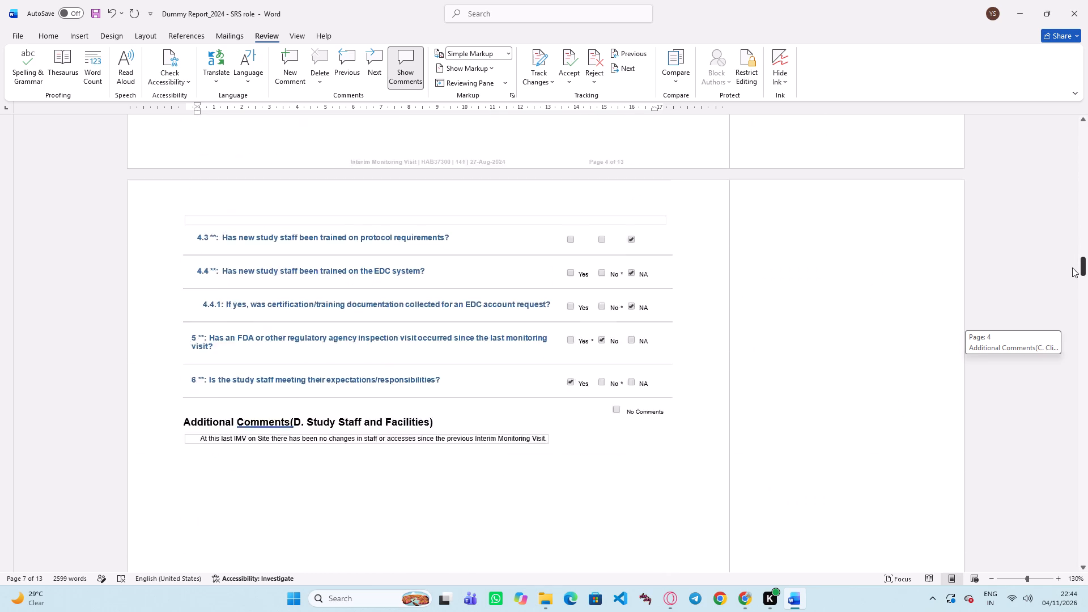
drag(1072, 267, 1070, 345)
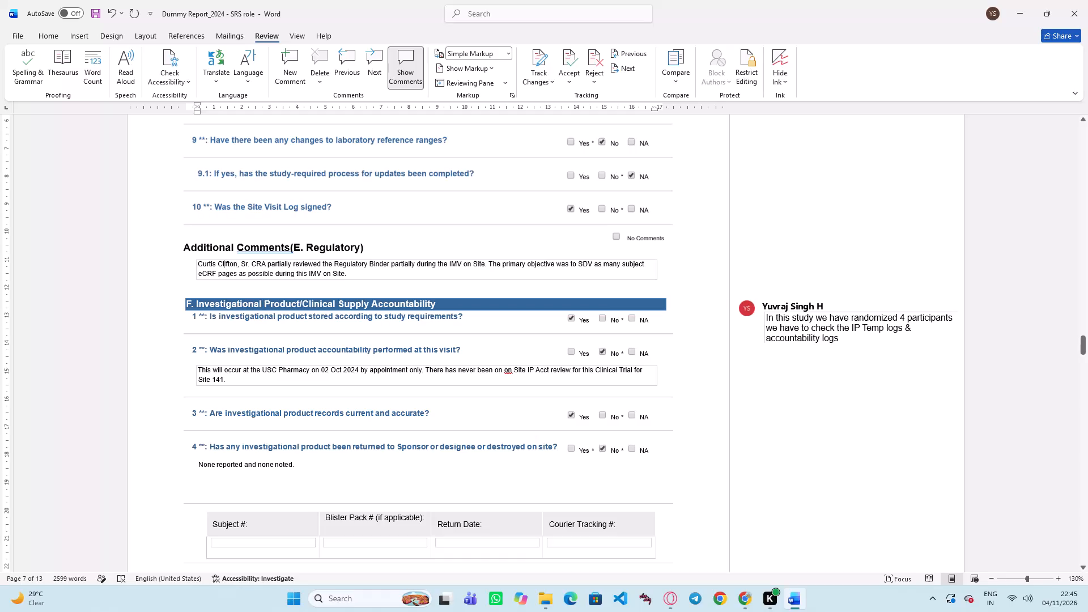
click(627, 273)
Examine Investigational Product Accountability questions 1 to 5 and the USC Pharmacy note against the existing comment on IP logs.
scroll(423, 318, down, 5)
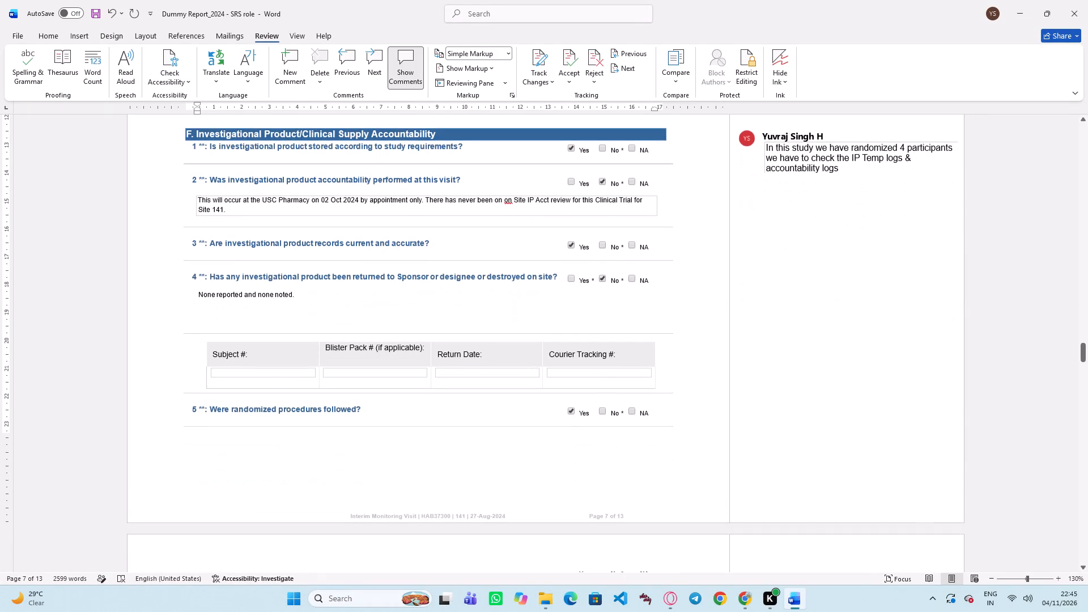
scroll(420, 324, down, 1)
click(284, 264)
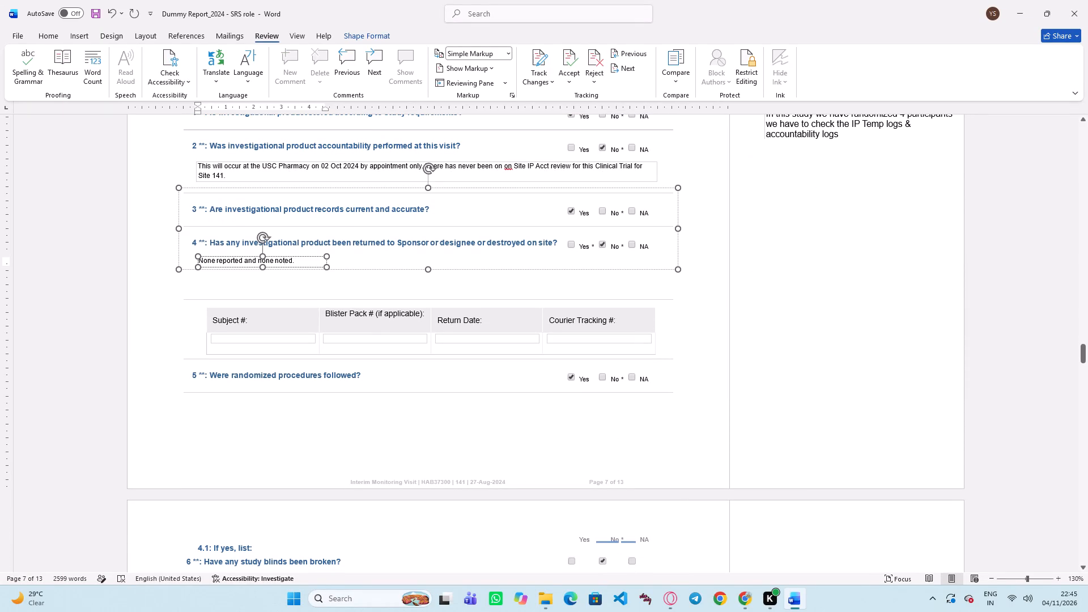
click(362, 282)
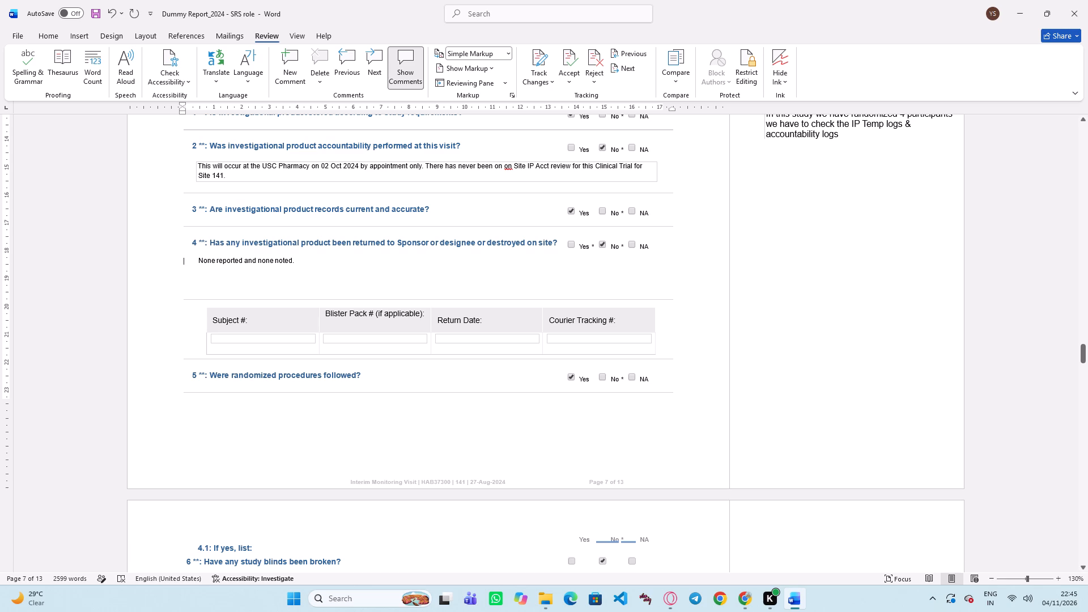
scroll(626, 214, up, 1)
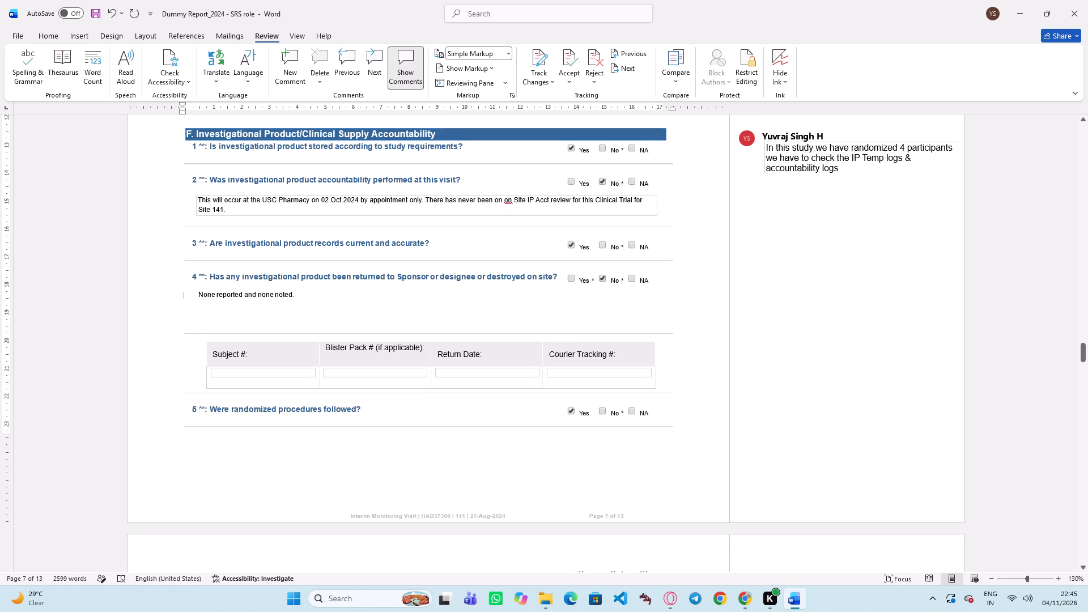
click(547, 202)
scroll(545, 211, up, 2)
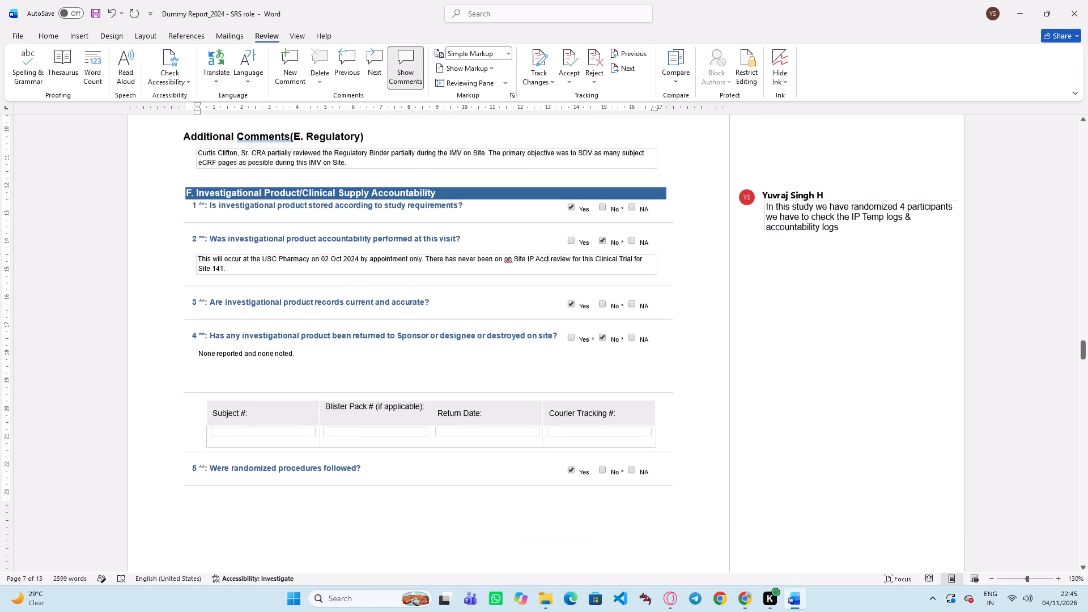
click(519, 287)
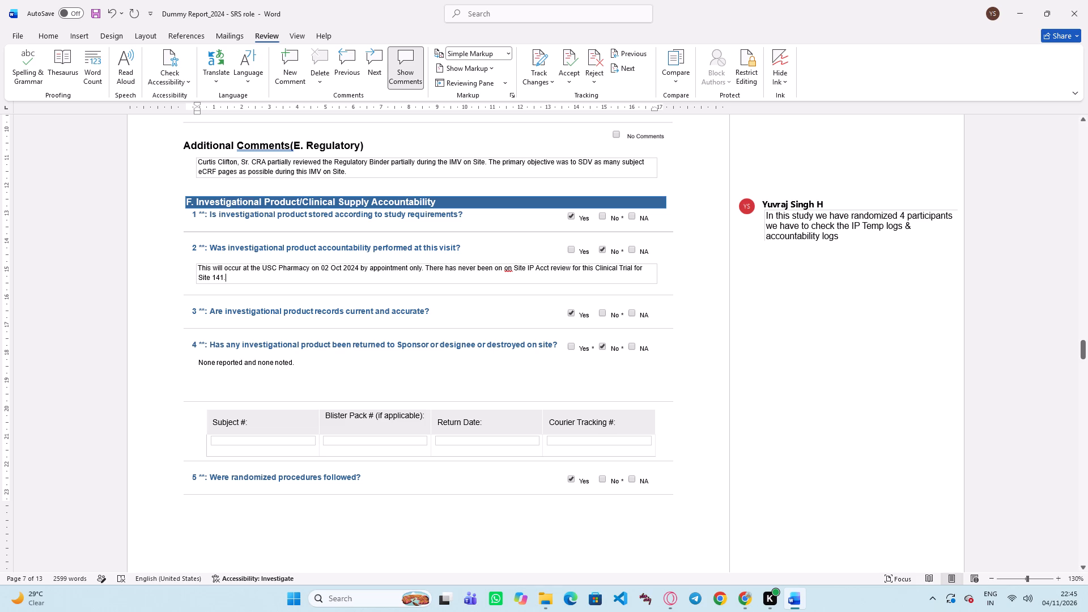
click(467, 309)
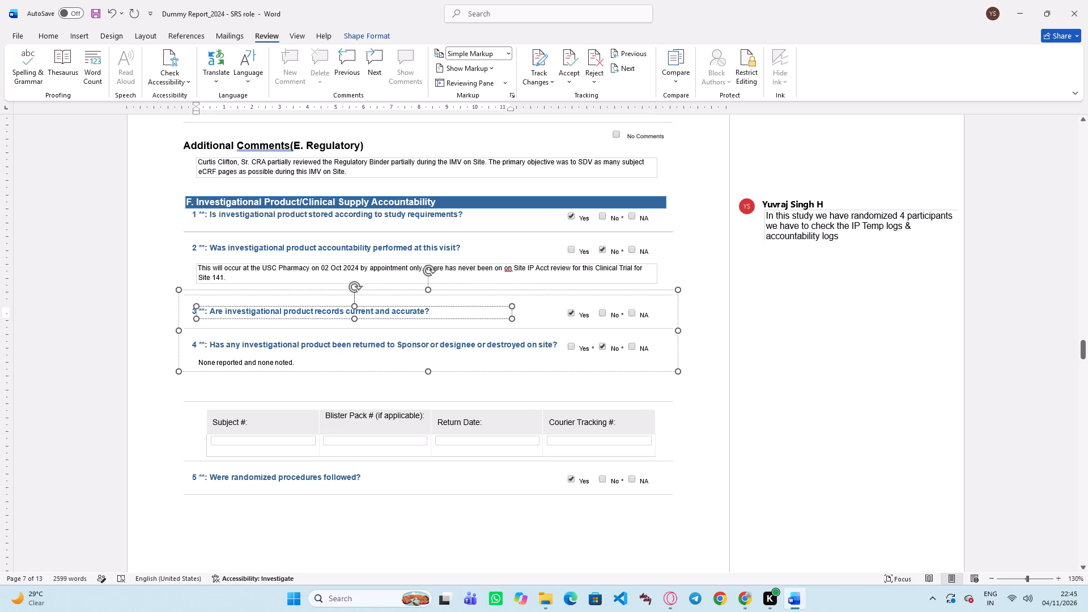
click(532, 286)
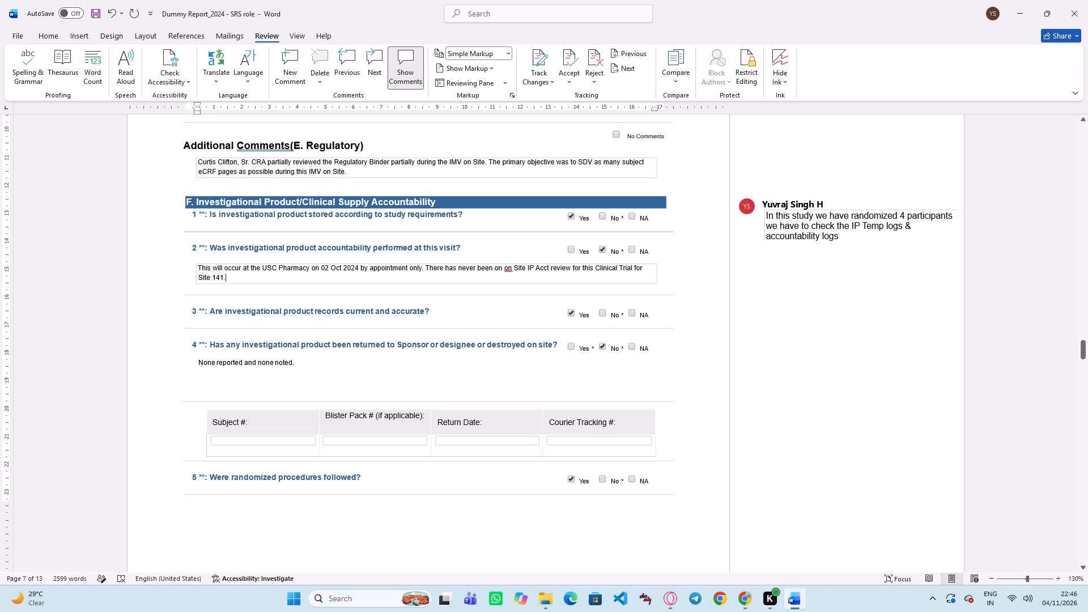
click(515, 291)
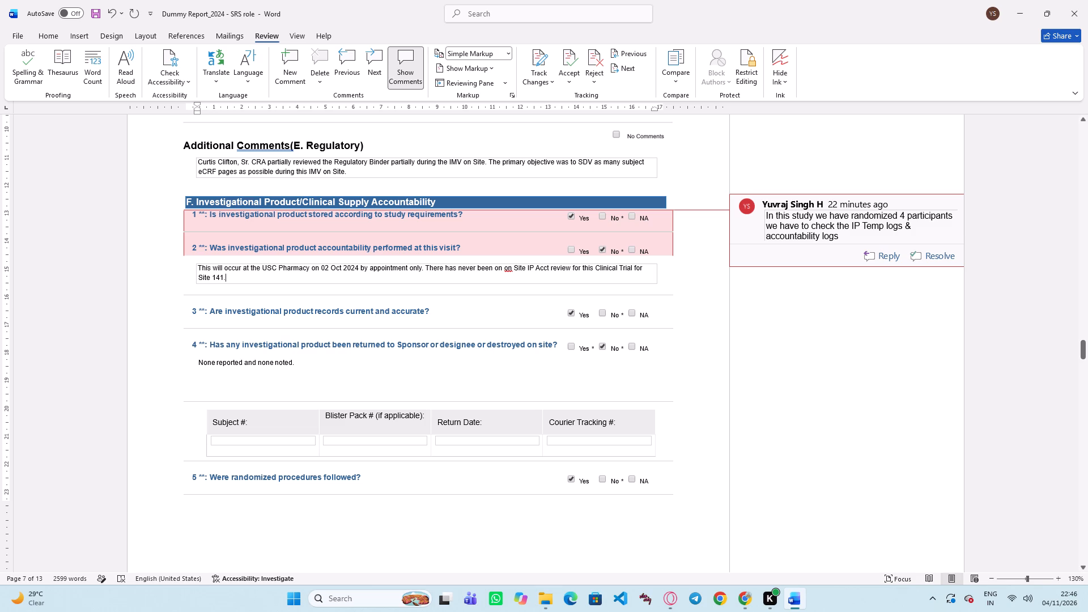
Remove "Temp logs &" from the comment on Investigational Product questions 1 and 2.
click(915, 226)
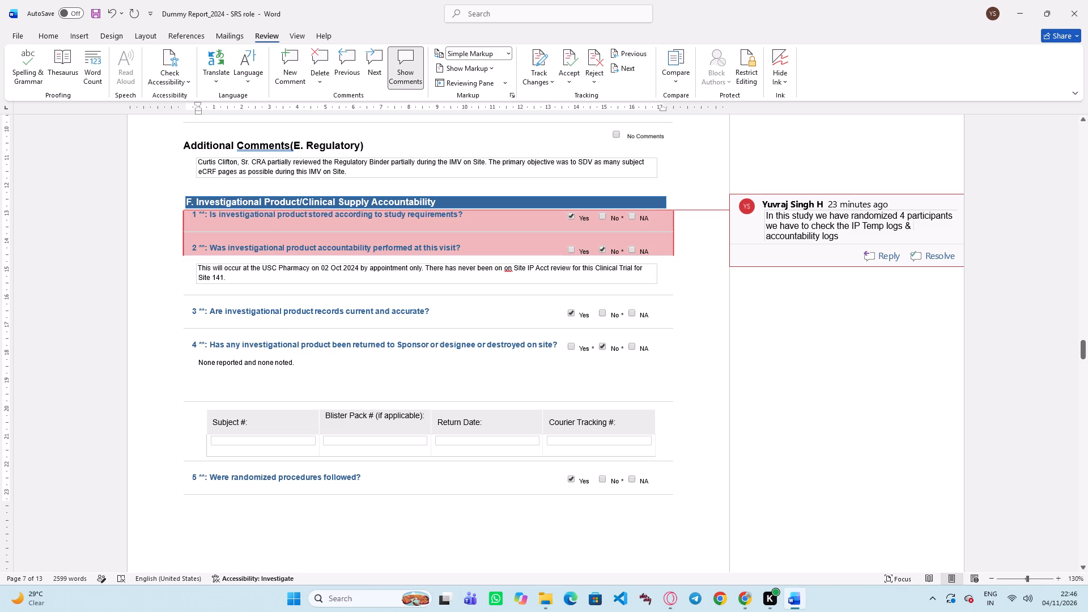
key(BackSpace)
key(BackSpace)
key(BackSpace)
key(BackSpace)
key(BackSpace)
key(BackSpace)
key(BackSpace)
key(BackSpace)
key(BackSpace)
key(BackSpace)
key(BackSpace)
key(BackSpace)
key(BackSpace)
key(BackSpace)
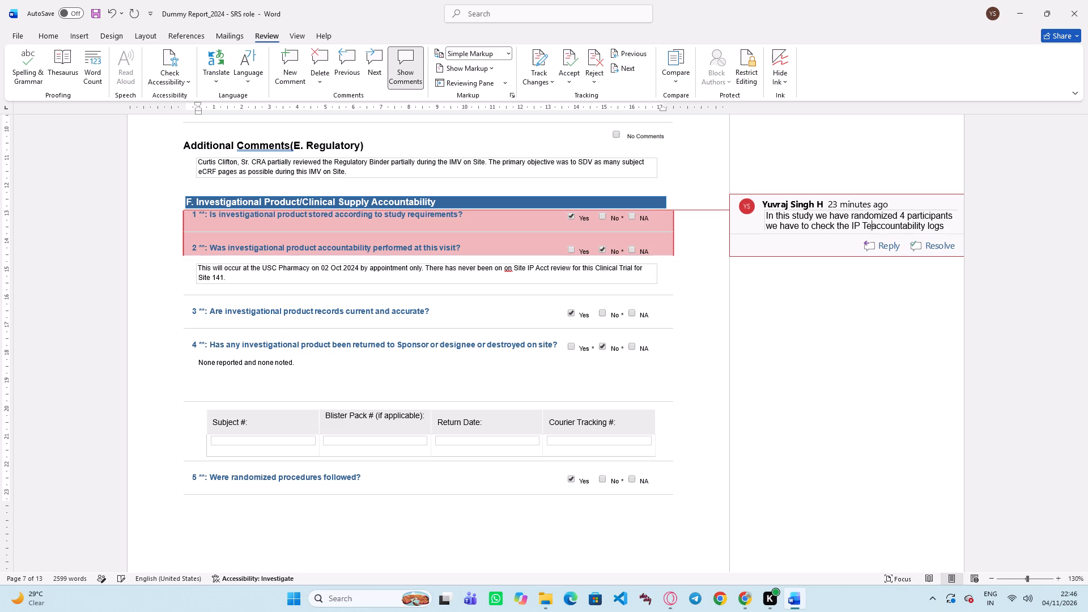
key(BackSpace)
key(BackSpace)
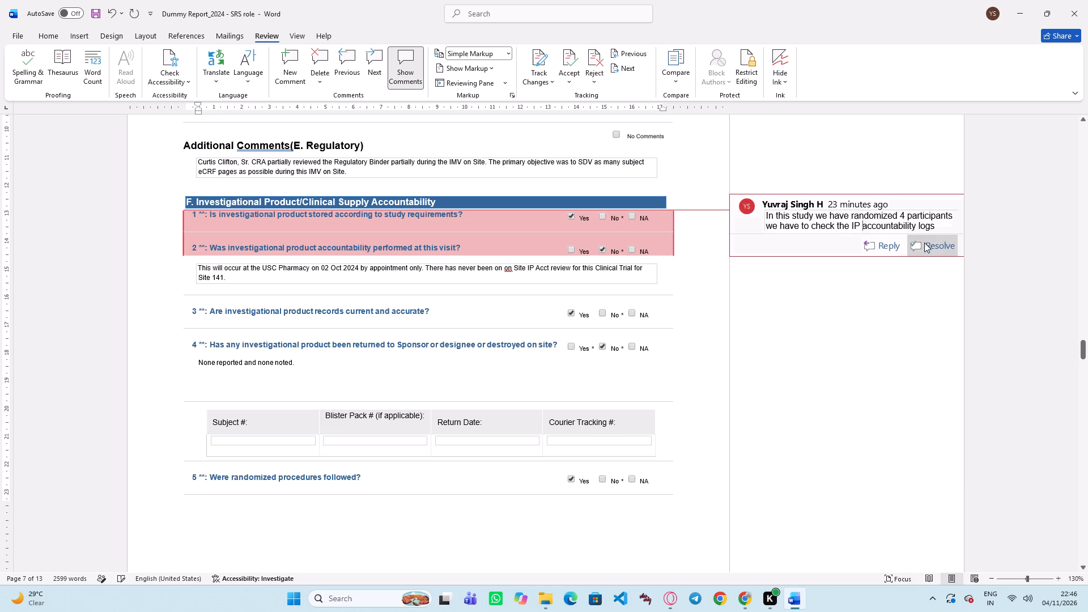
Append "& reconciliation" after "IP accountability logs" in the same comment, with the spelling corrected.
click(941, 228)
key(space)
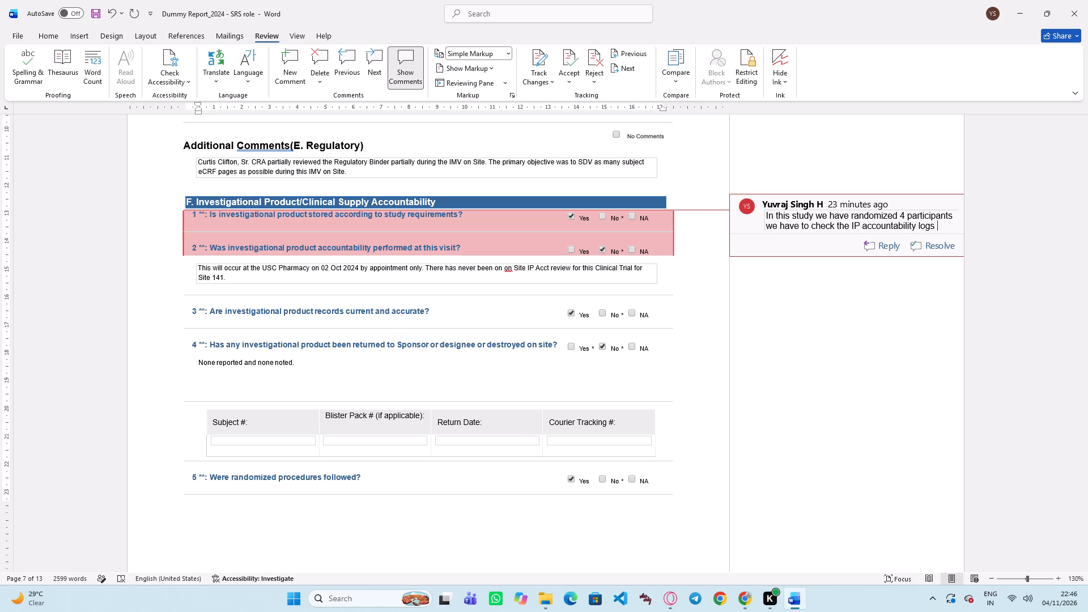
key(shift+ampersand)
key(space)
text(recon)
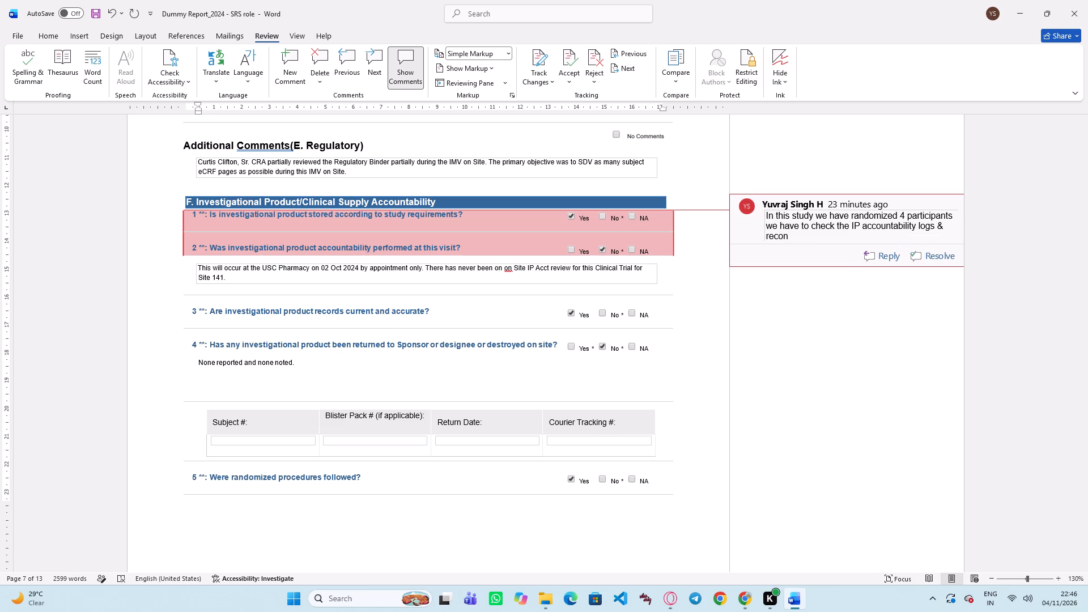
text(sik)
key(BackSpace)
text(lation)
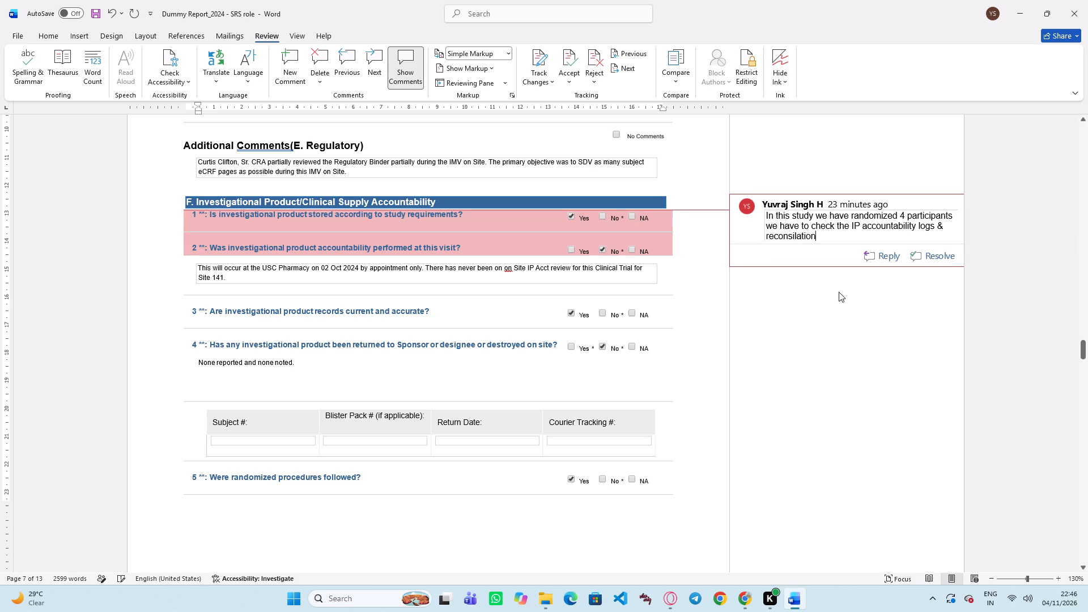
click(835, 272)
click(720, 317)
click(781, 235)
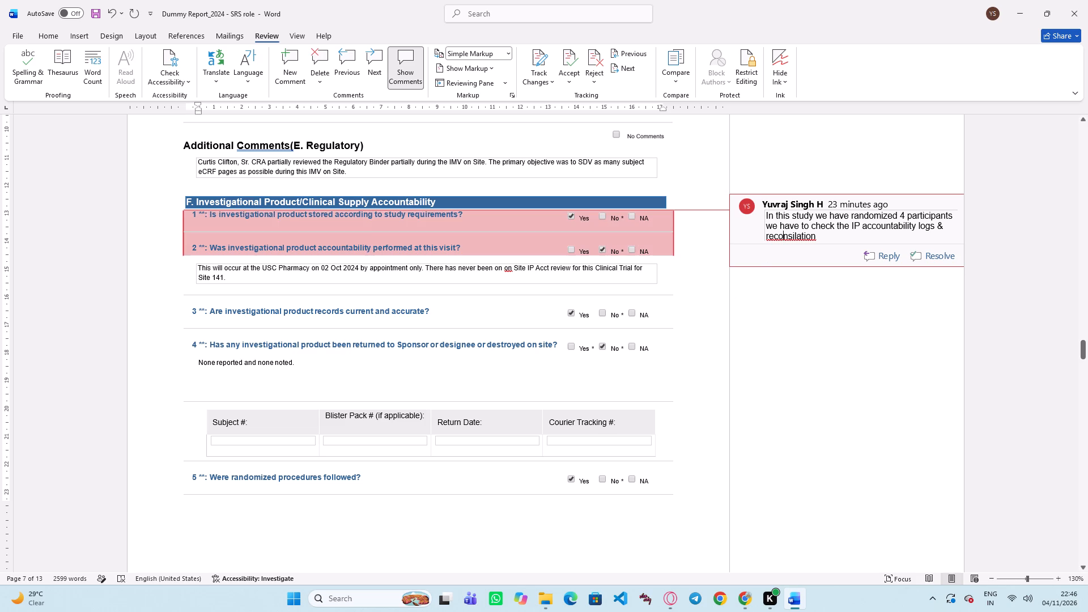
click(781, 237)
right_click(782, 237)
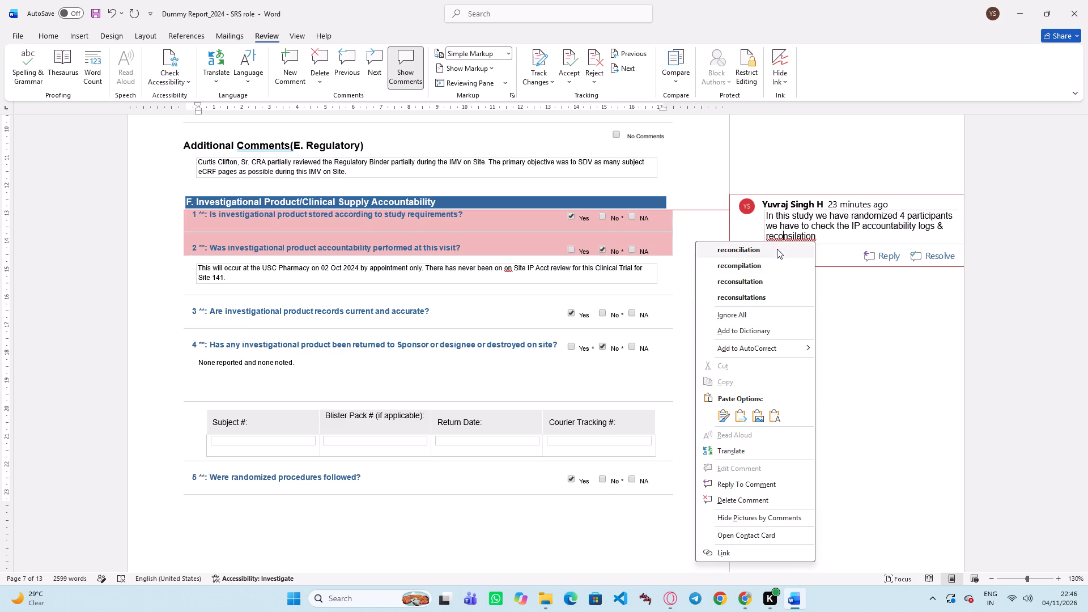
click(777, 249)
click(789, 296)
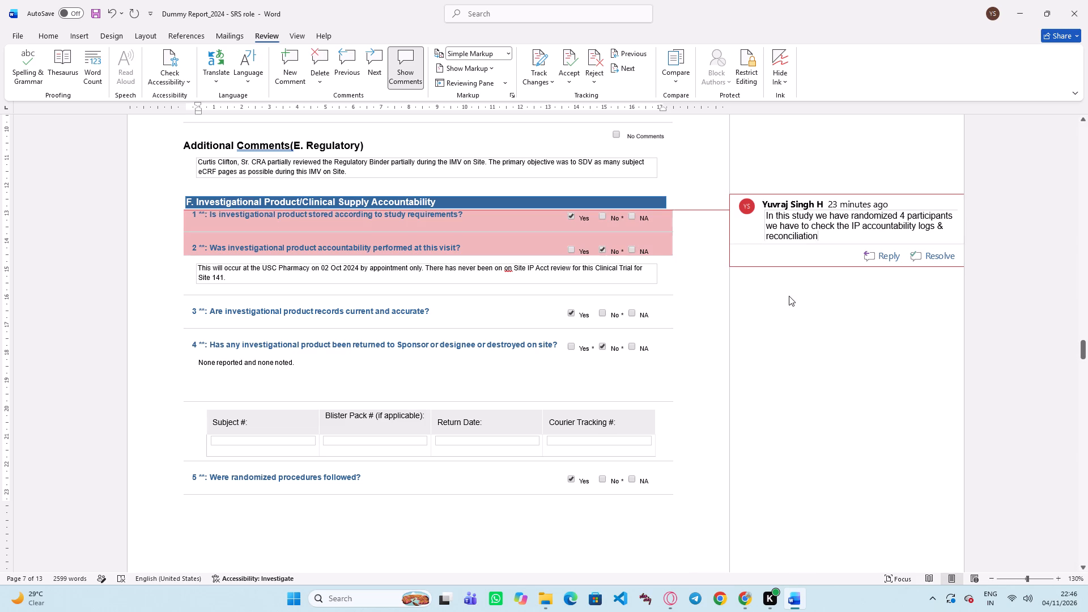
click(711, 280)
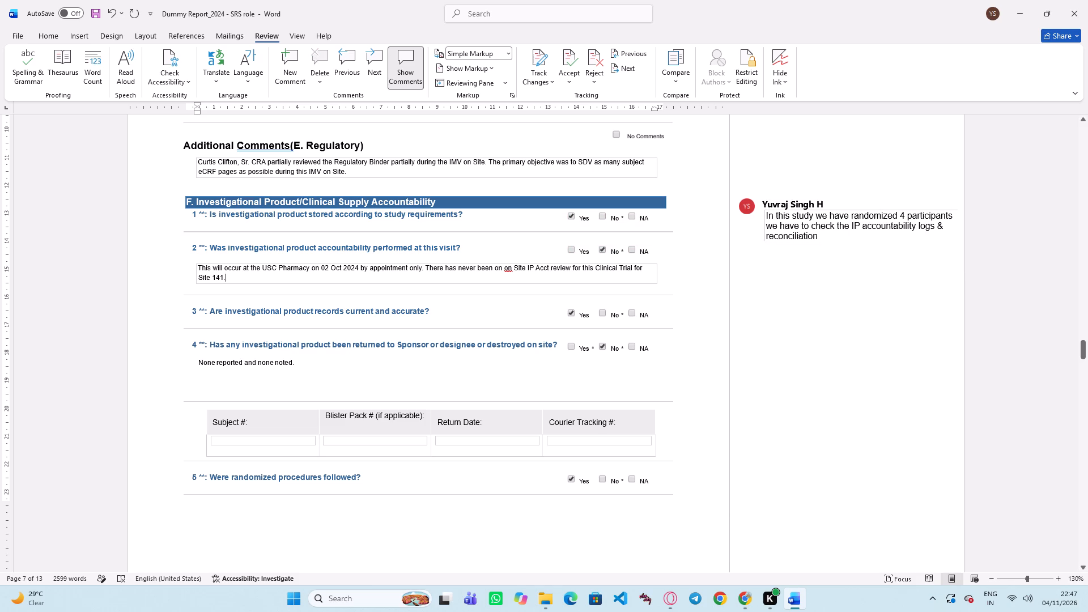
Examine Investigational Product questions 3 to 8 on records, returns, randomization, blinding, supply and expiration dates.
click(693, 275)
scroll(579, 326, down, 1)
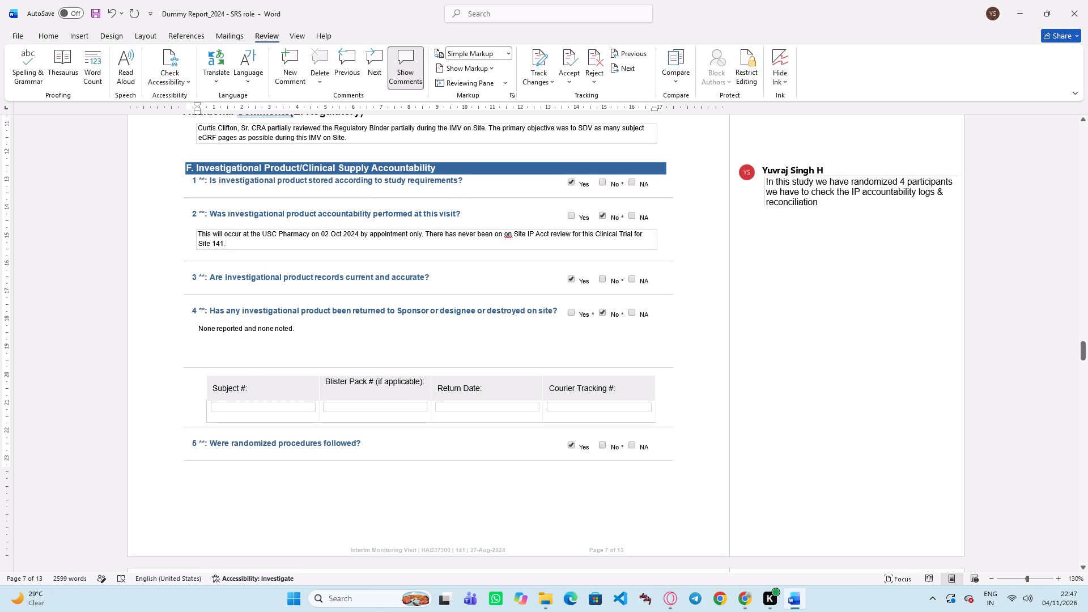
click(379, 312)
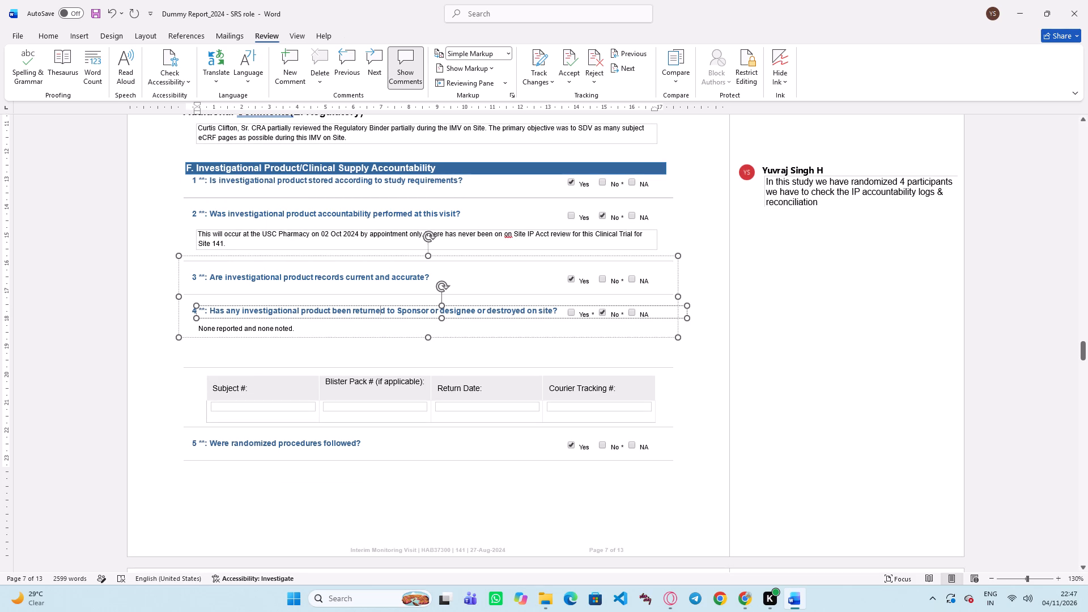
scroll(484, 324, down, 3)
click(483, 324)
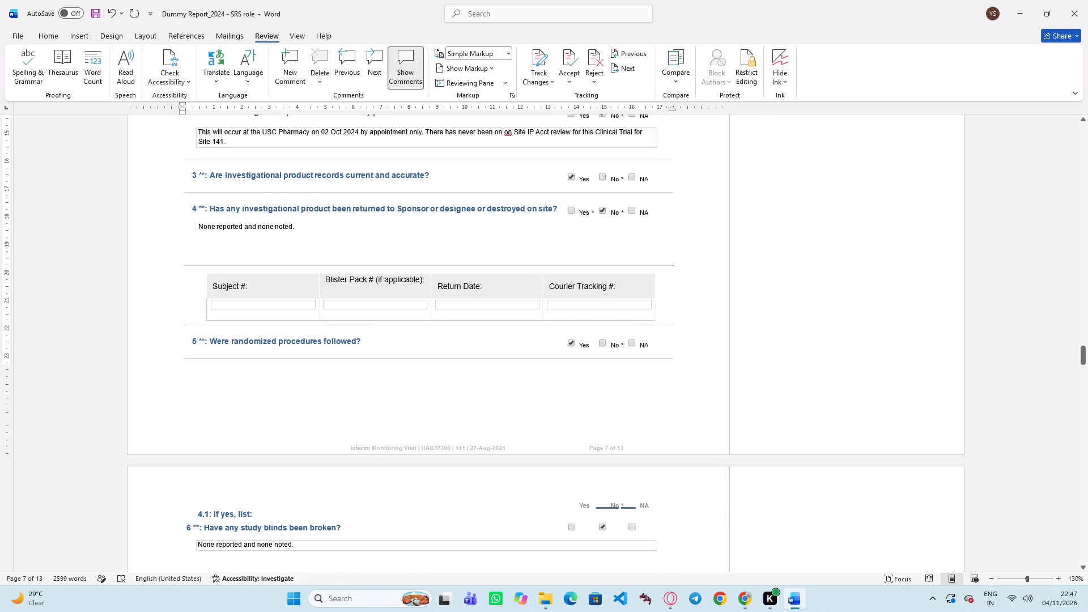
click(492, 269)
scroll(325, 282, down, 3)
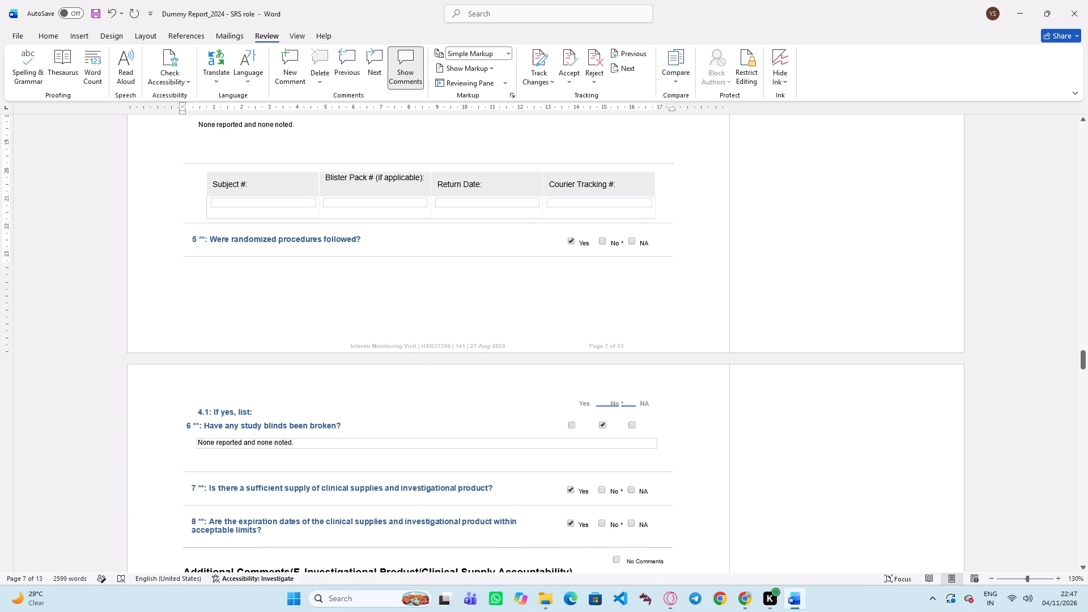
scroll(489, 311, down, 3)
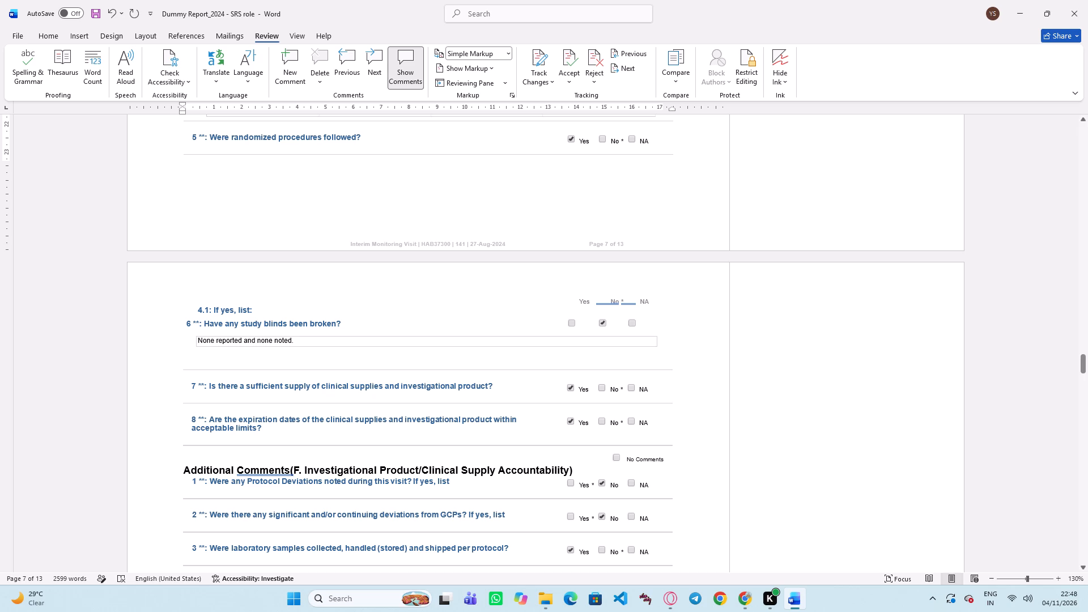
scroll(364, 386, down, 2)
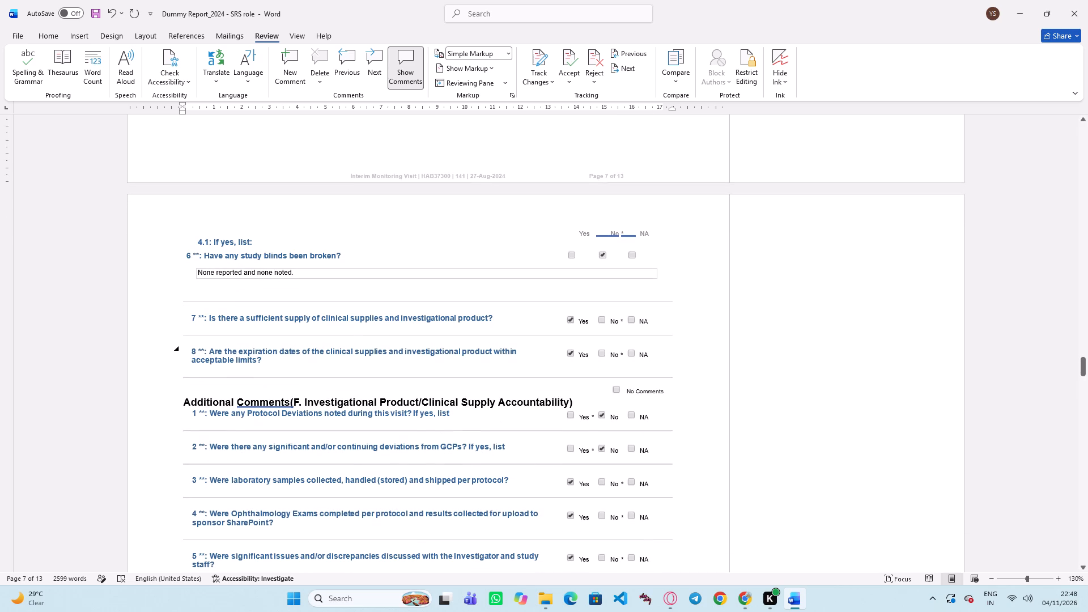
click(338, 320)
click(532, 339)
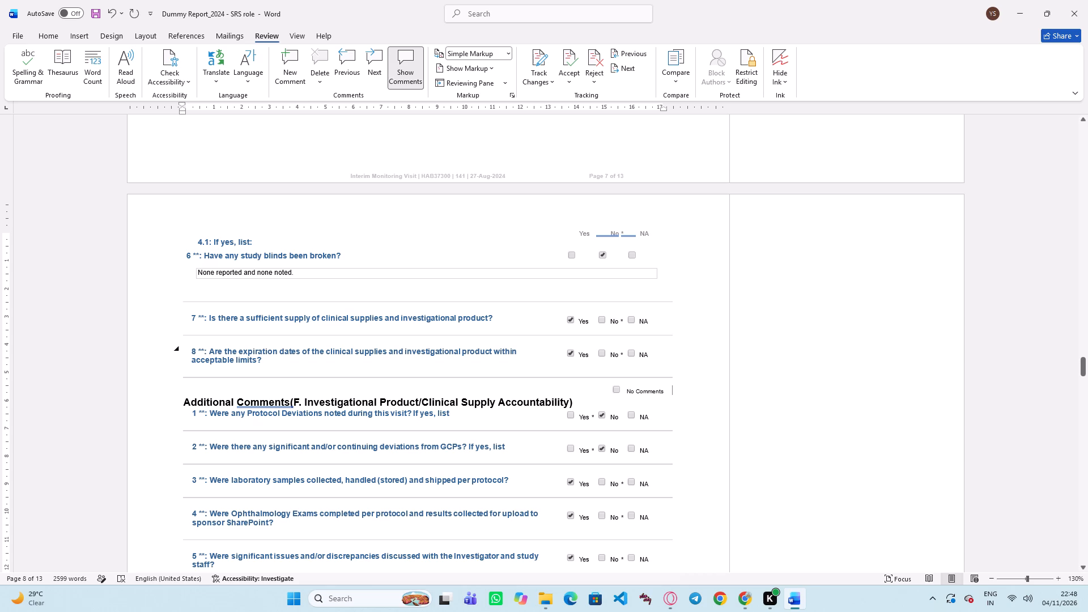
click(508, 375)
Examine the questions on protocol deviations, GCP deviations, laboratory samples and ophthalmology exams, focusing on the Yes/No answer to the protocol deviations question.
scroll(505, 376, down, 3)
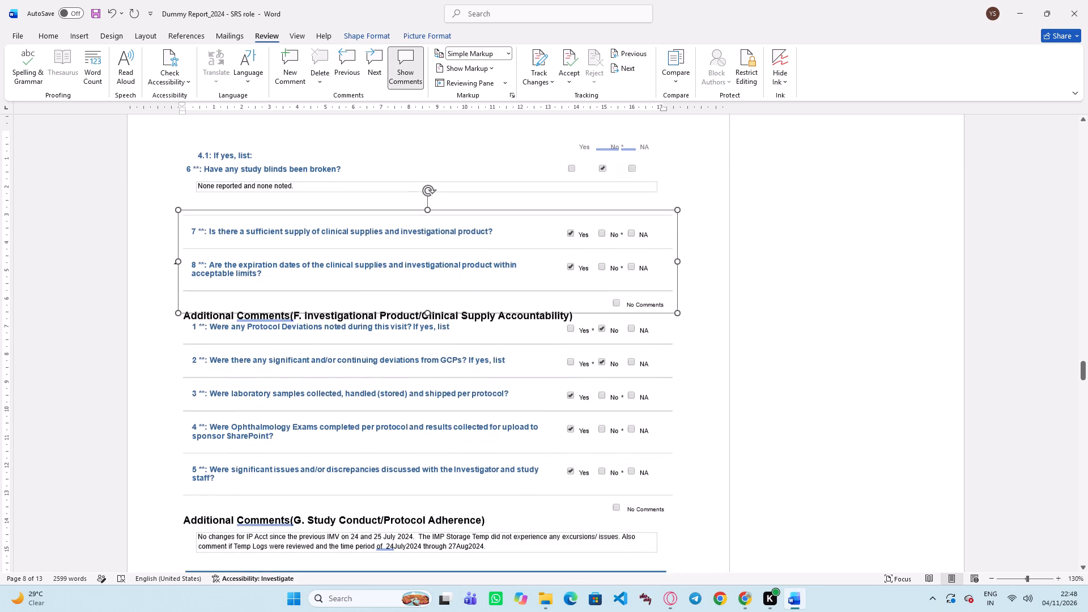
click(474, 371)
click(289, 329)
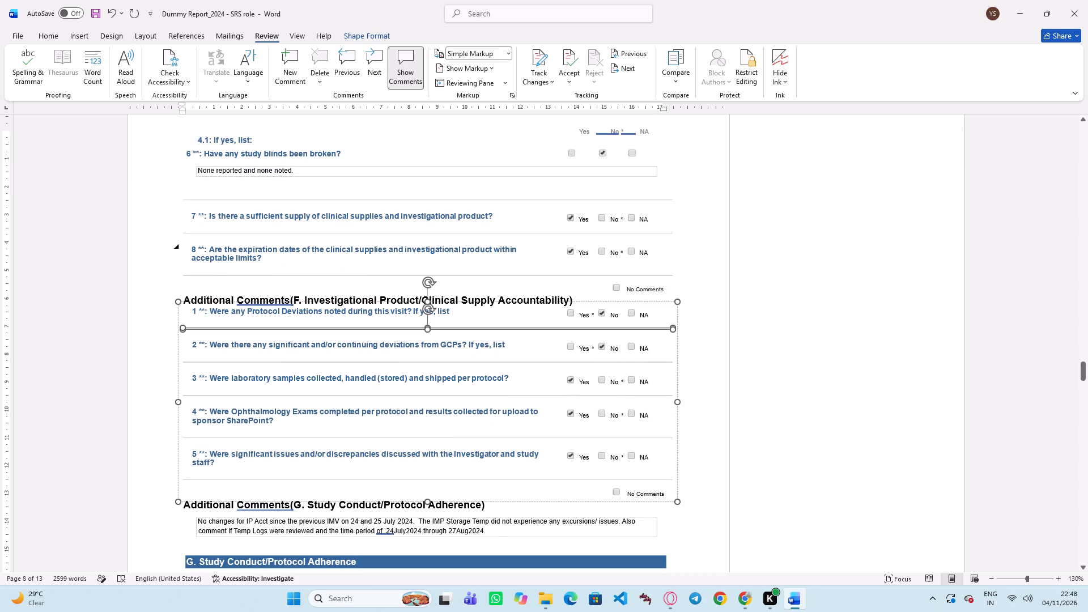
click(390, 358)
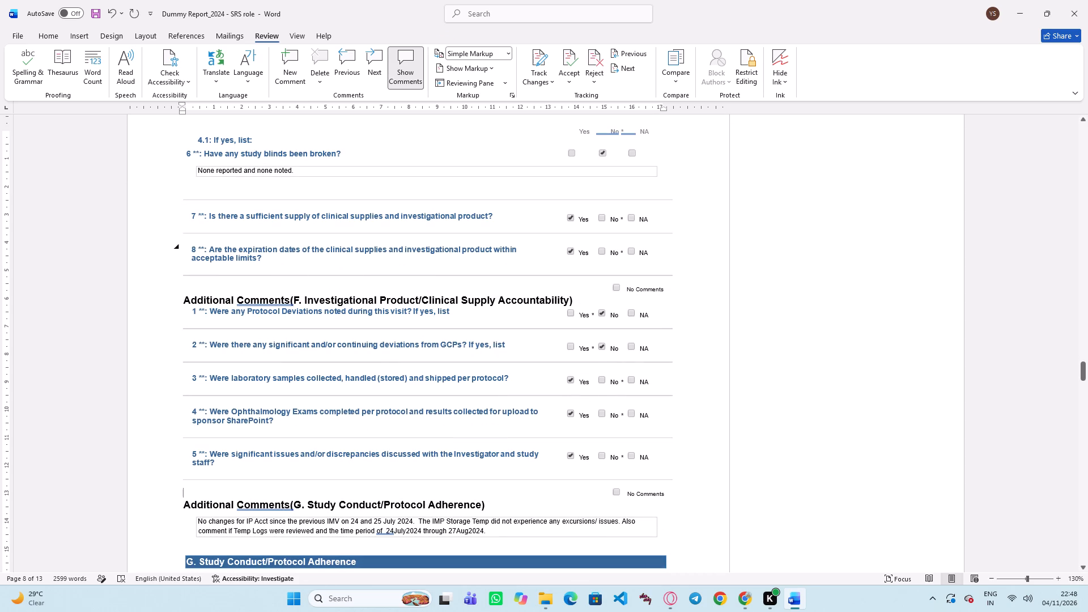
click(584, 312)
click(605, 308)
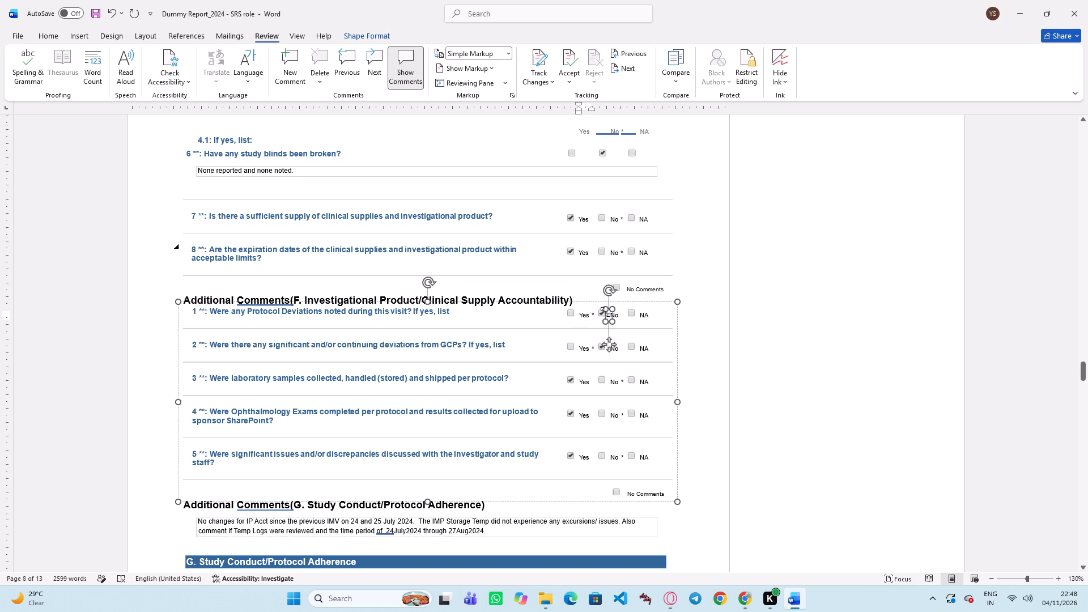
click(743, 324)
click(708, 328)
click(700, 328)
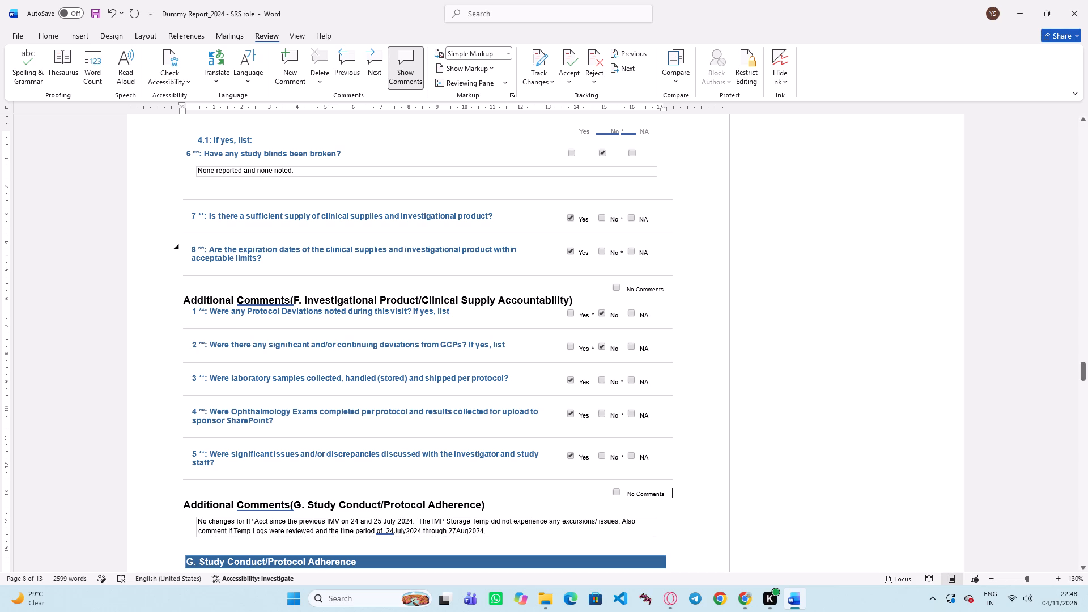
click(587, 314)
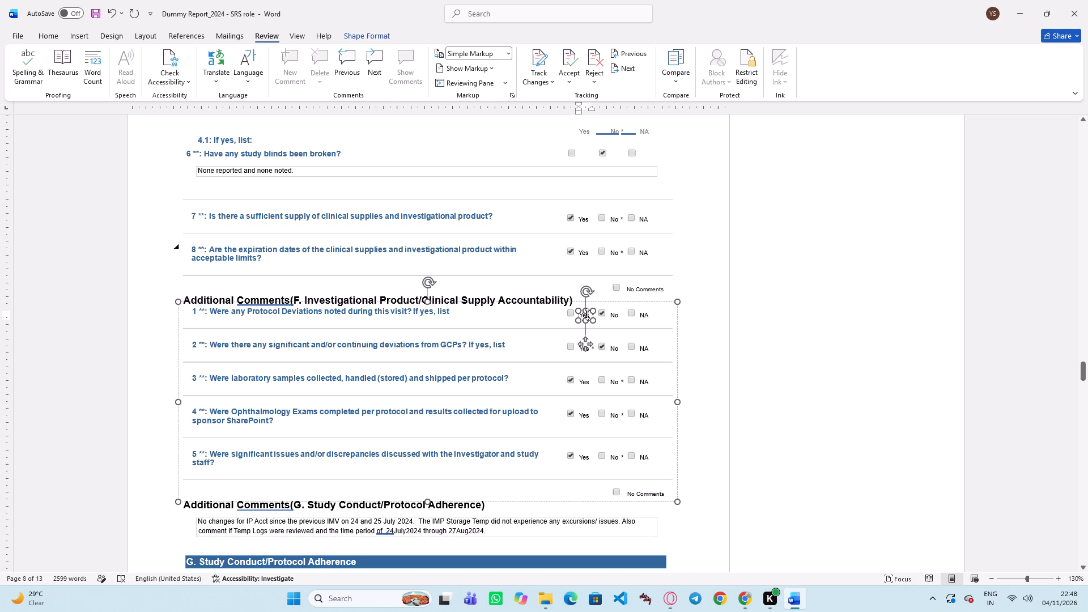
click(572, 315)
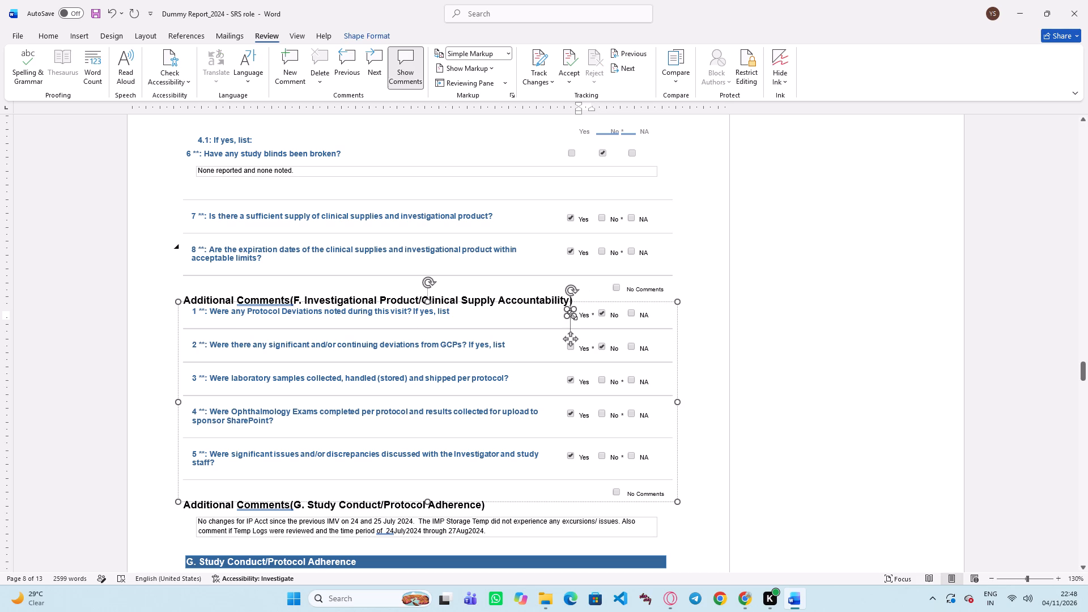
click(516, 314)
click(609, 314)
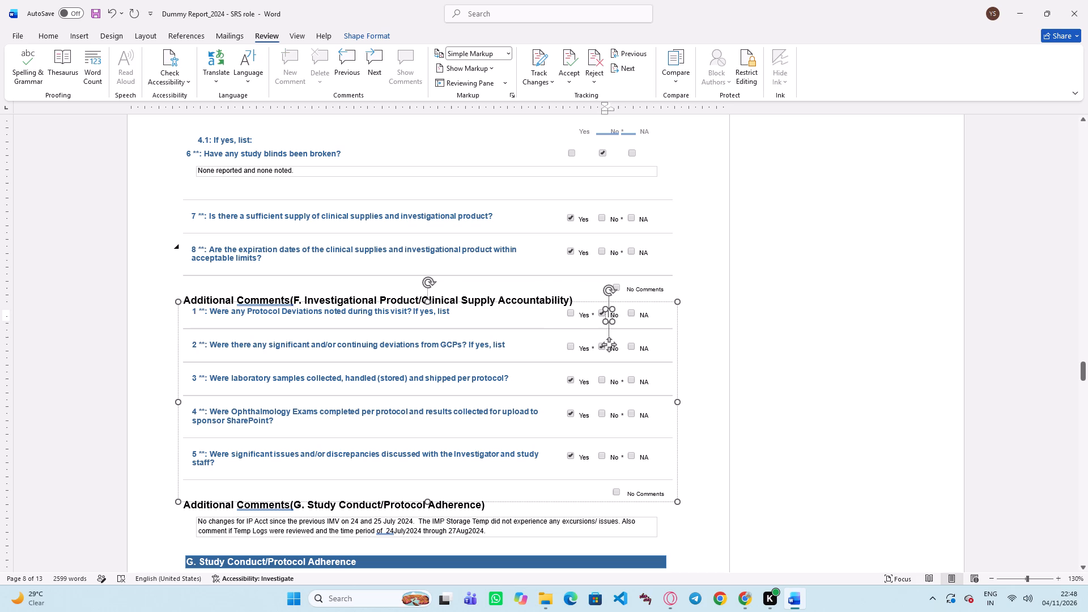
scroll(686, 314, up, 18)
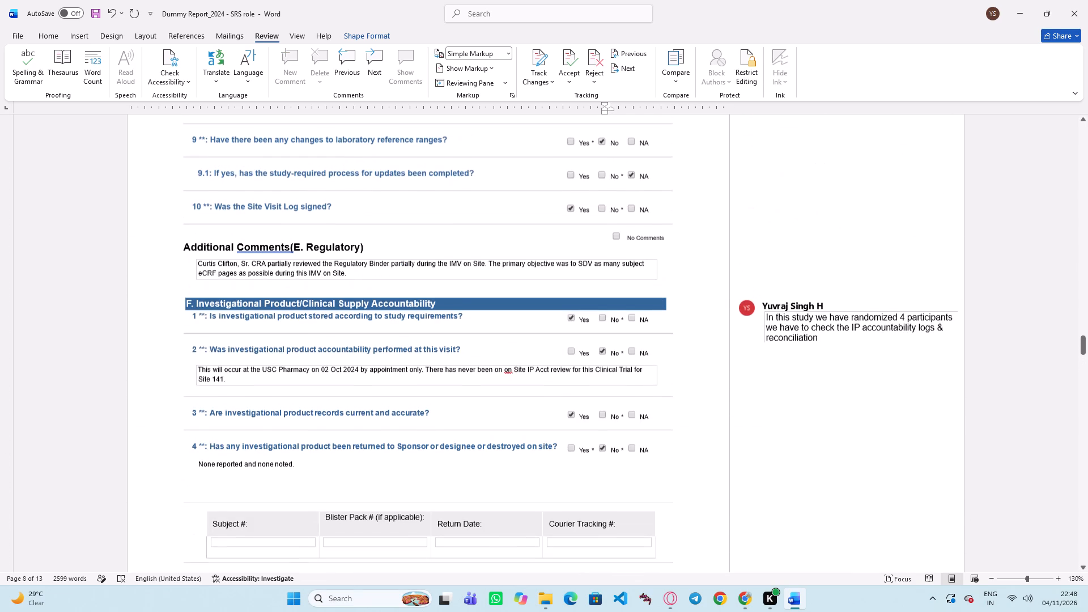
scroll(685, 324, up, 15)
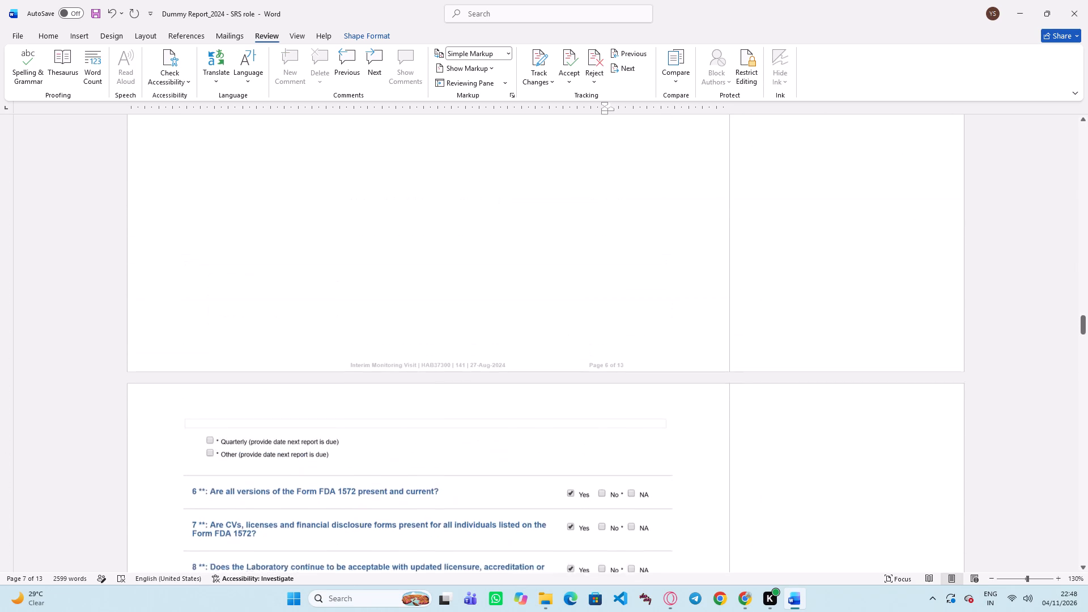
scroll(685, 324, up, 3)
scroll(685, 324, down, 20)
scroll(685, 324, down, 4)
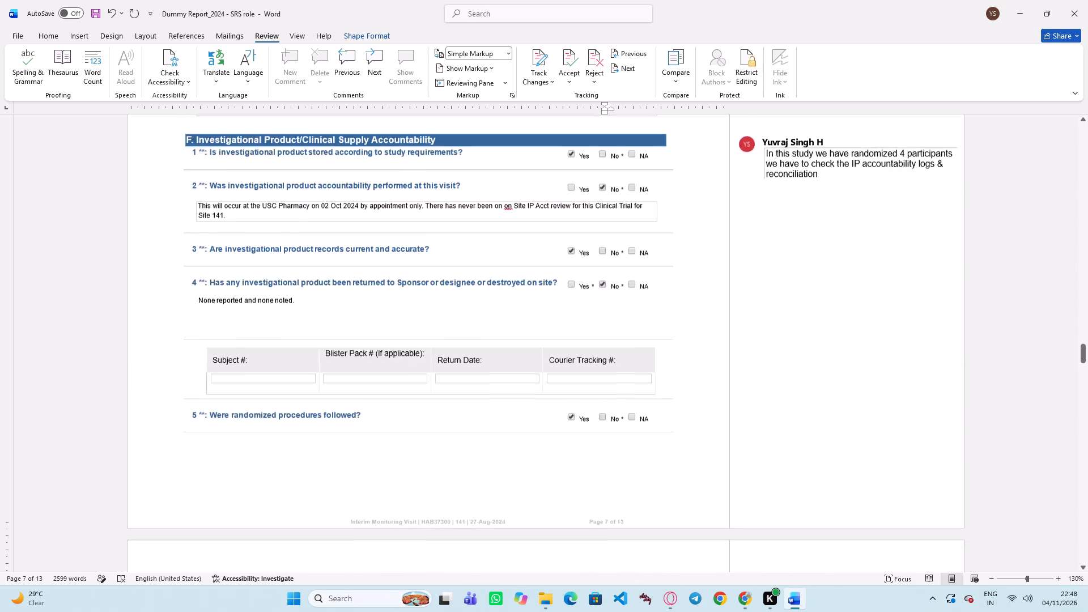
scroll(685, 331, up, 20)
scroll(685, 331, up, 11)
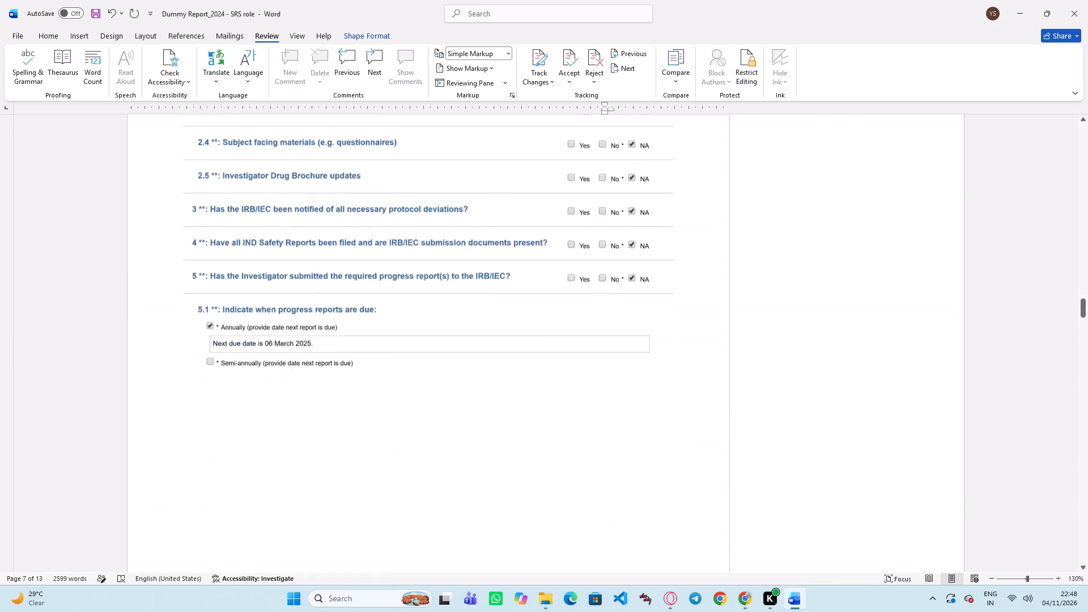
scroll(683, 335, up, 20)
scroll(683, 335, up, 14)
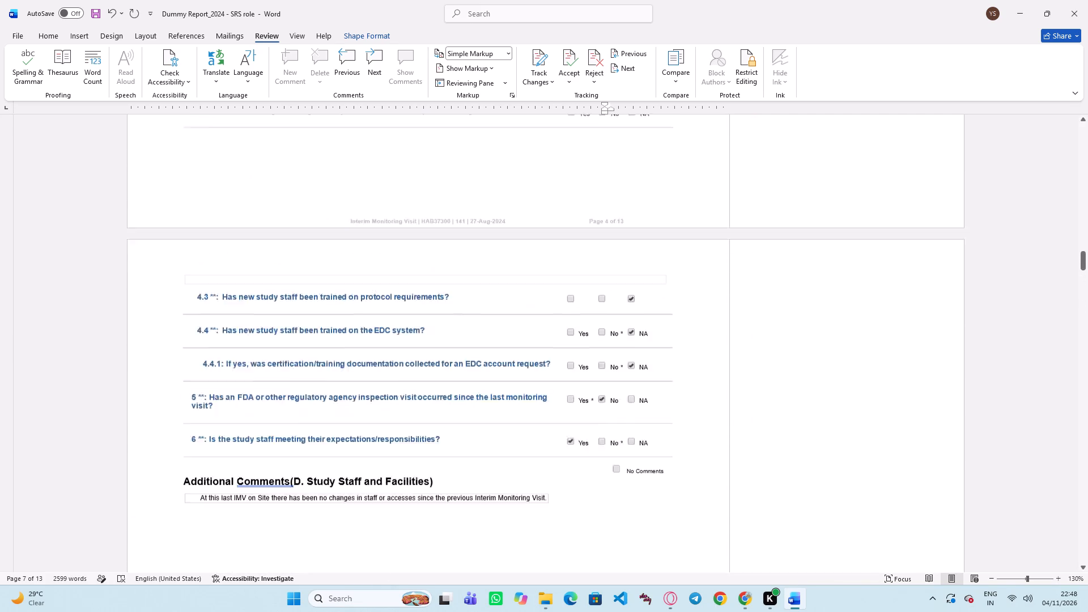
scroll(680, 339, up, 19)
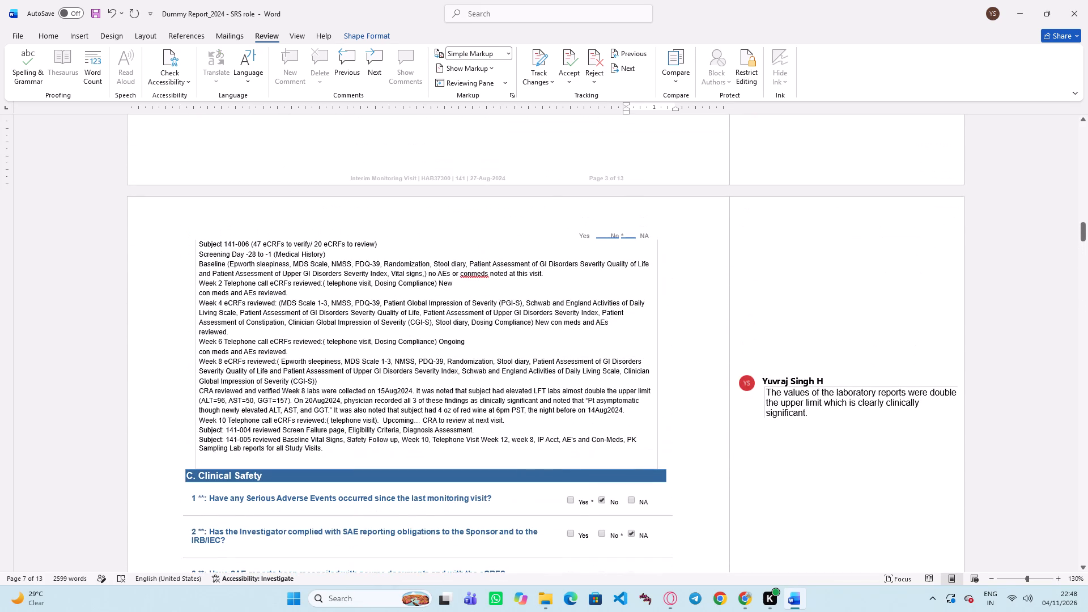
scroll(679, 339, up, 15)
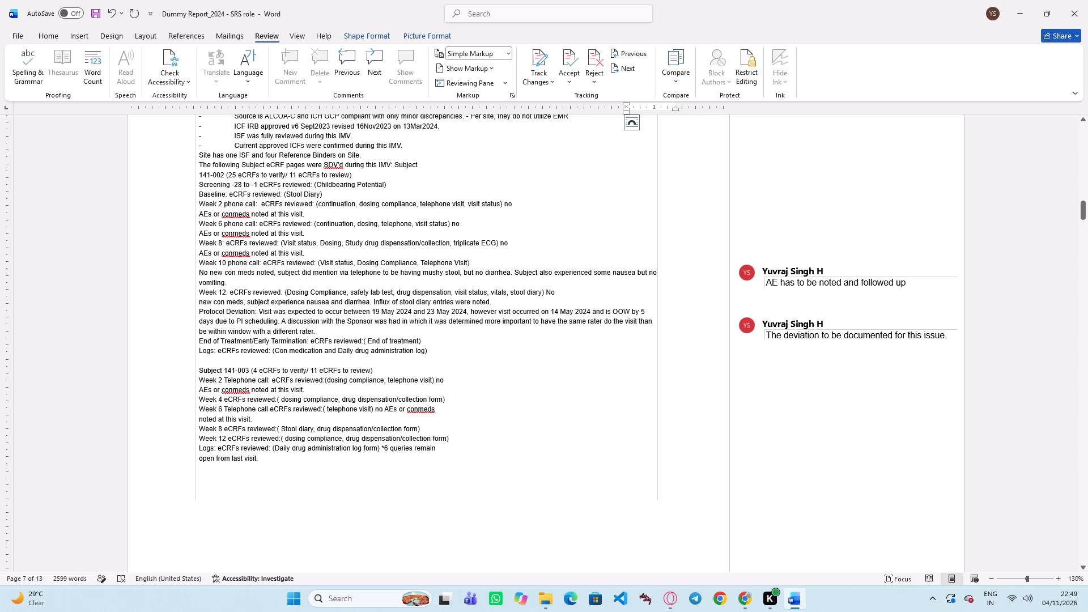
scroll(607, 317, down, 5)
scroll(607, 317, up, 1)
scroll(607, 318, down, 3)
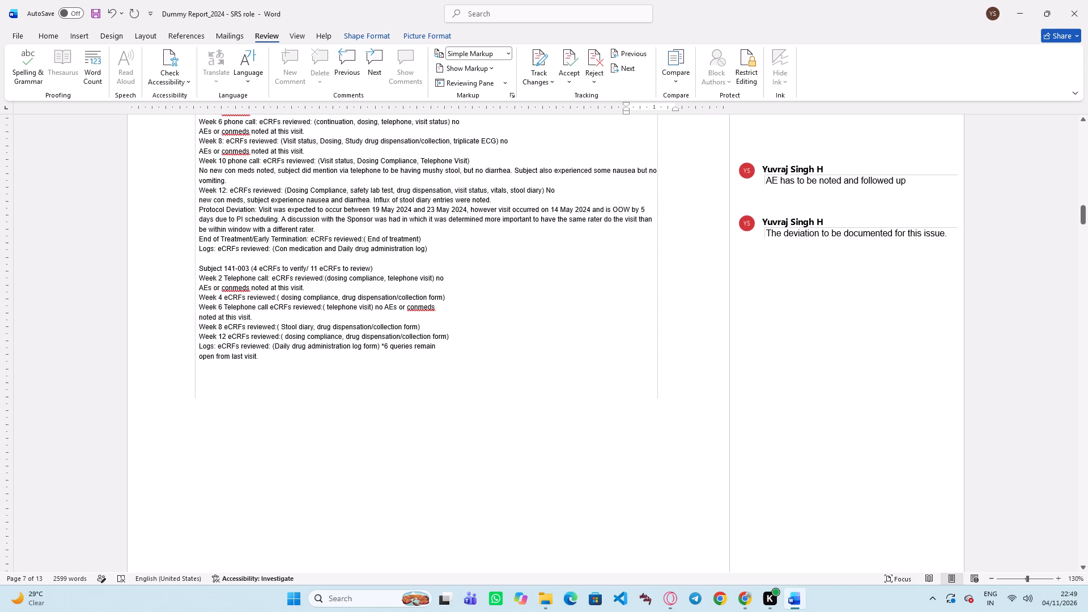
click(483, 258)
scroll(468, 239, up, 3)
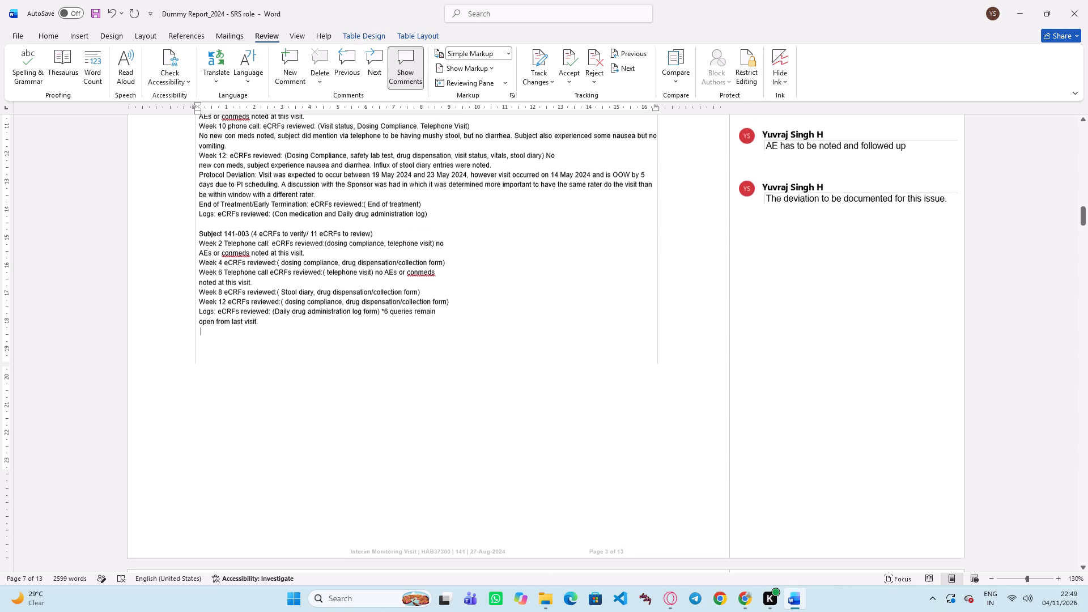
scroll(377, 214, up, 10)
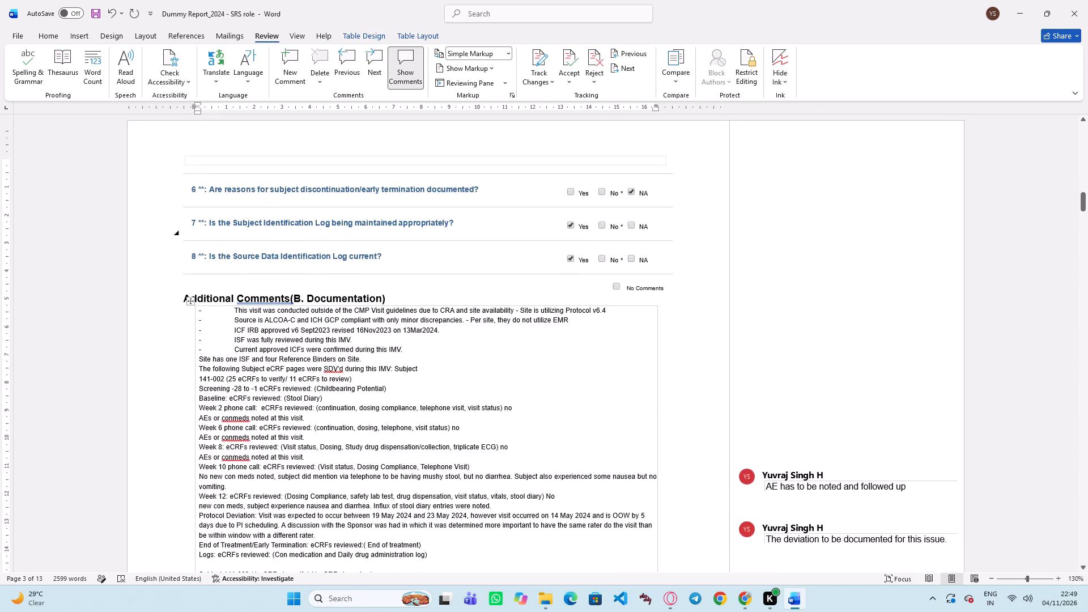
scroll(377, 258, down, 9)
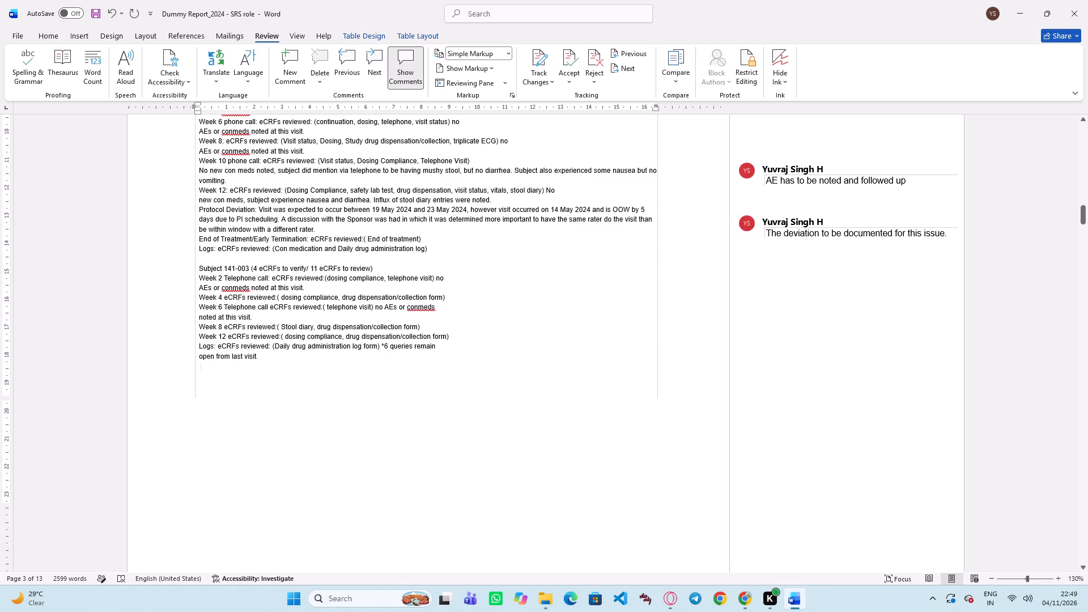
scroll(474, 302, up, 5)
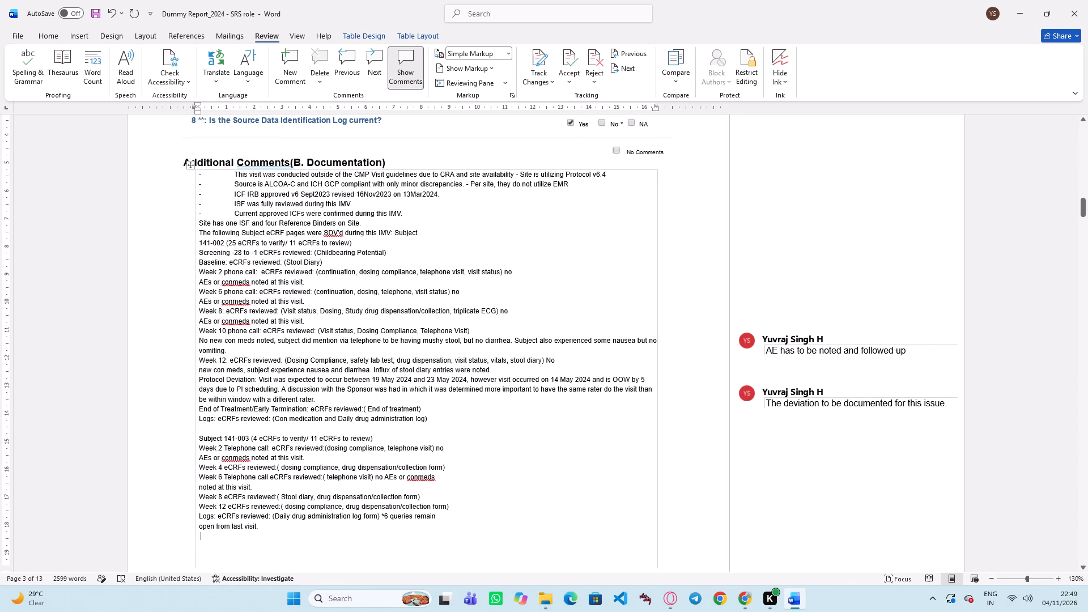
Attach a new comment to the "Were any Protocol Deviations noted during this visit?" question block.
scroll(424, 403, down, 20)
scroll(424, 403, down, 5)
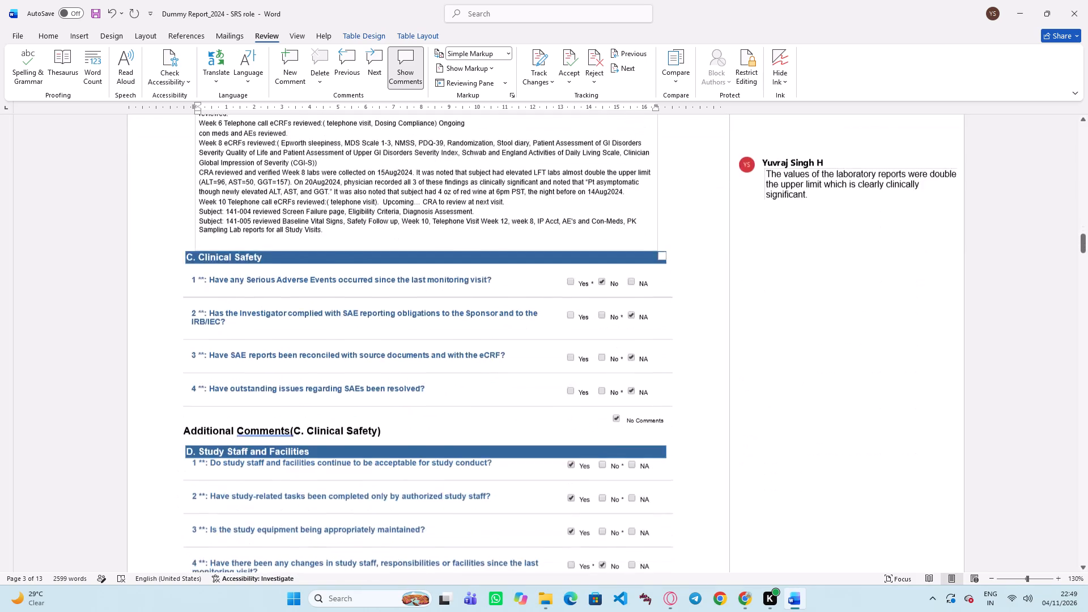
scroll(420, 414, down, 20)
scroll(420, 414, down, 17)
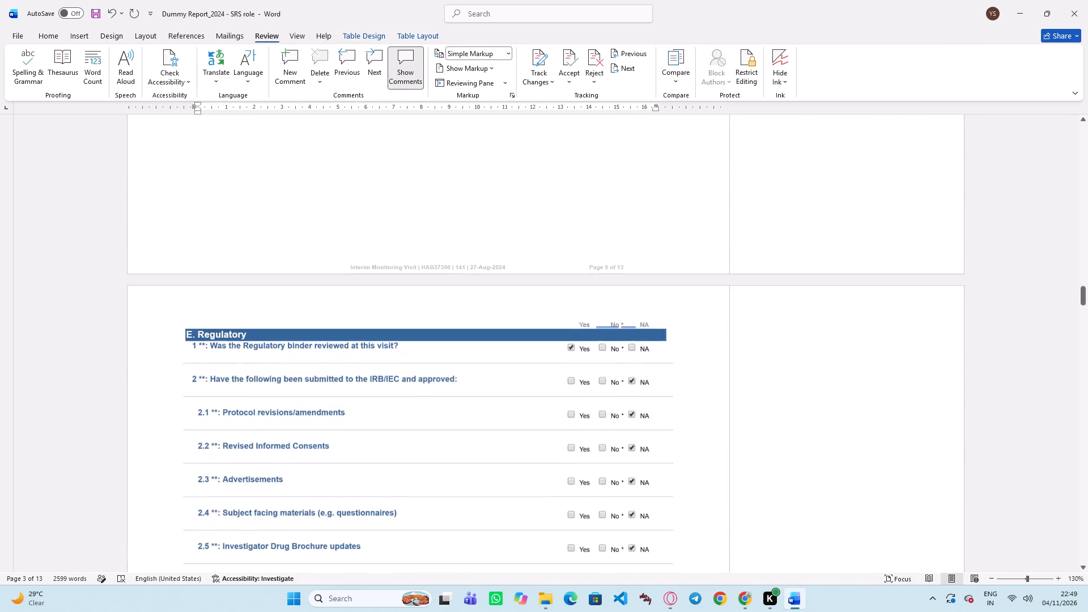
scroll(415, 419, down, 20)
scroll(415, 419, down, 9)
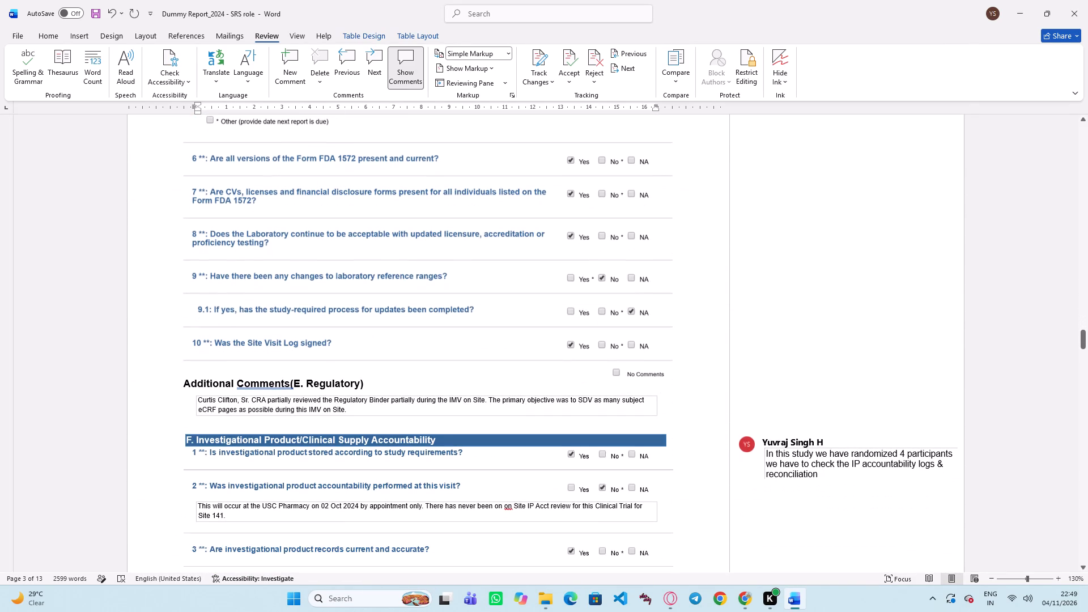
scroll(415, 419, down, 8)
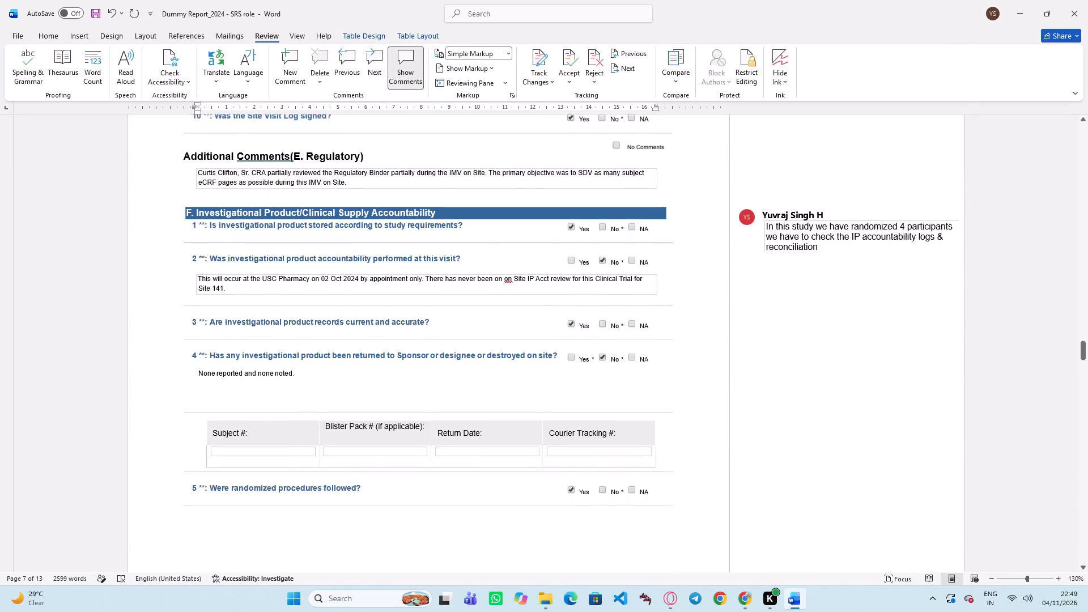
scroll(405, 342, down, 3)
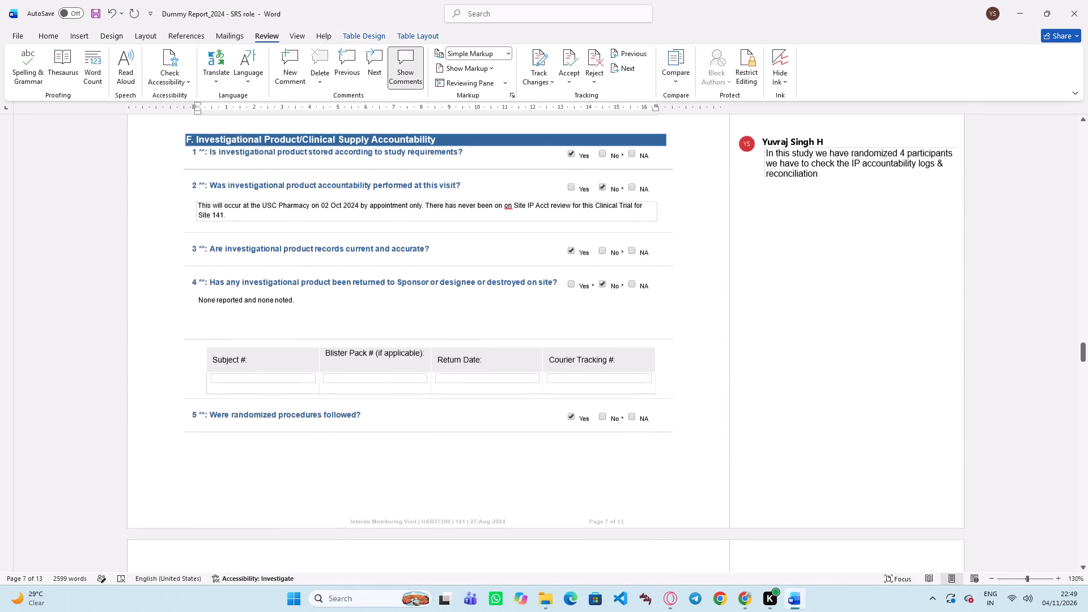
scroll(405, 370, down, 14)
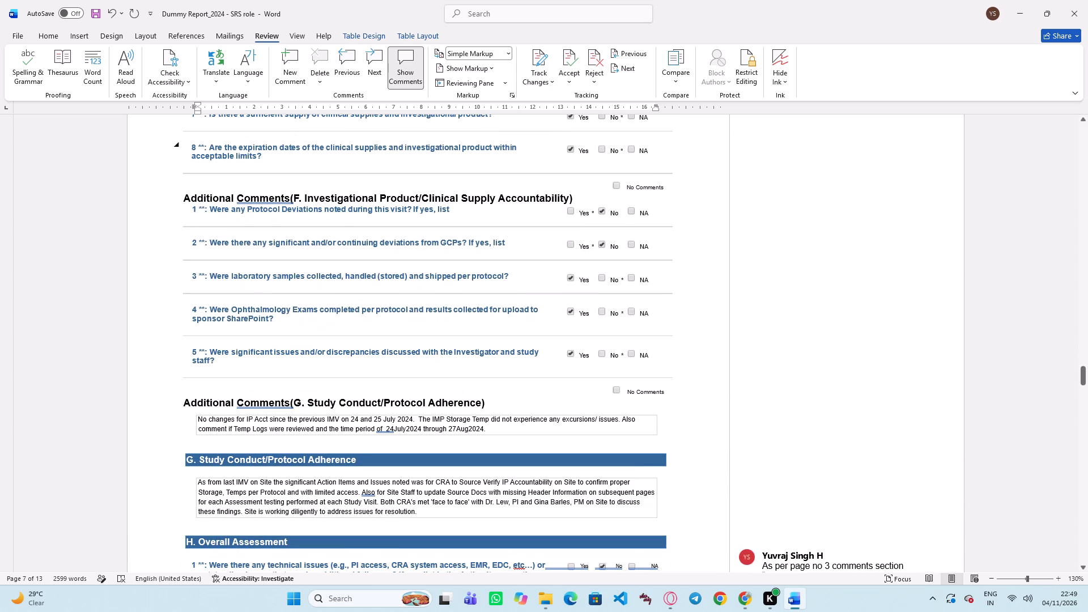
click(608, 212)
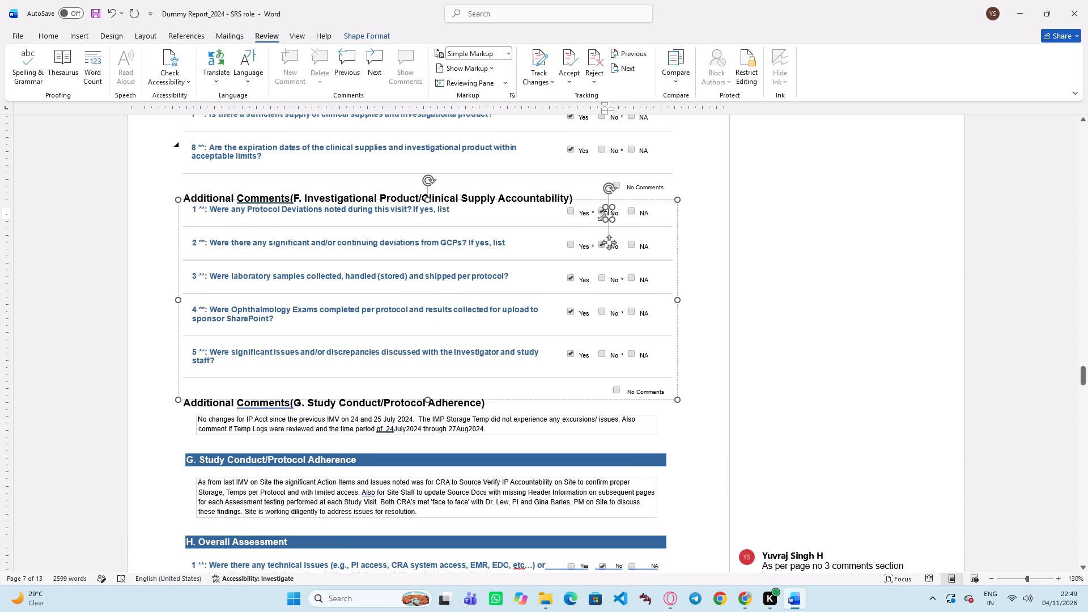
click(584, 215)
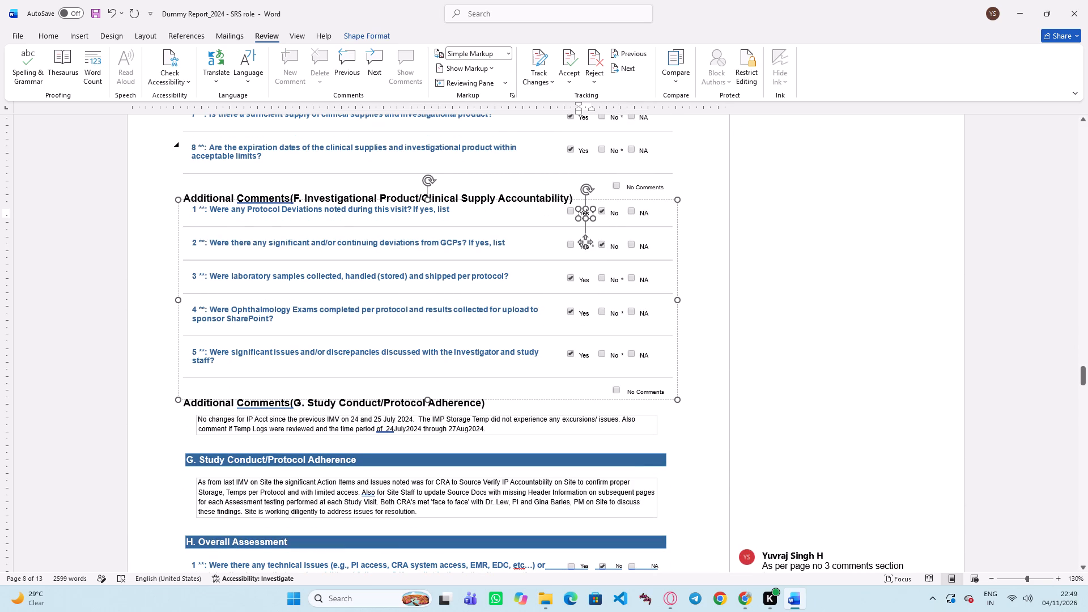
click(568, 209)
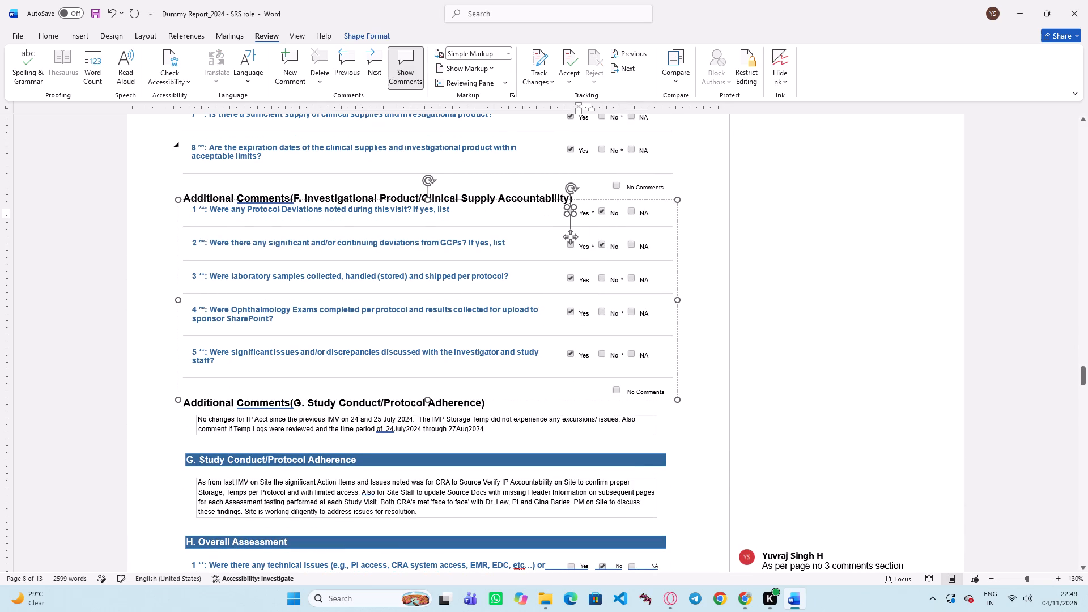
click(291, 63)
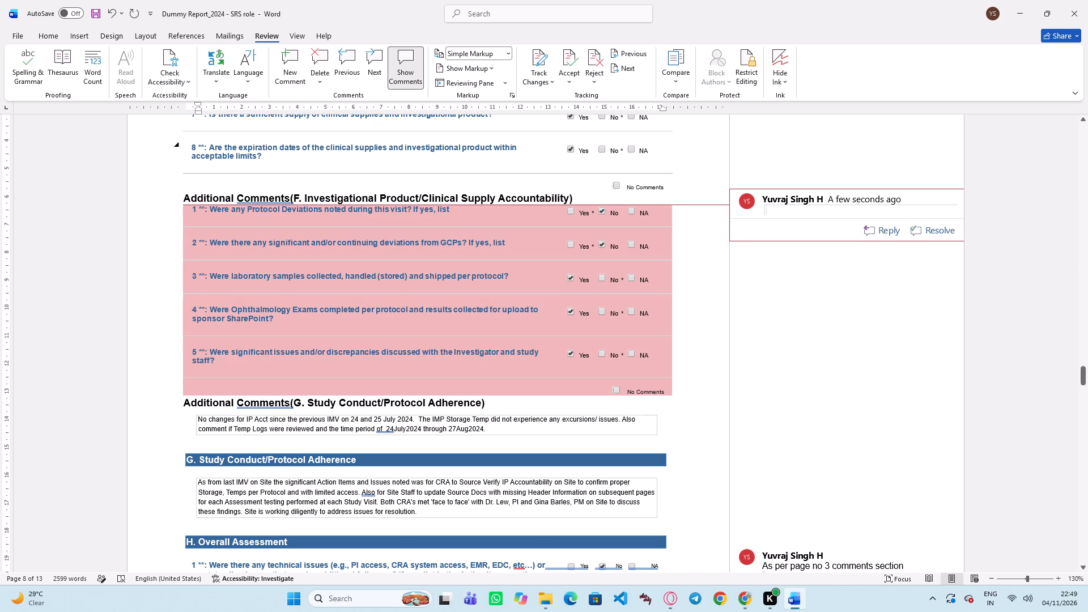
Enter "Deviation as to be documented as per page no 3" as the comment text, with "page" spelled correctly.
text(Deviak)
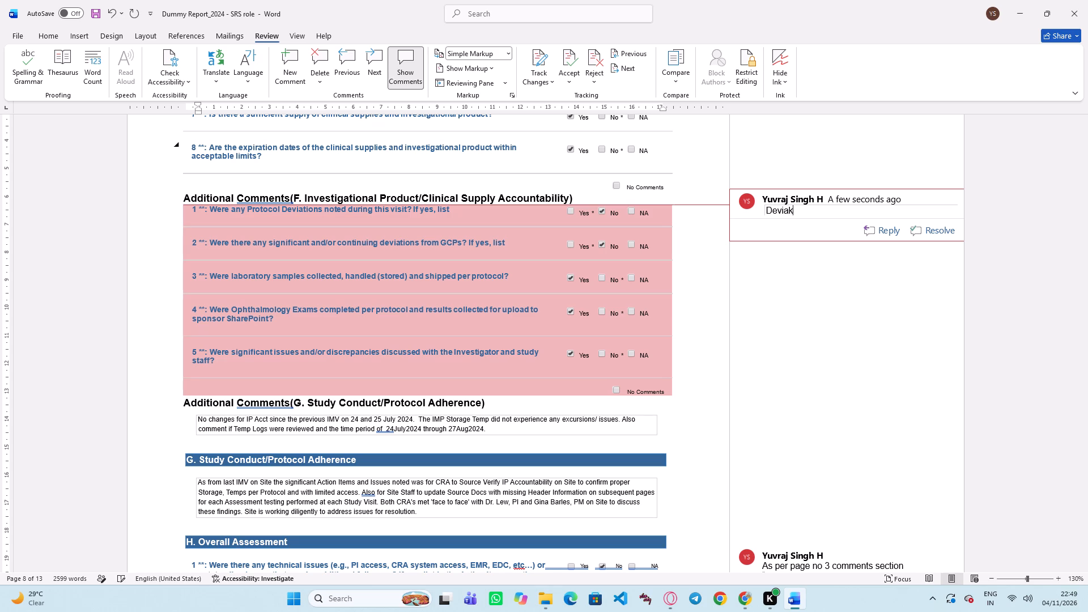
key(BackSpace)
text(tion as)
key(space)
text(to)
key(space)
text(be)
key(space)
text(documen)
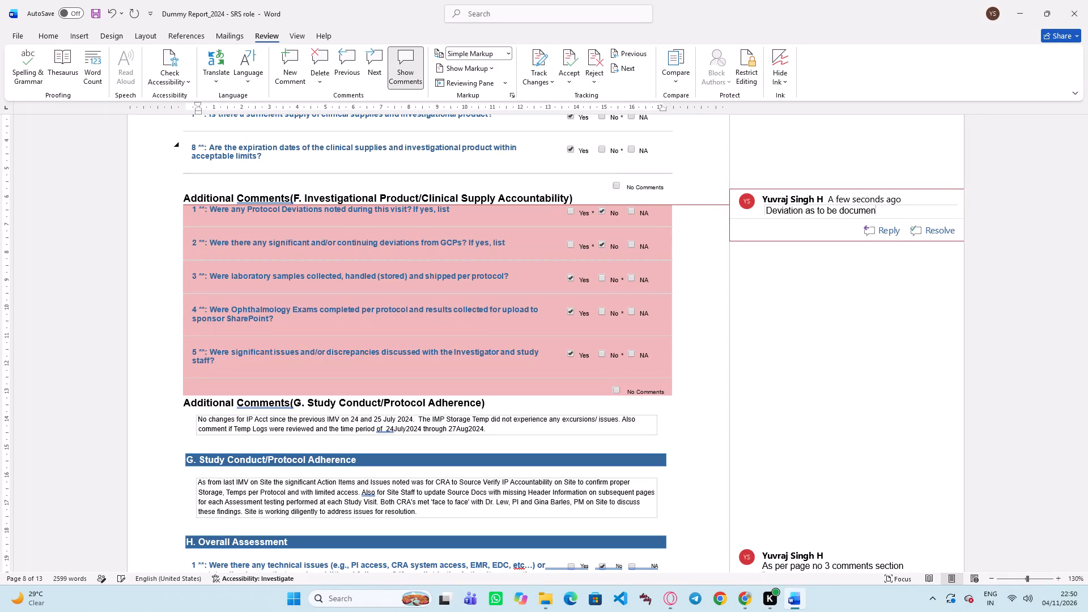
text(ted as per)
key(space)
text(pa)
text(g no)
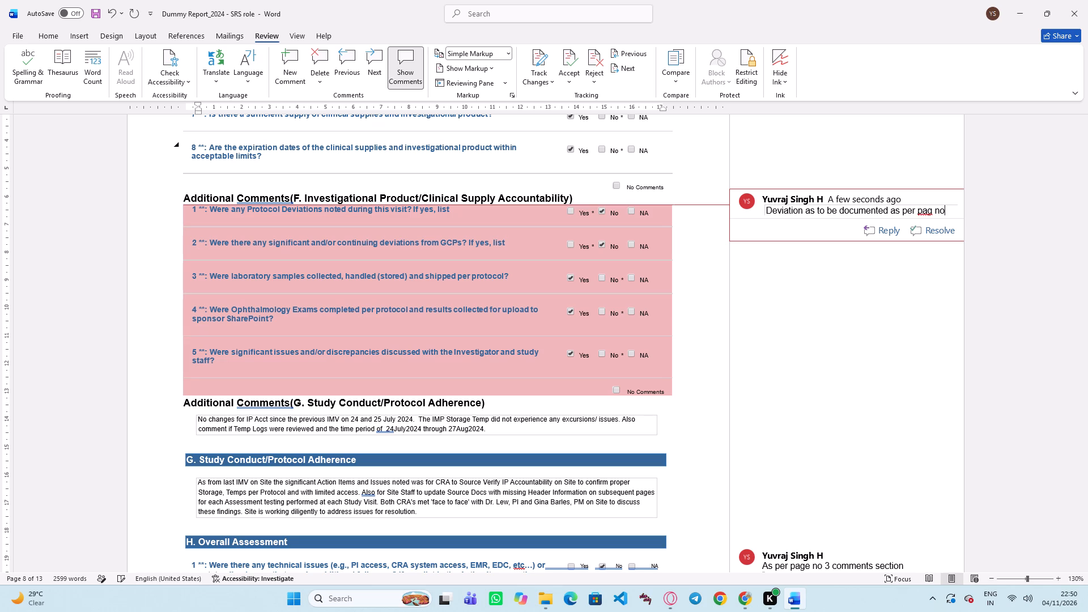
key(space)
text(3)
key(space)
click(932, 209)
key(e)
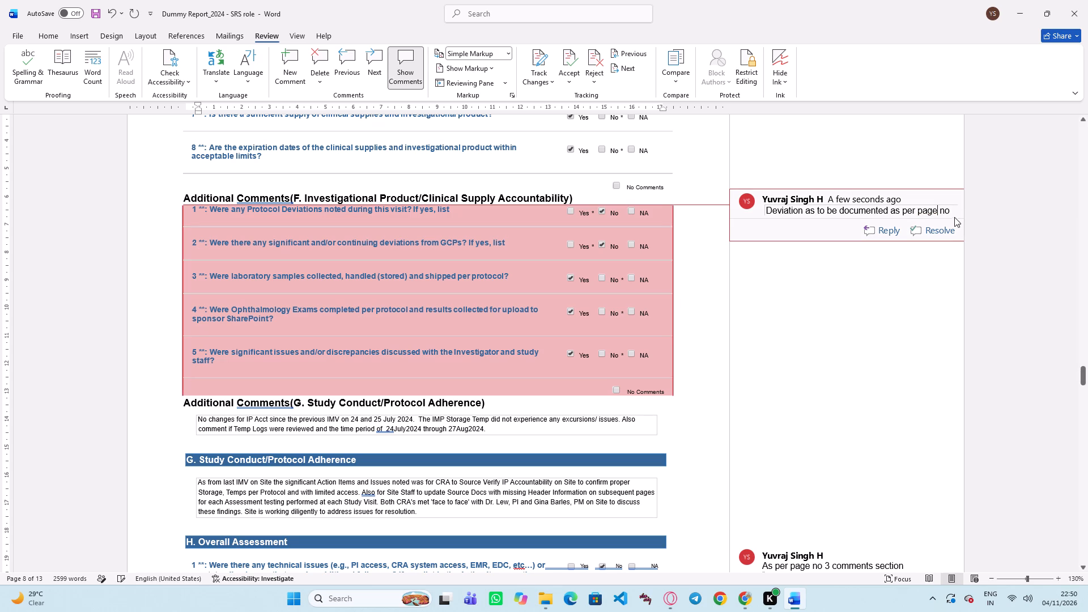
Clear the end of the comment after "page no" and re-enter the page number 3.
click(953, 210)
key(BackSpace)
key(space)
key(Right)
key(Right)
key(Right)
key(Right)
key(Down)
key(Down)
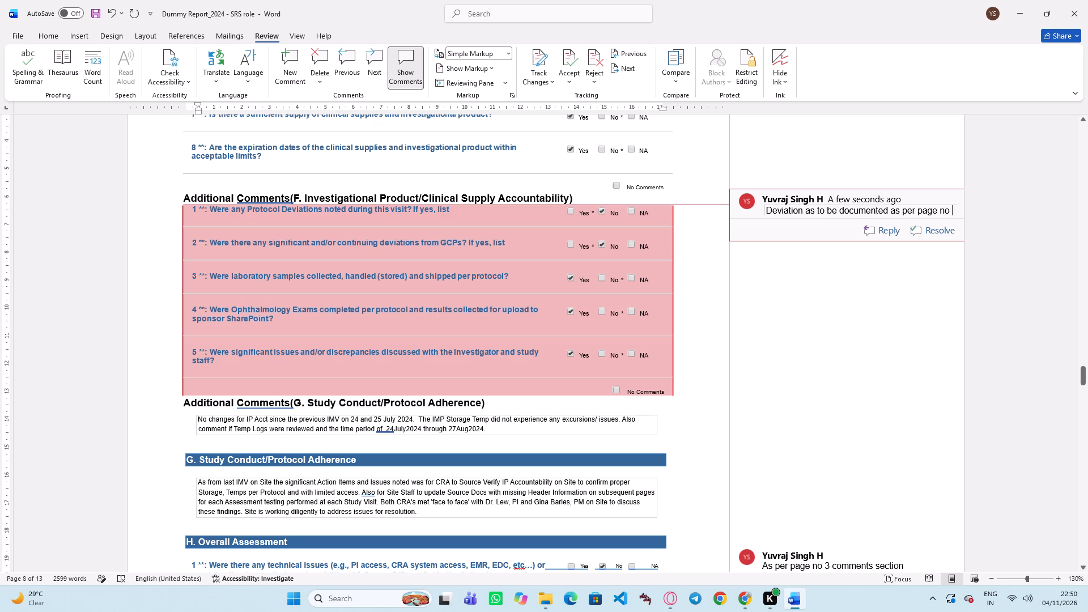
key(Delete)
key(Delete)
key(Delete)
key(Delete)
key(BackSpace)
key(BackSpace)
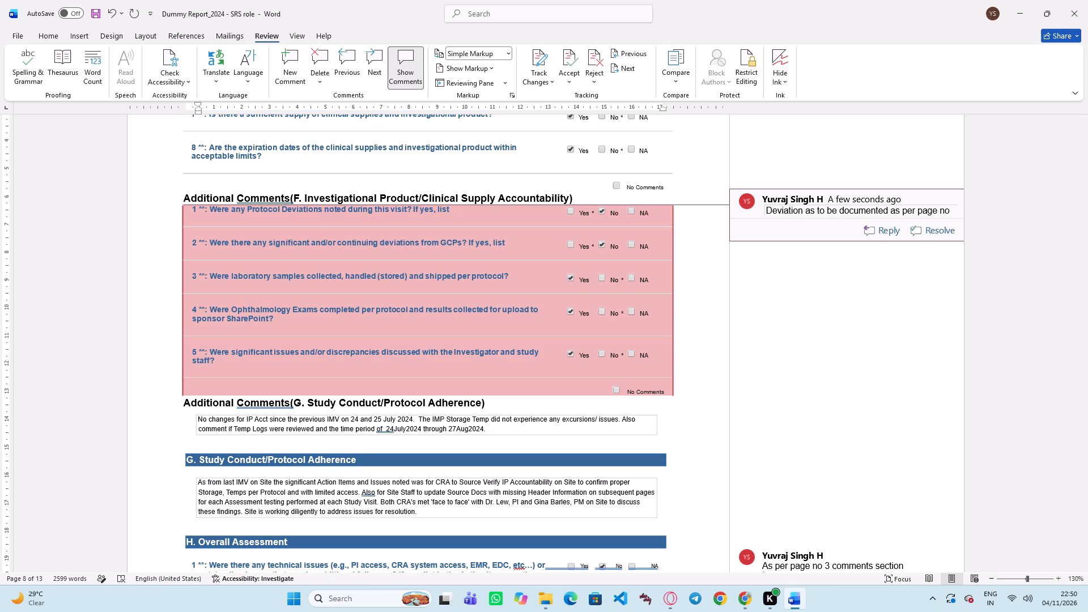
key(BackSpace)
key(Delete)
key(Delete)
key(Delete)
key(Delete)
key(space)
key(3)
key(3)
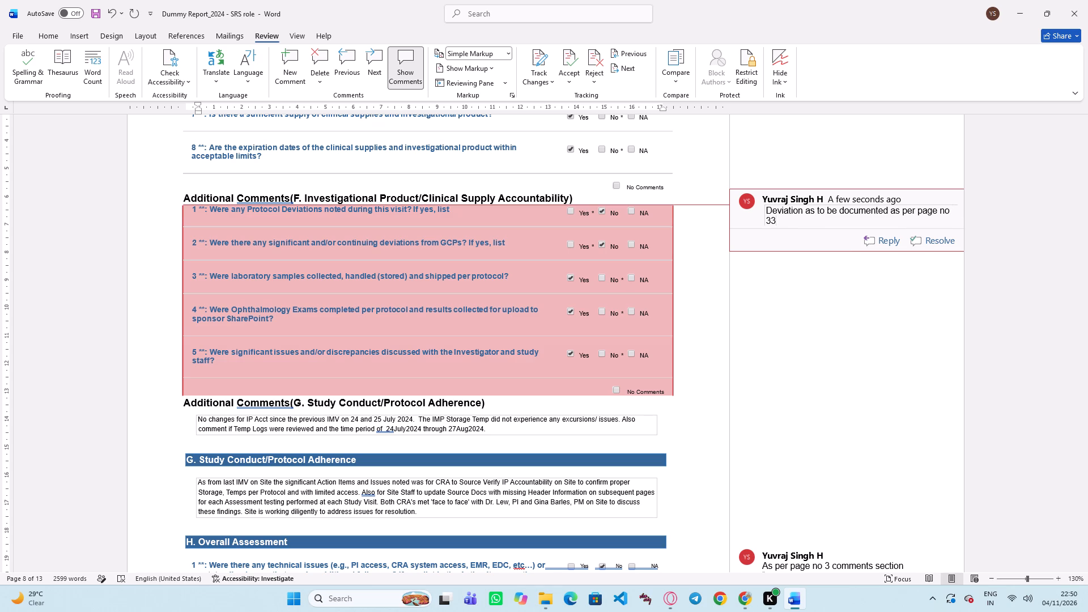
key(BackSpace)
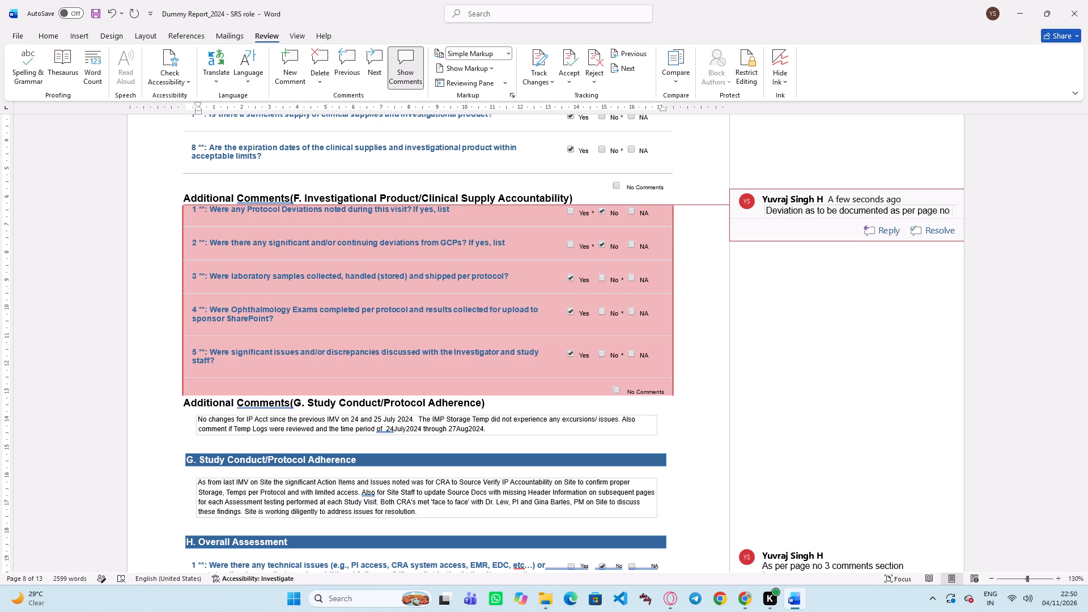
Append "for 002" to the end of the protocol deviation comment.
key(space)
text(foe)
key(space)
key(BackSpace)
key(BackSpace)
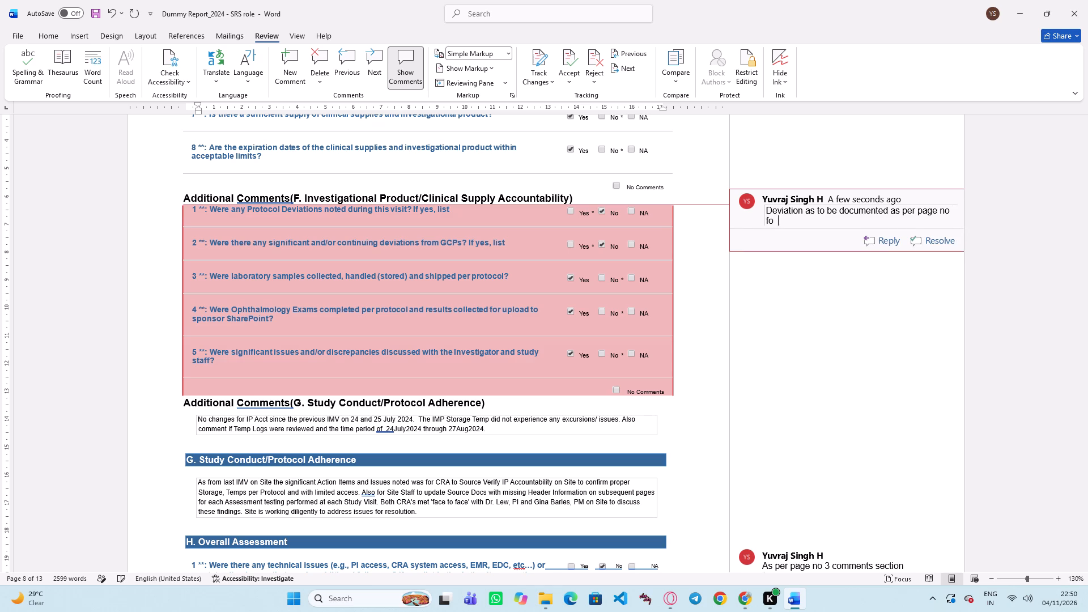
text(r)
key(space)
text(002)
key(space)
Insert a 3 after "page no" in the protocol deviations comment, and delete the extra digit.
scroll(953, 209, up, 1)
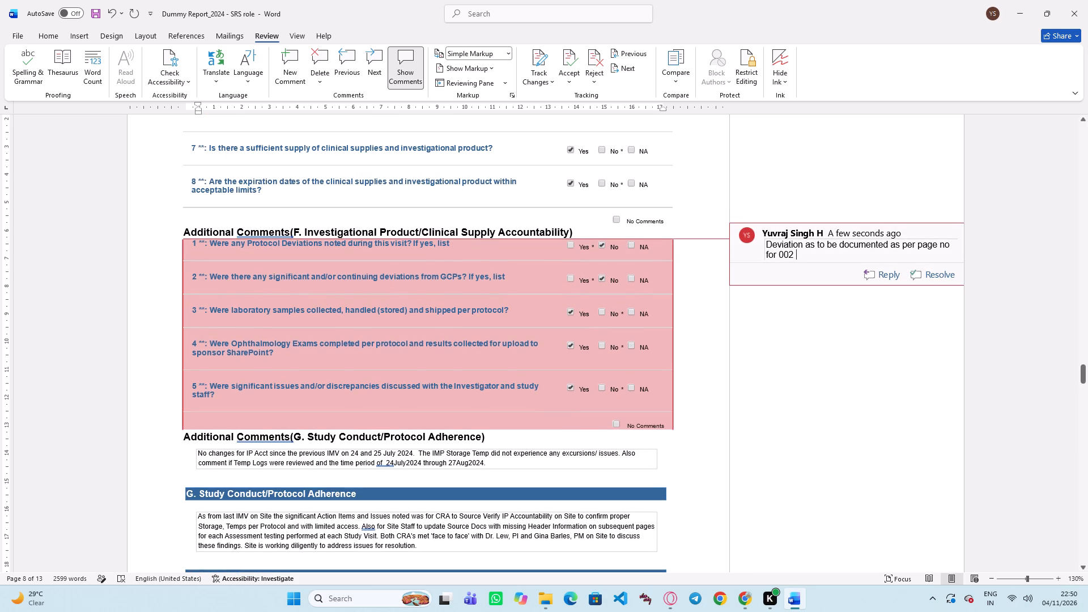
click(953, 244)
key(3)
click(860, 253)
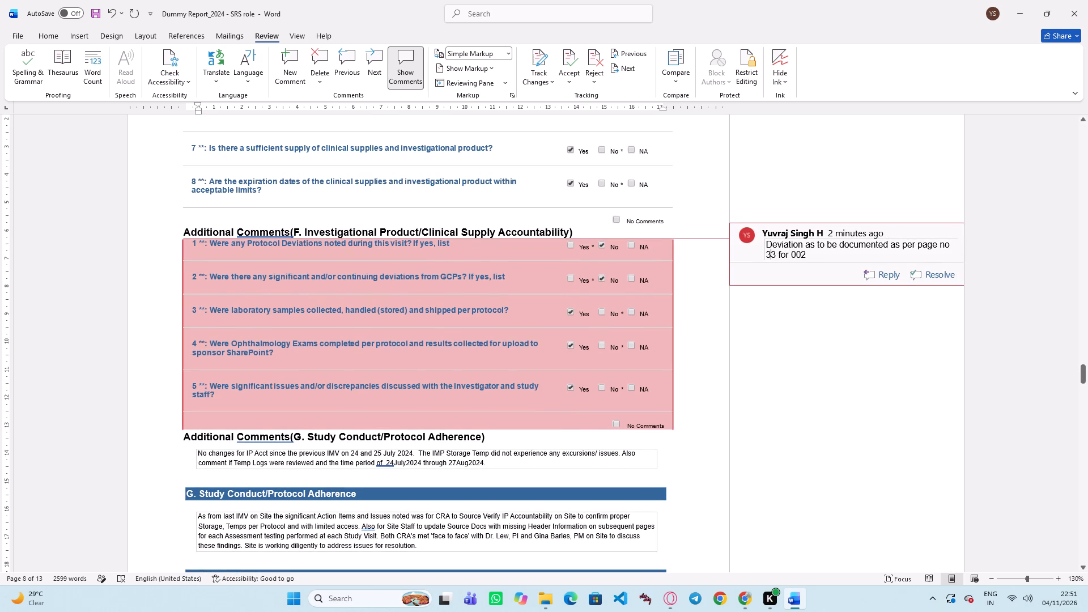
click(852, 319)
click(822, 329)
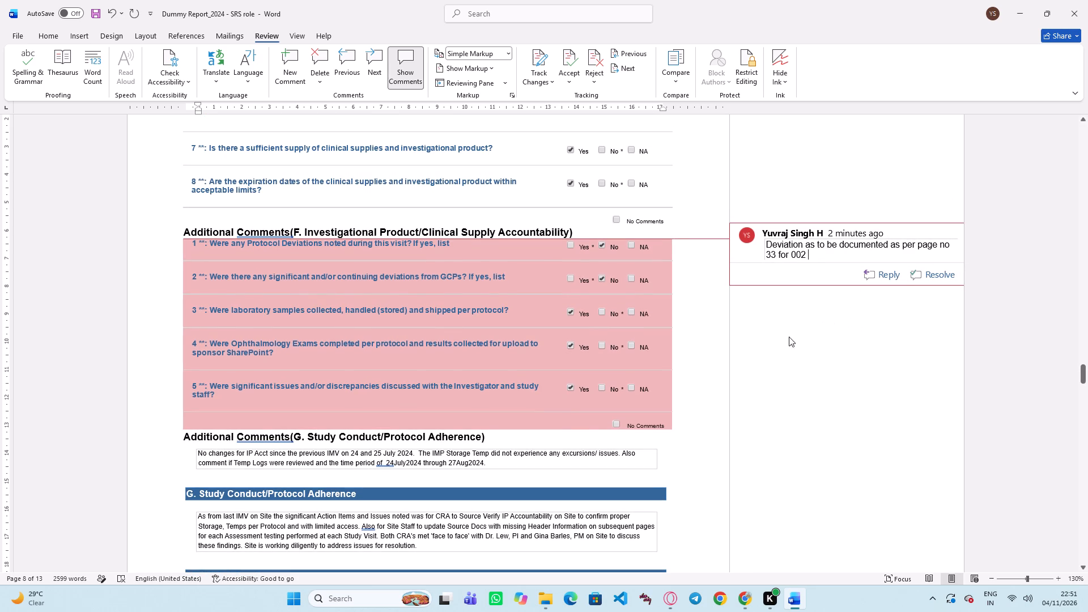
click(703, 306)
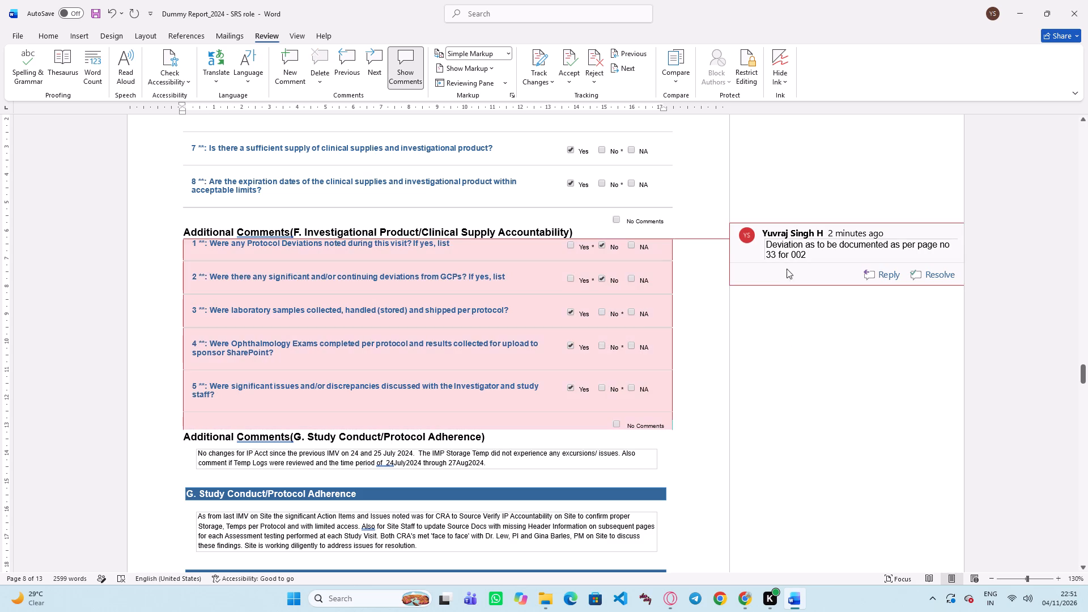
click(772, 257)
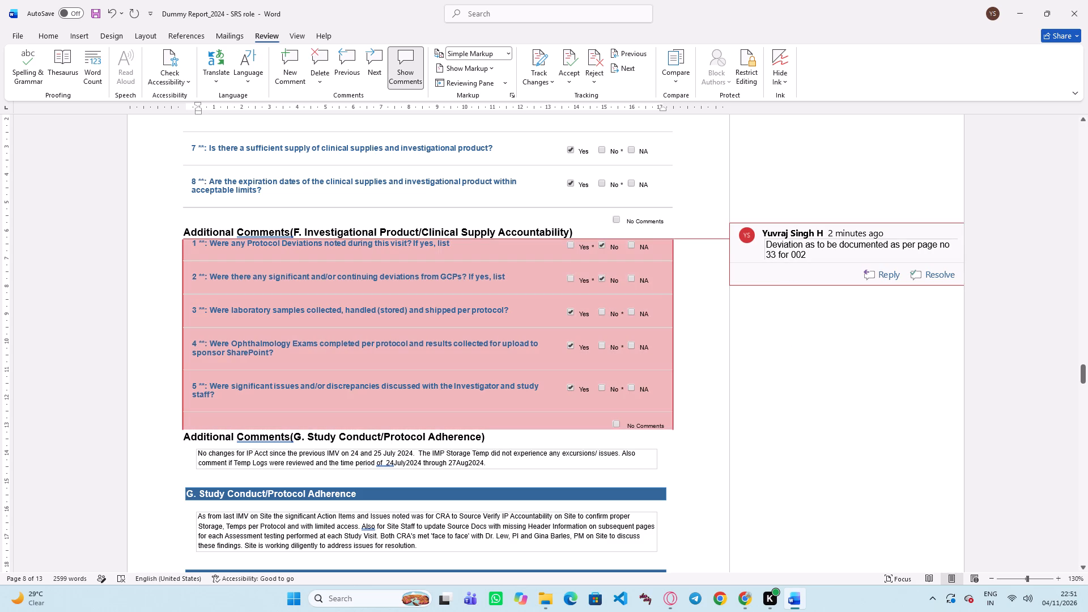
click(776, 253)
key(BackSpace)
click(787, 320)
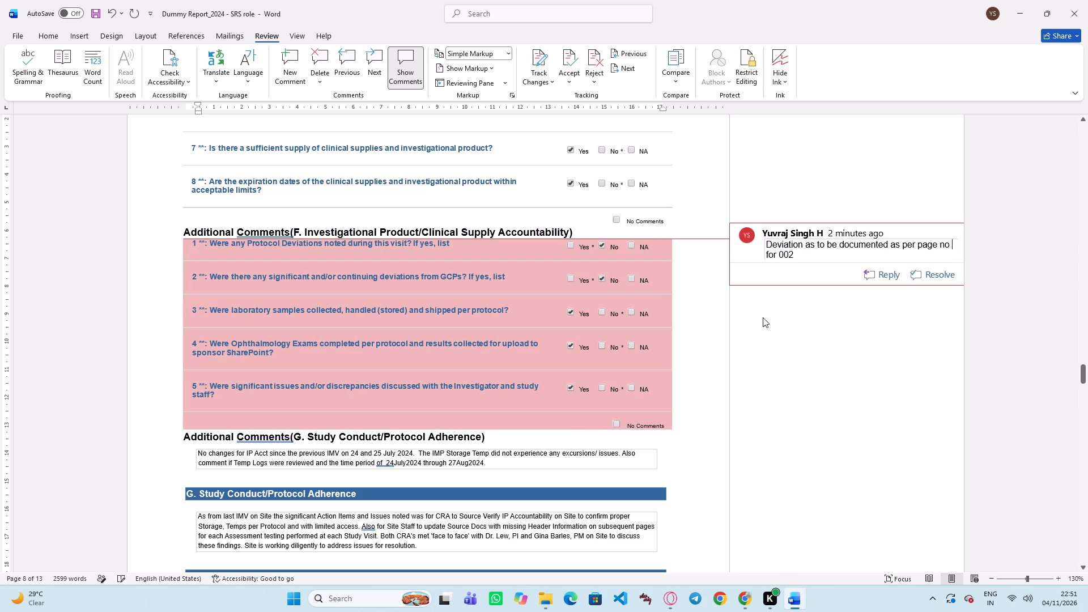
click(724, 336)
Change the page reference in the protocol deviations comment to "page no 03".
click(784, 251)
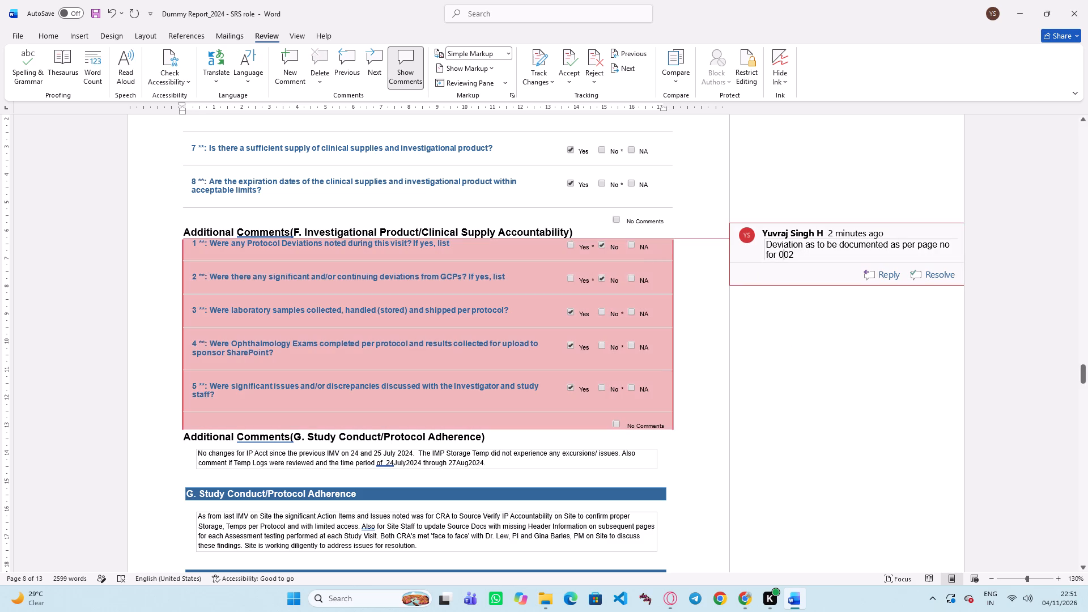
click(825, 337)
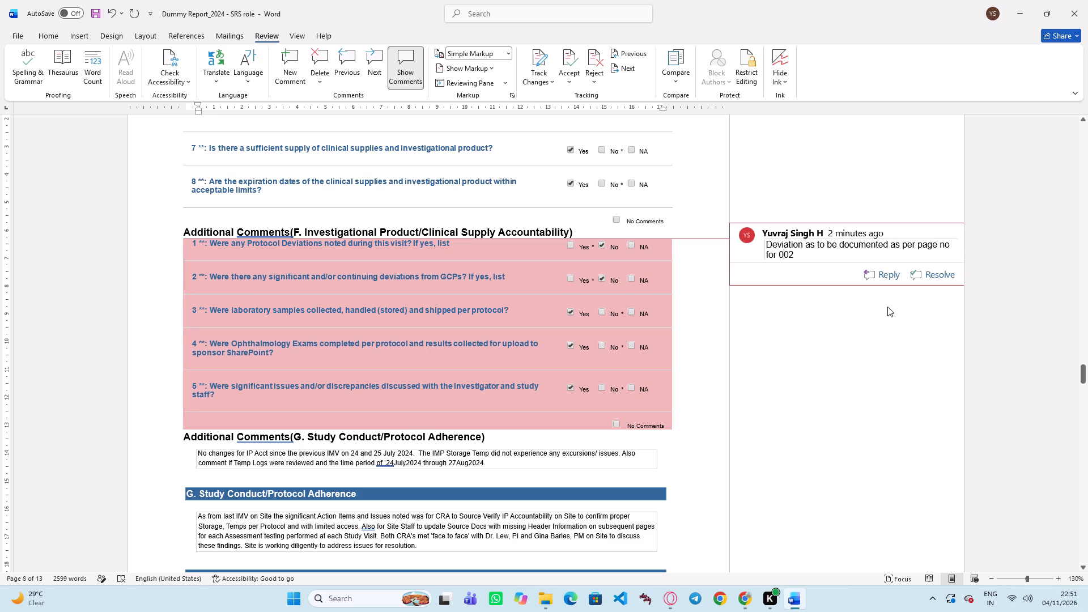
click(950, 246)
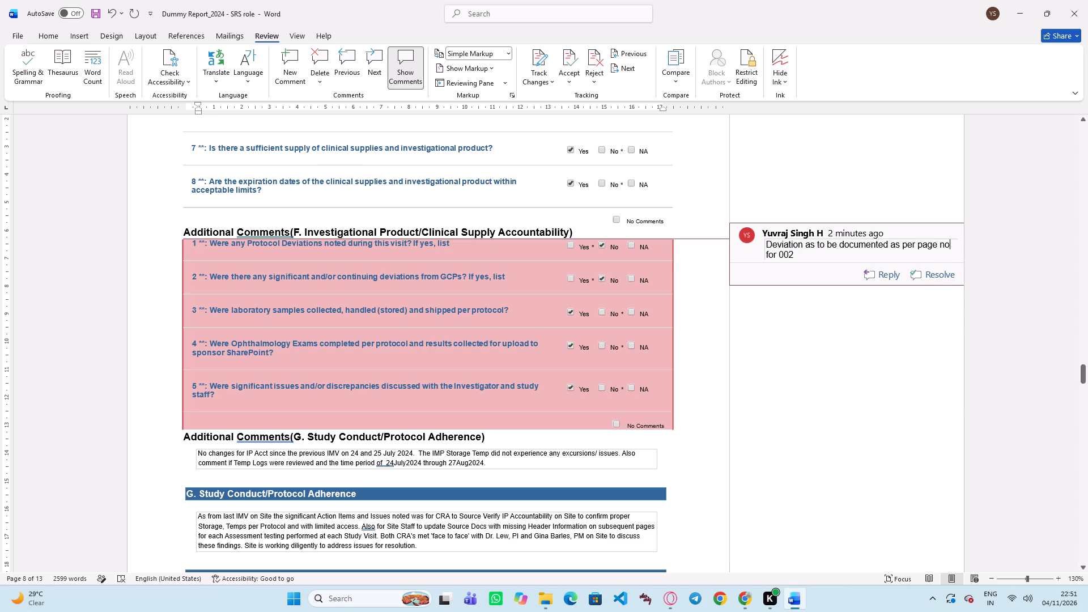
key(space)
click(767, 254)
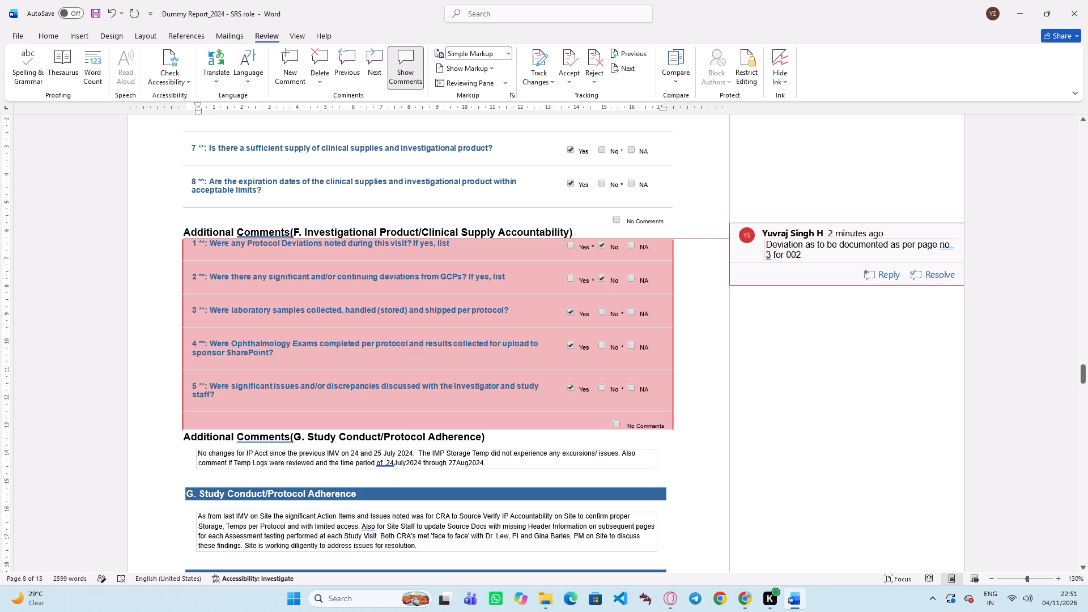
key(0)
click(807, 326)
click(717, 313)
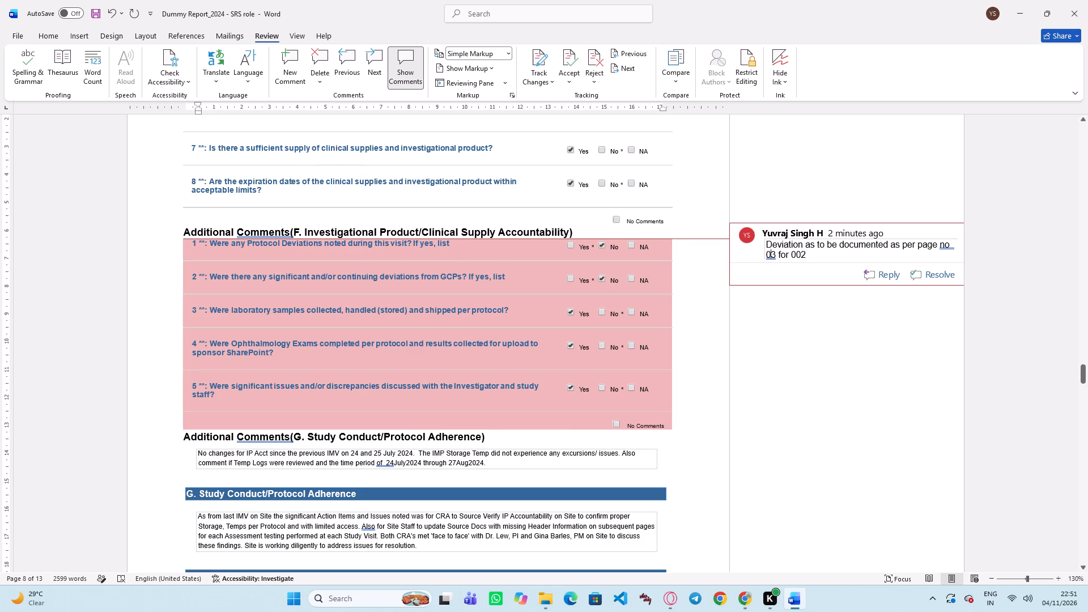
click(793, 363)
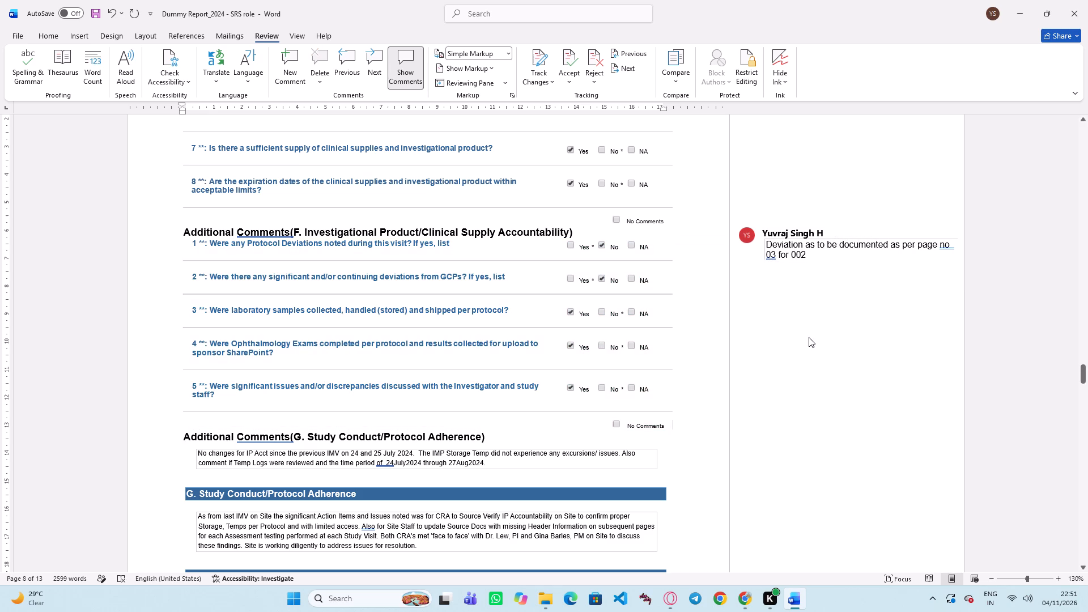
scroll(809, 336, up, 8)
scroll(808, 333, up, 20)
scroll(808, 333, up, 20)
scroll(808, 333, up, 2)
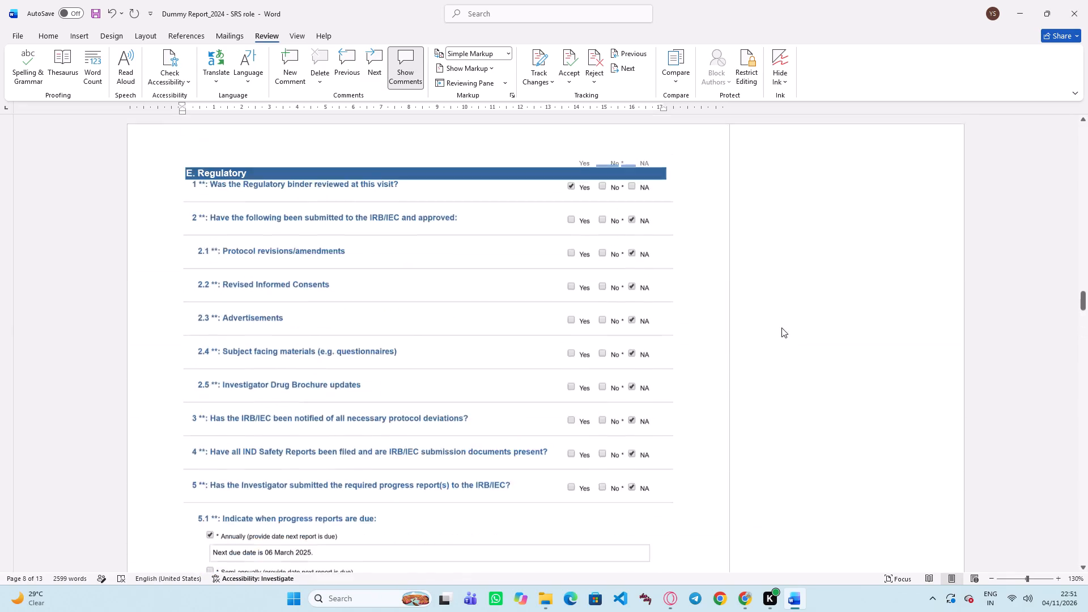
scroll(781, 328, up, 20)
scroll(781, 328, up, 20)
scroll(781, 328, up, 2)
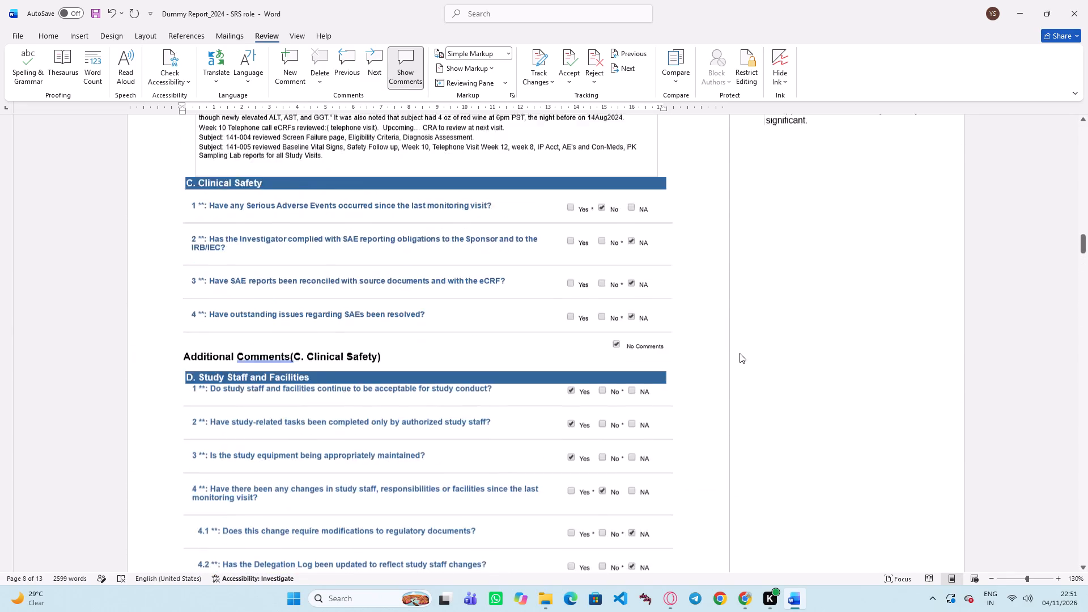
scroll(739, 353, up, 20)
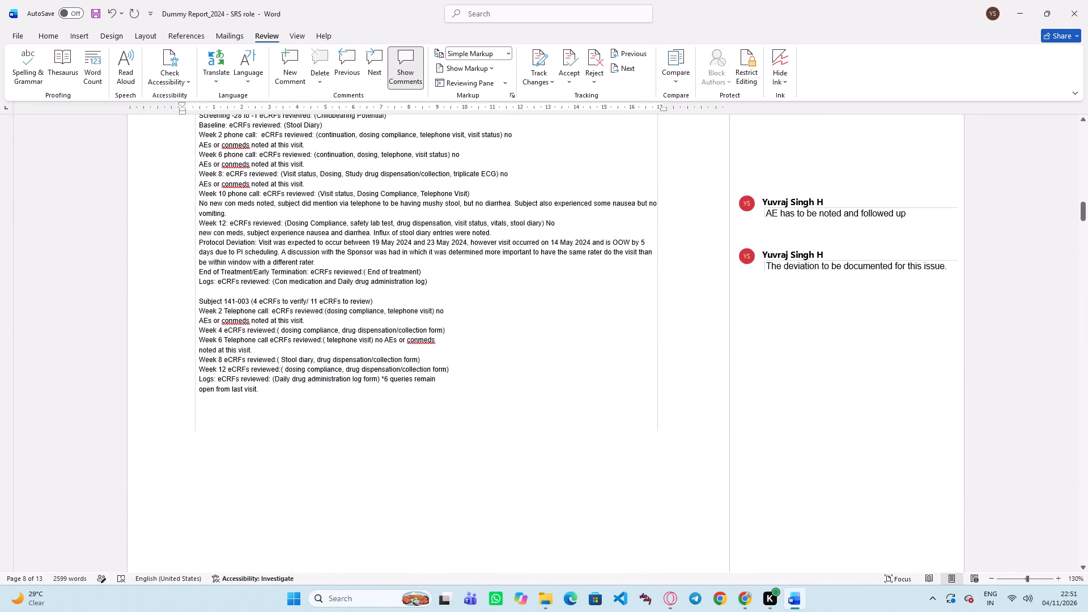
scroll(729, 348, up, 4)
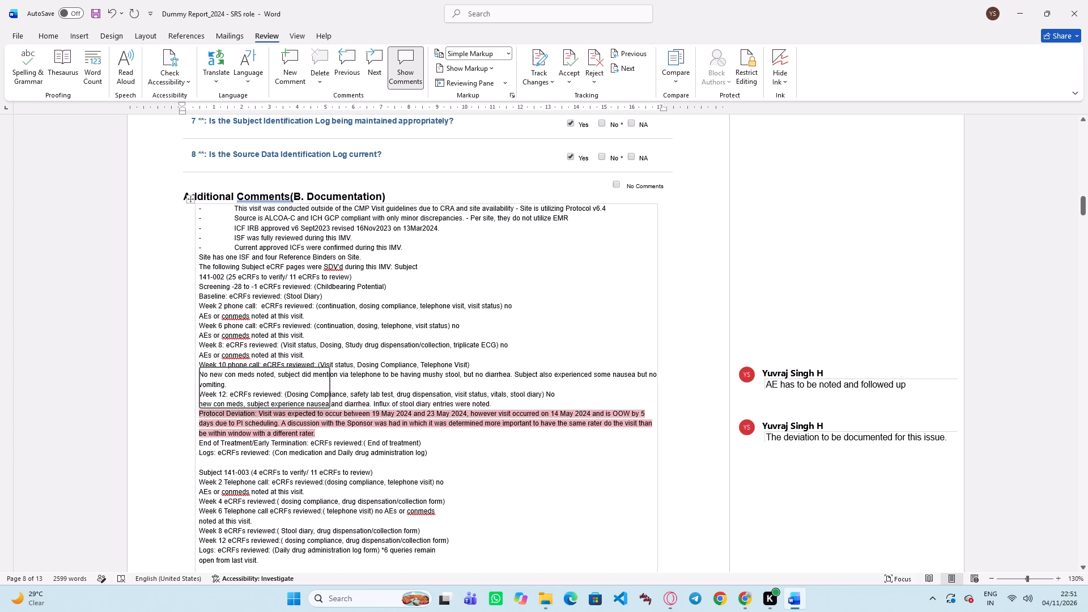
scroll(551, 430, down, 20)
scroll(551, 430, down, 5)
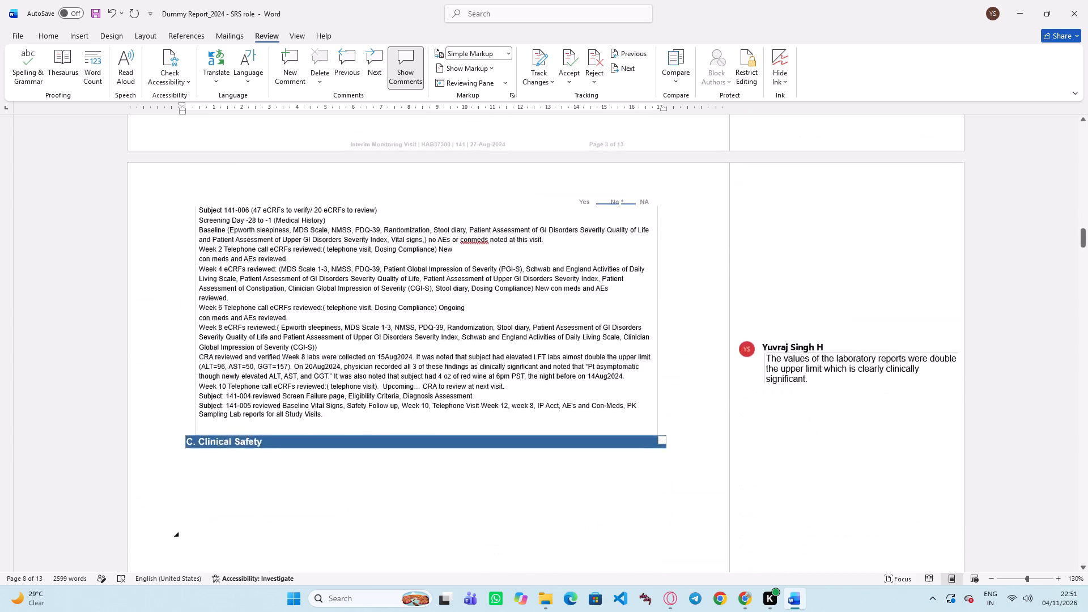
scroll(545, 411, down, 20)
scroll(545, 411, down, 18)
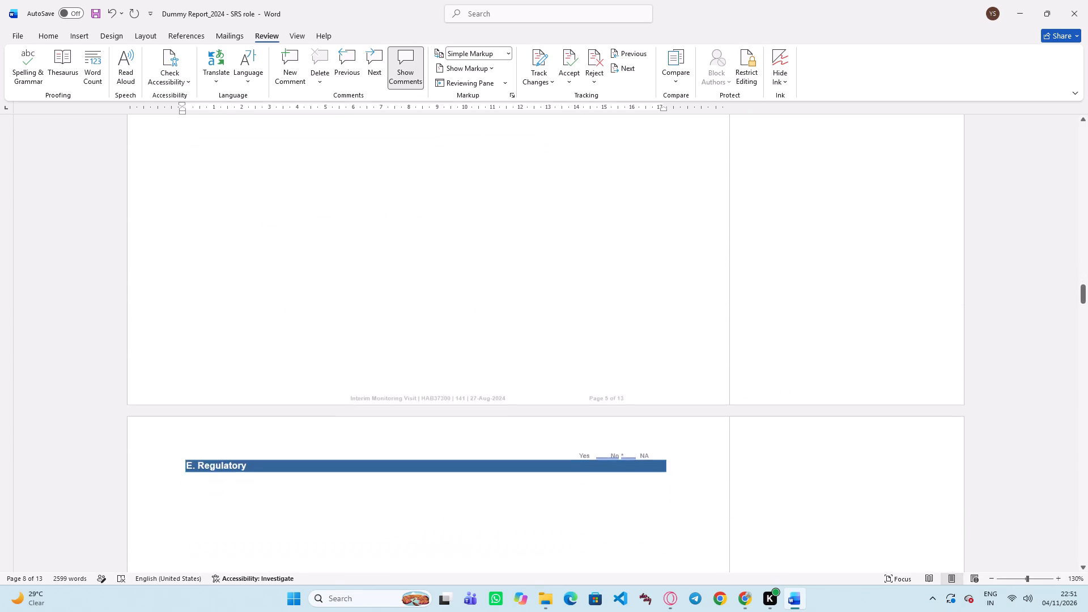
scroll(532, 418, down, 20)
scroll(532, 418, down, 14)
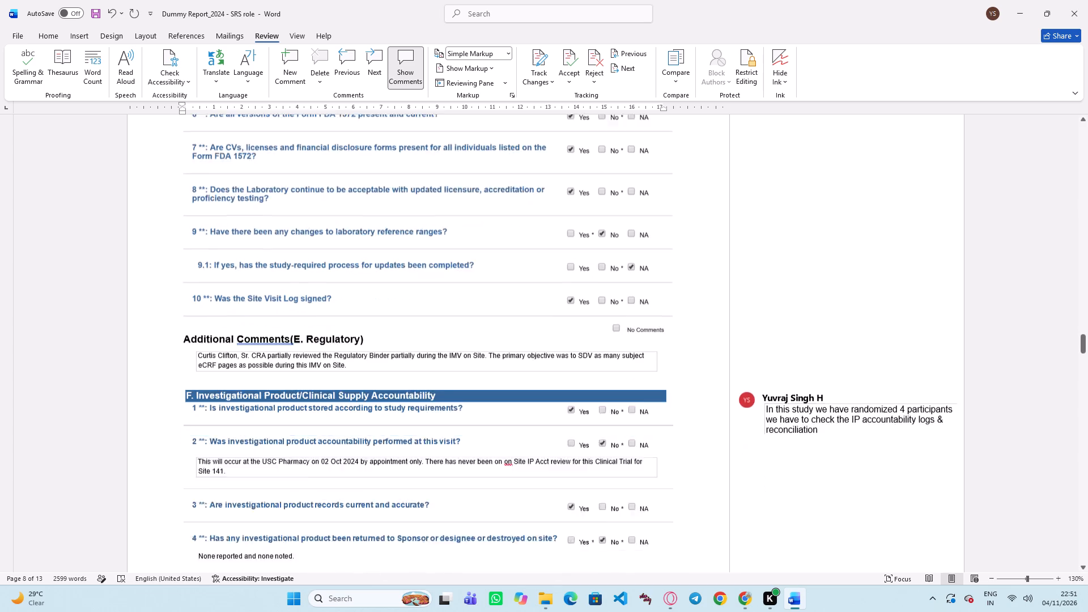
scroll(530, 423, down, 15)
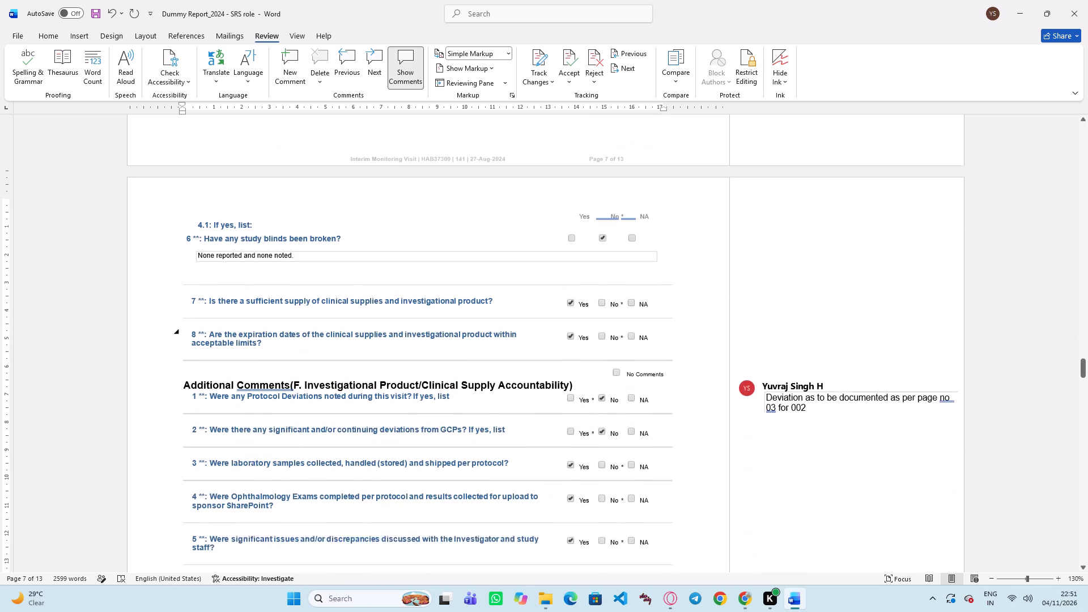
Append "participant" after "for 002" in the protocol deviations comment.
scroll(530, 423, down, 5)
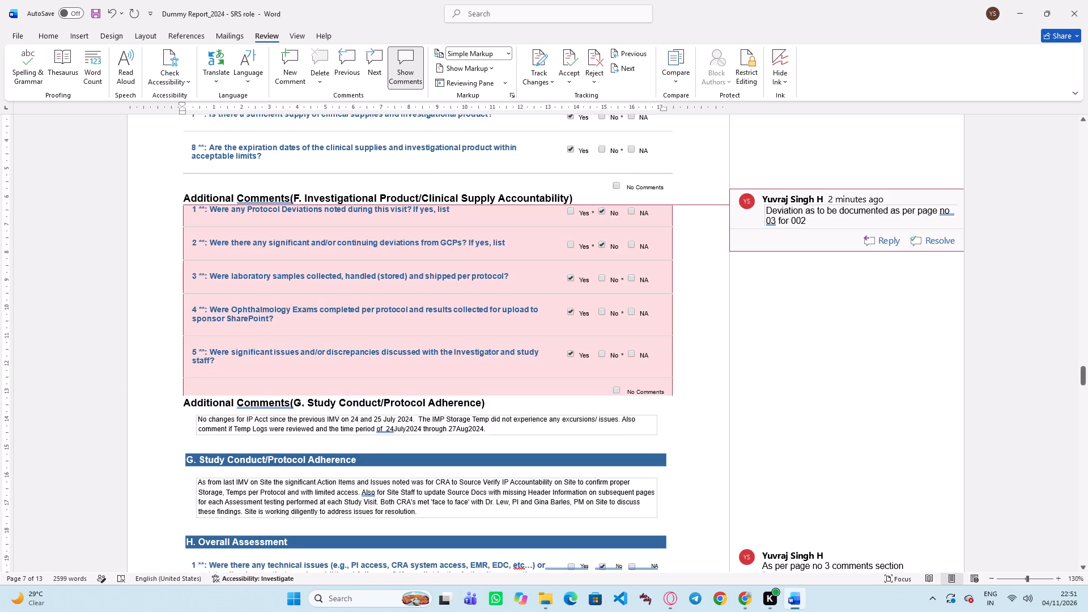
click(805, 220)
key(space)
text(participant)
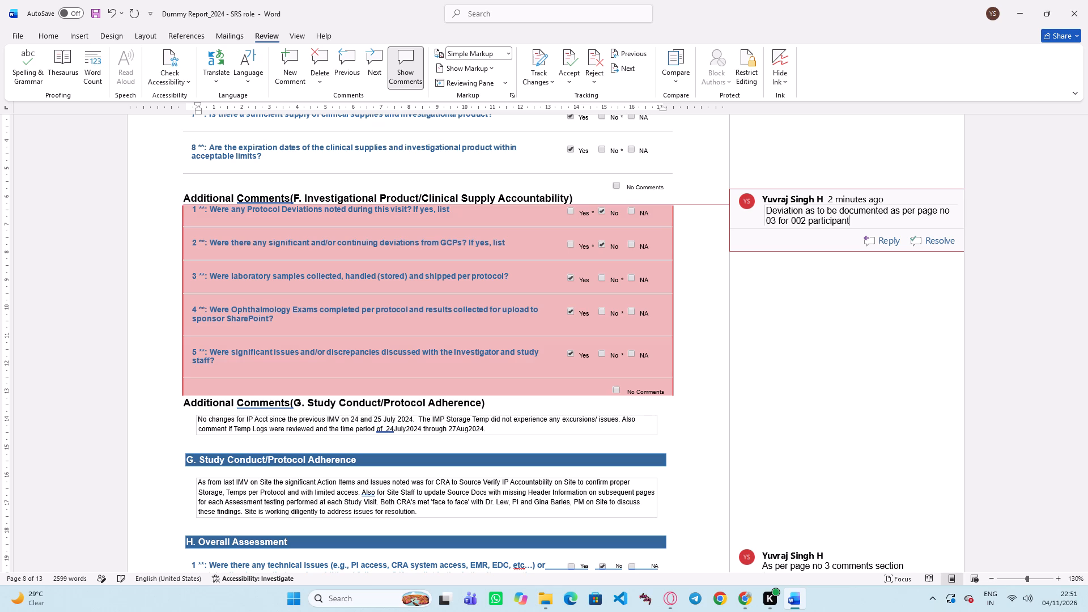
click(708, 262)
Review the answers and existing comments from section F, Investigational Product/Clinical Supply Accountability, through section H, Overall Assessment.
scroll(635, 313, down, 4)
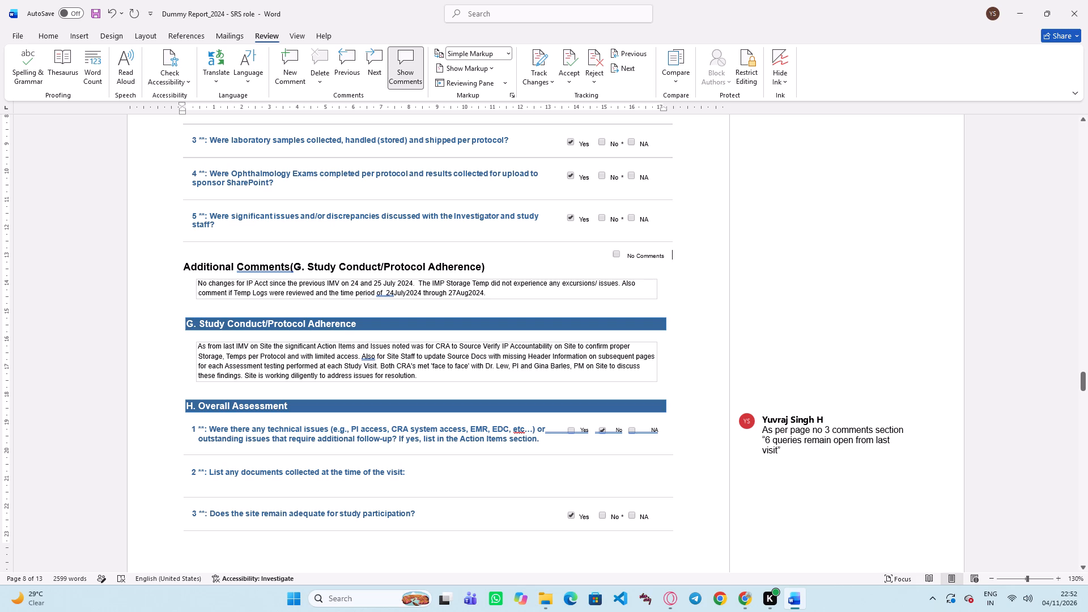
scroll(420, 308, up, 3)
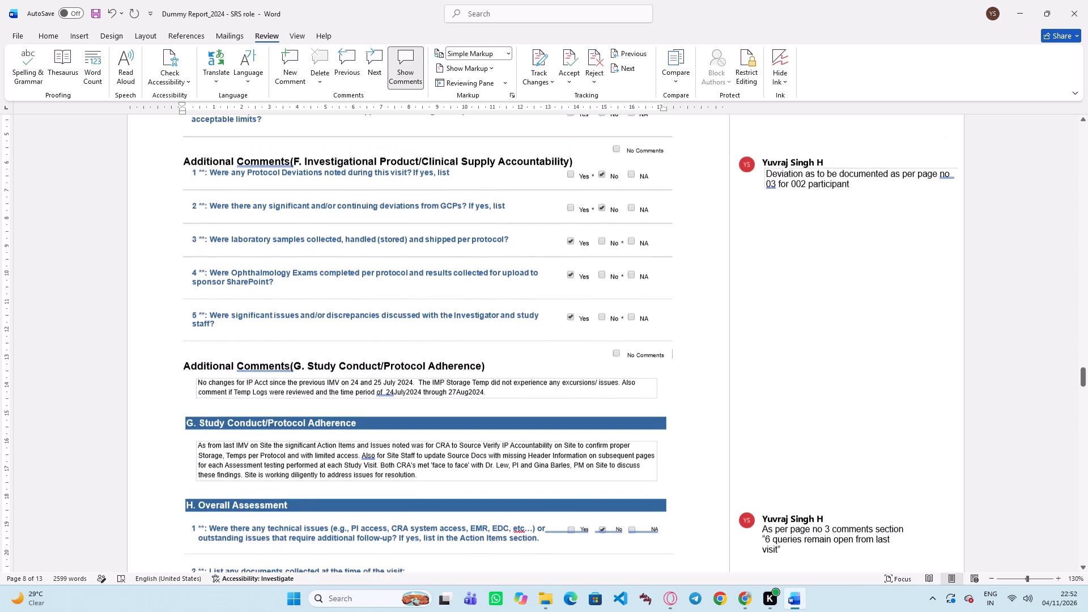
scroll(417, 316, up, 15)
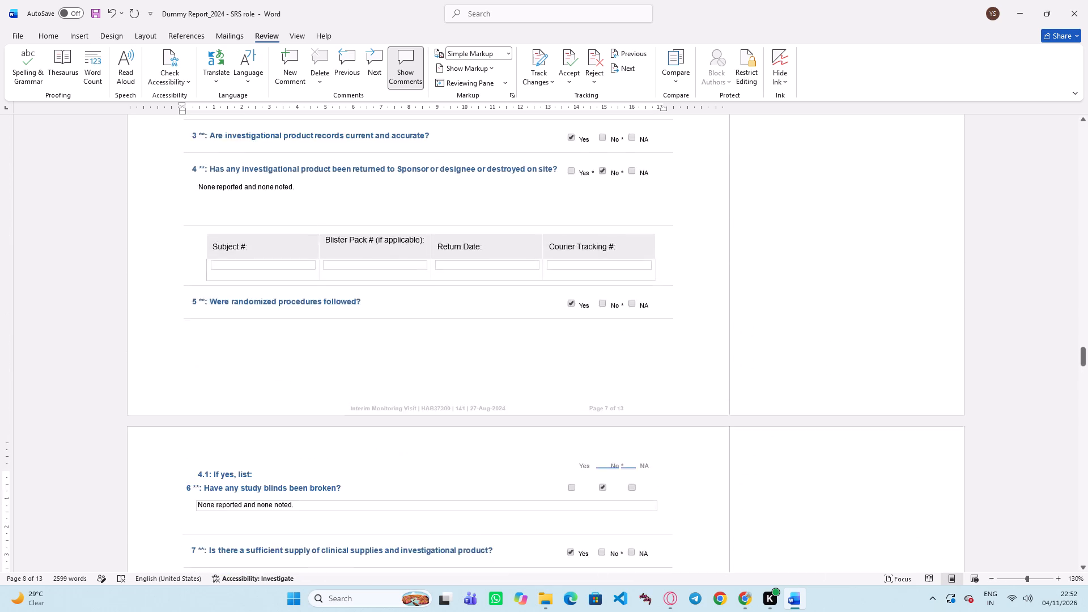
scroll(409, 333, up, 2)
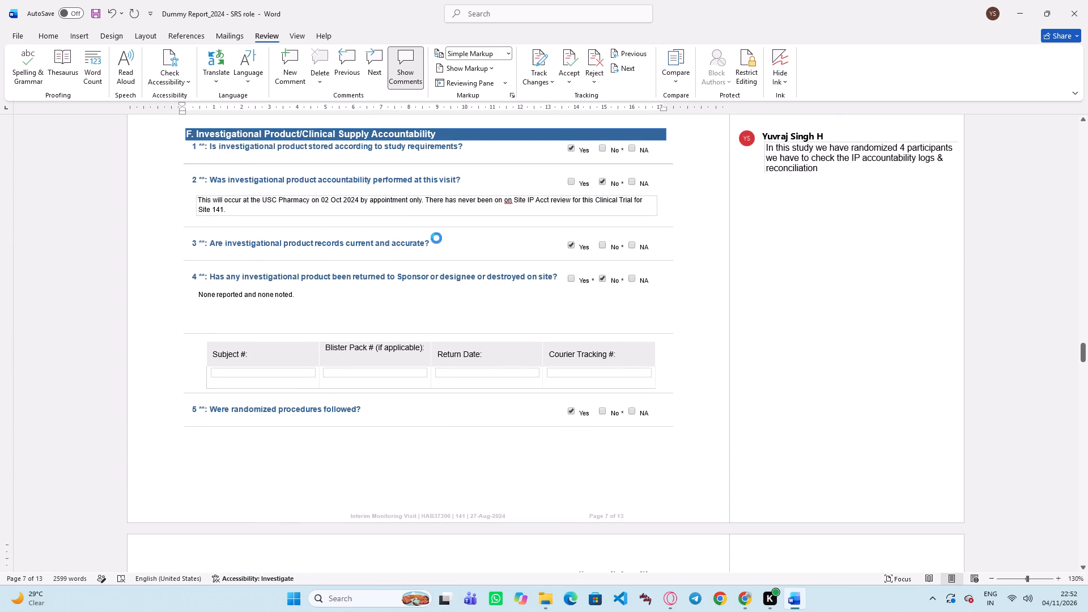
scroll(423, 352, down, 11)
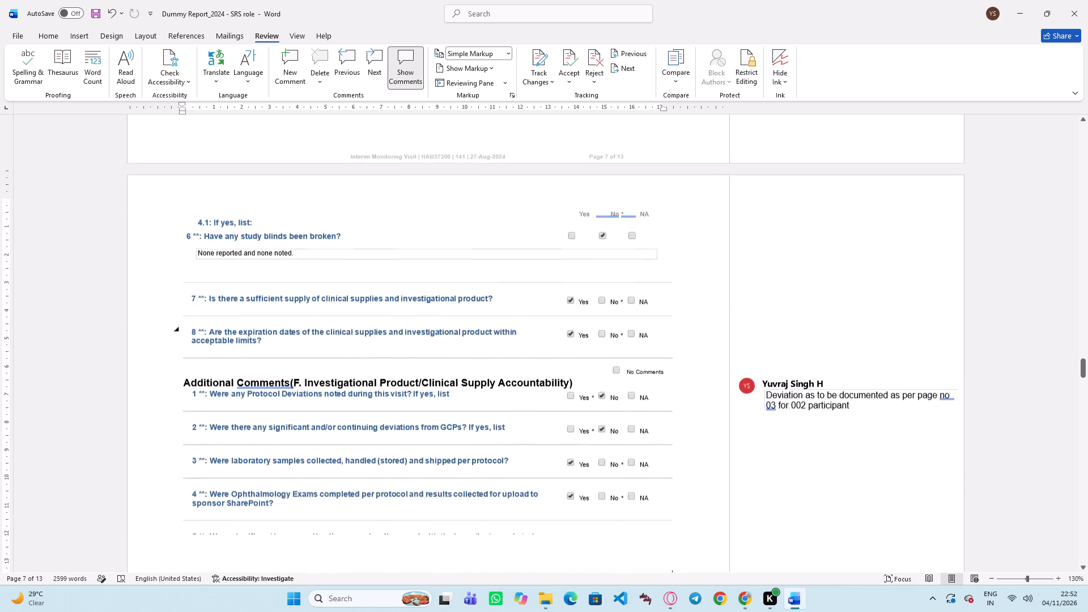
scroll(423, 354, down, 2)
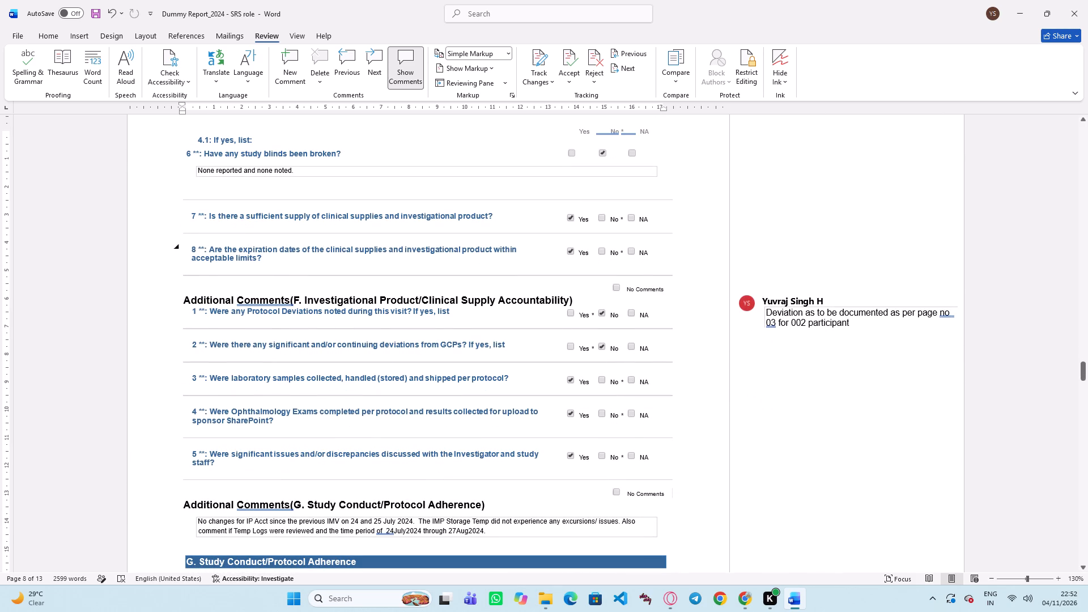
scroll(405, 354, down, 9)
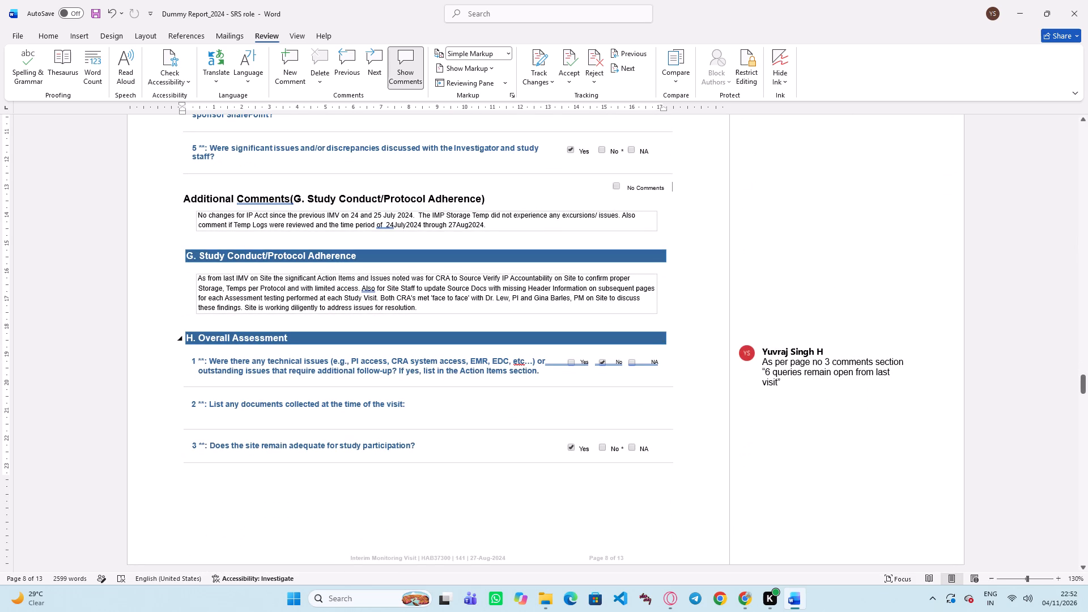
scroll(403, 354, up, 11)
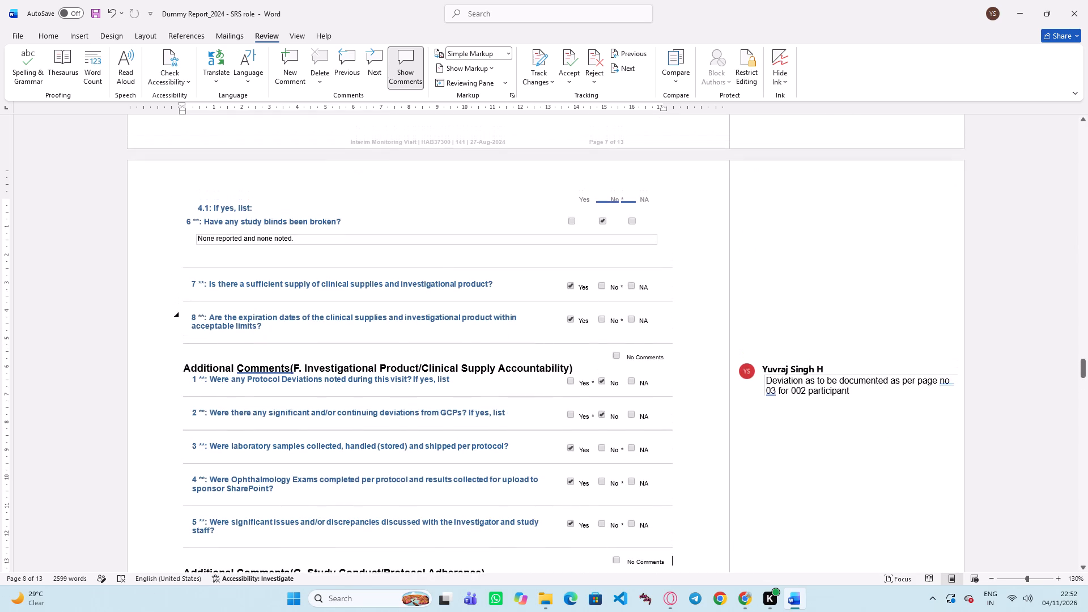
scroll(388, 346, up, 11)
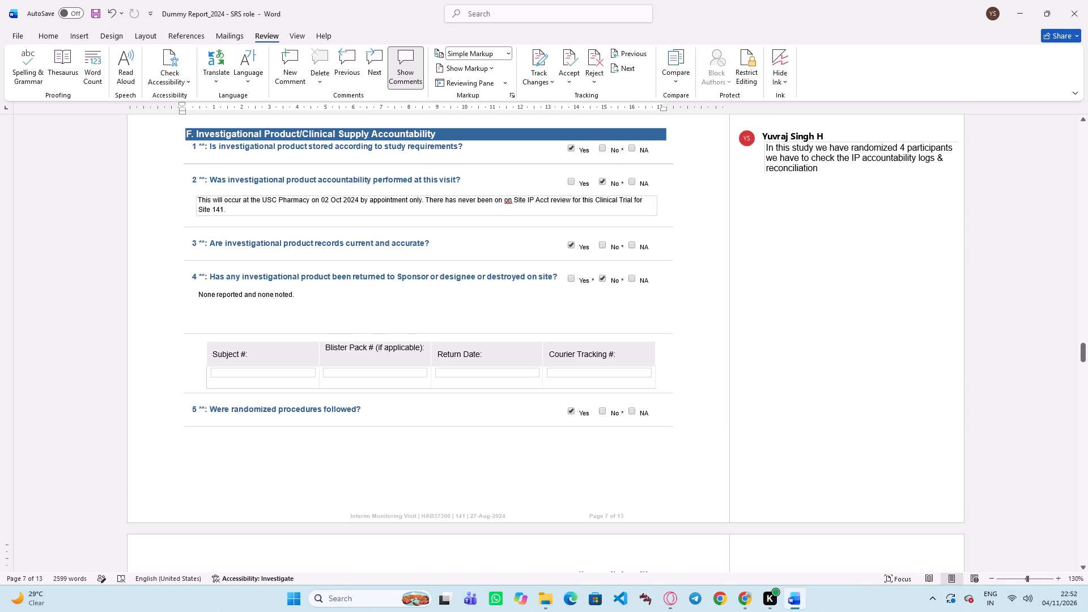
scroll(466, 360, down, 12)
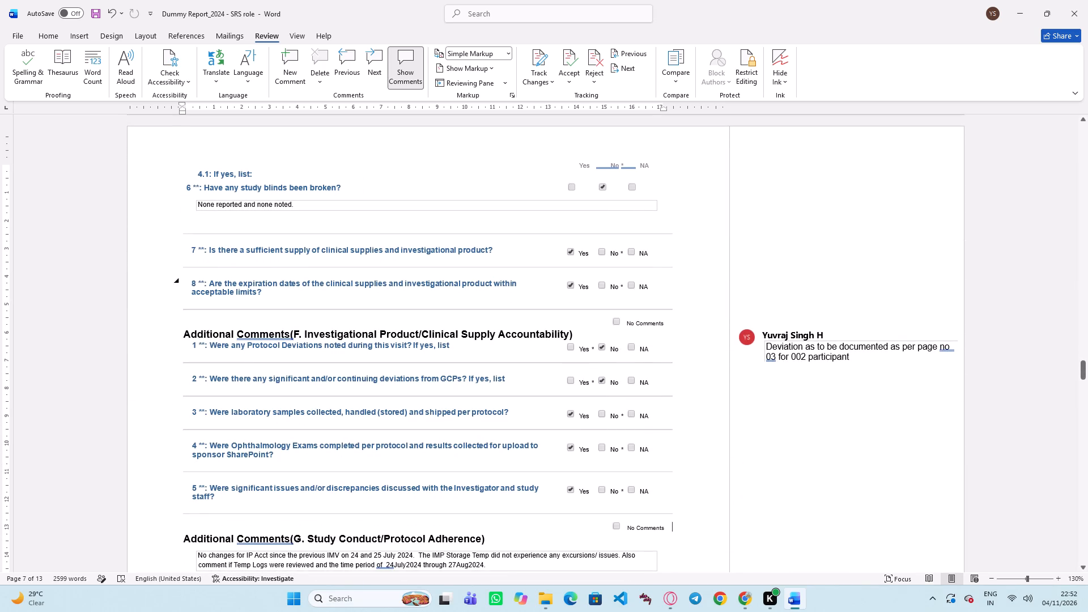
scroll(462, 366, down, 2)
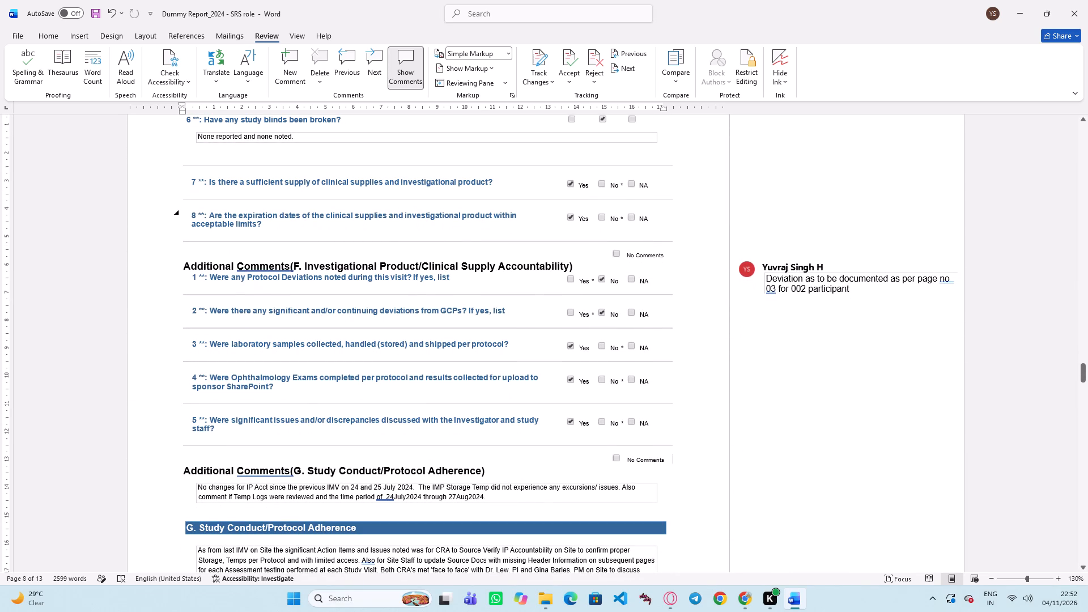
Recheck the answers, additional comments and existing review comments from section F through section H, including the Additional Comments for Overall Assessment.
scroll(378, 389, down, 3)
scroll(378, 389, up, 1)
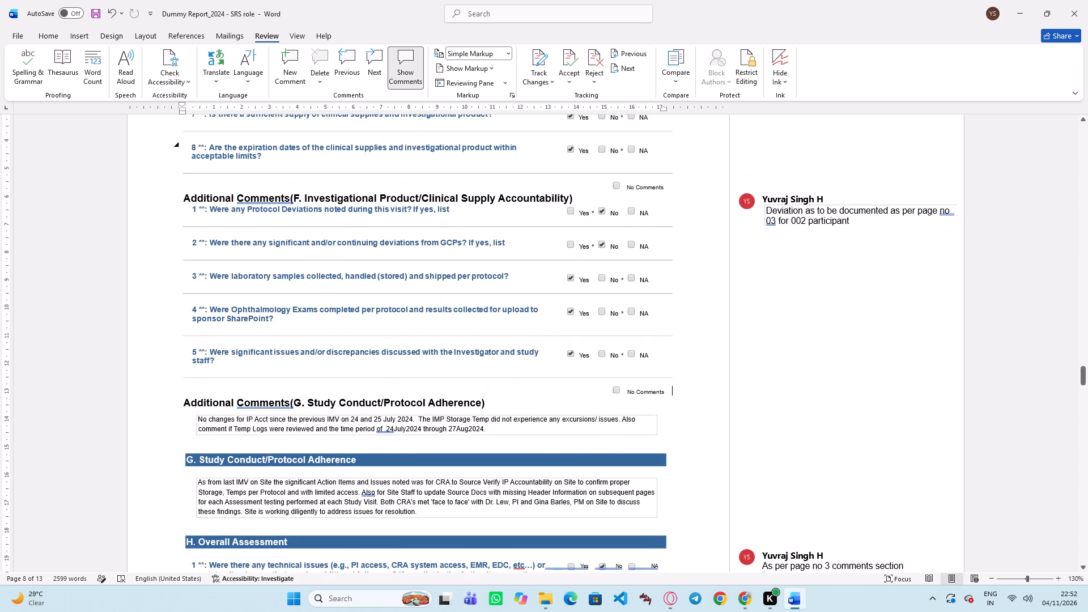
scroll(378, 389, down, 6)
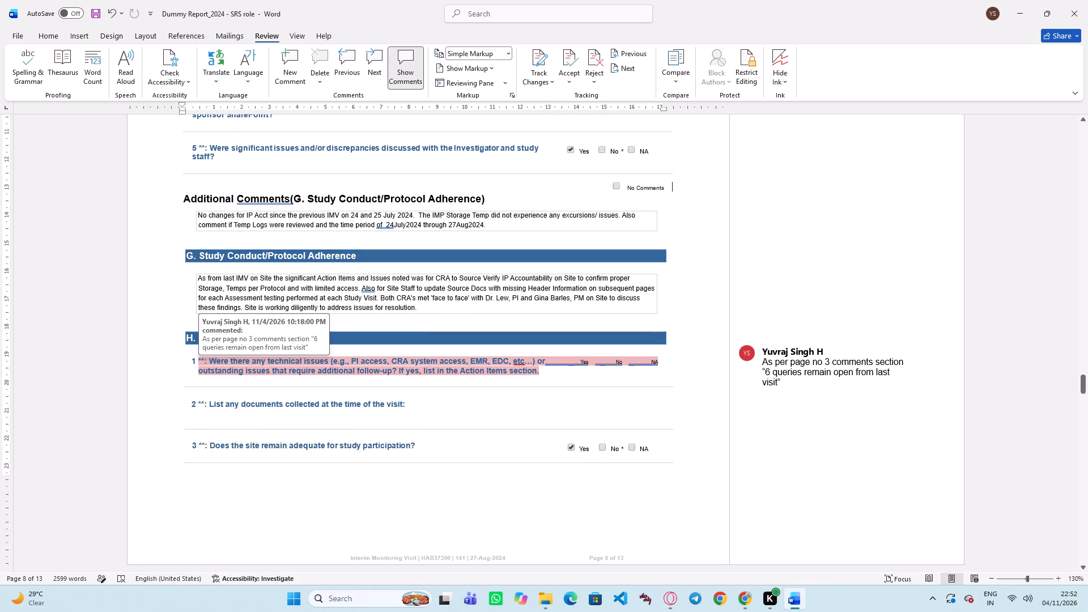
scroll(372, 382, down, 8)
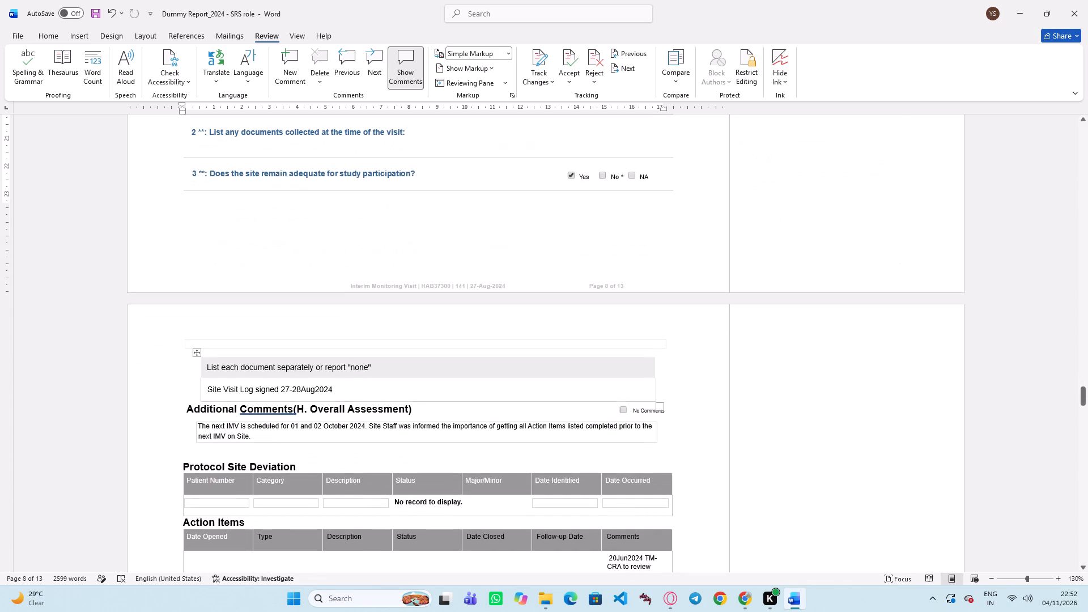
scroll(372, 382, up, 17)
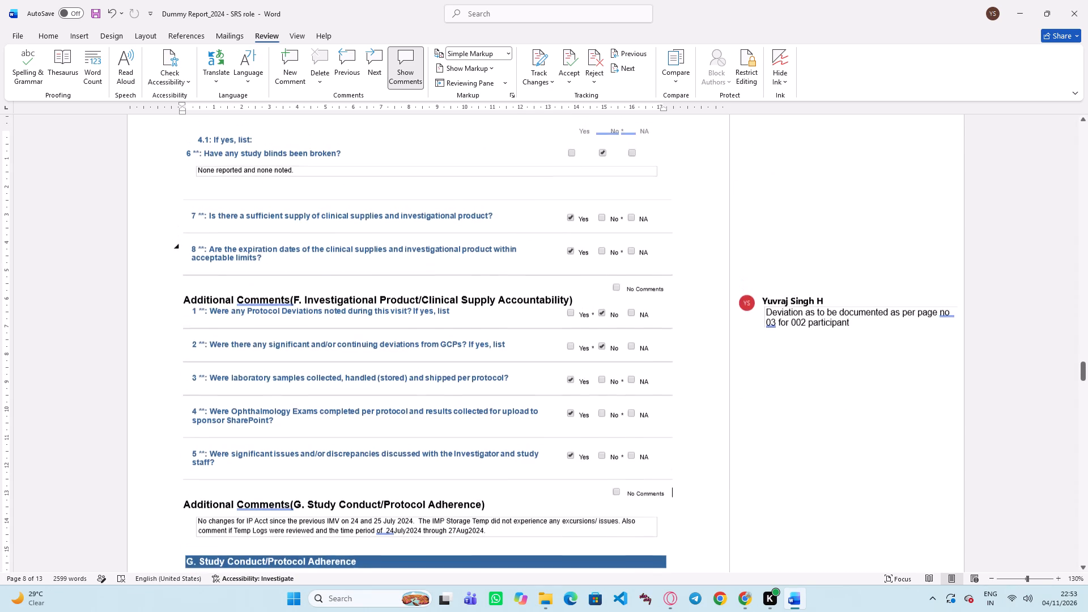
scroll(370, 379, up, 2)
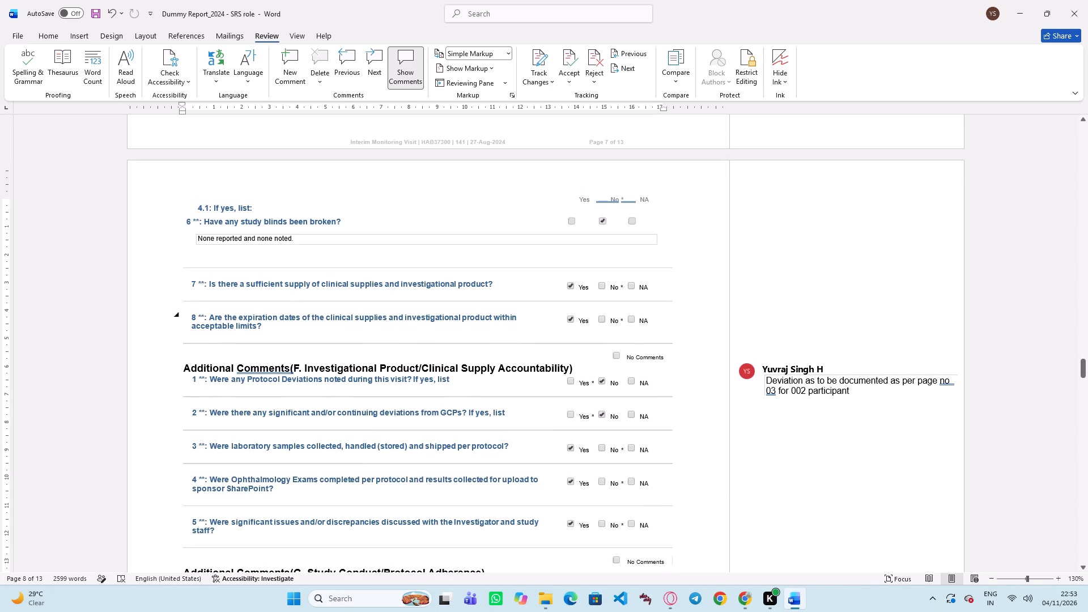
scroll(344, 345, down, 2)
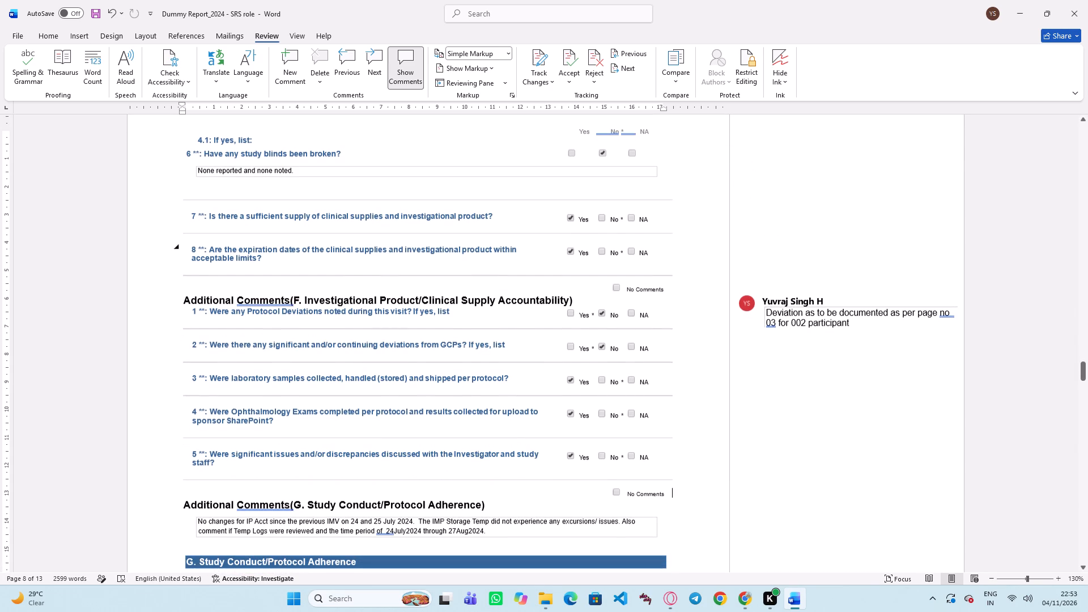
click(309, 365)
scroll(309, 365, down, 4)
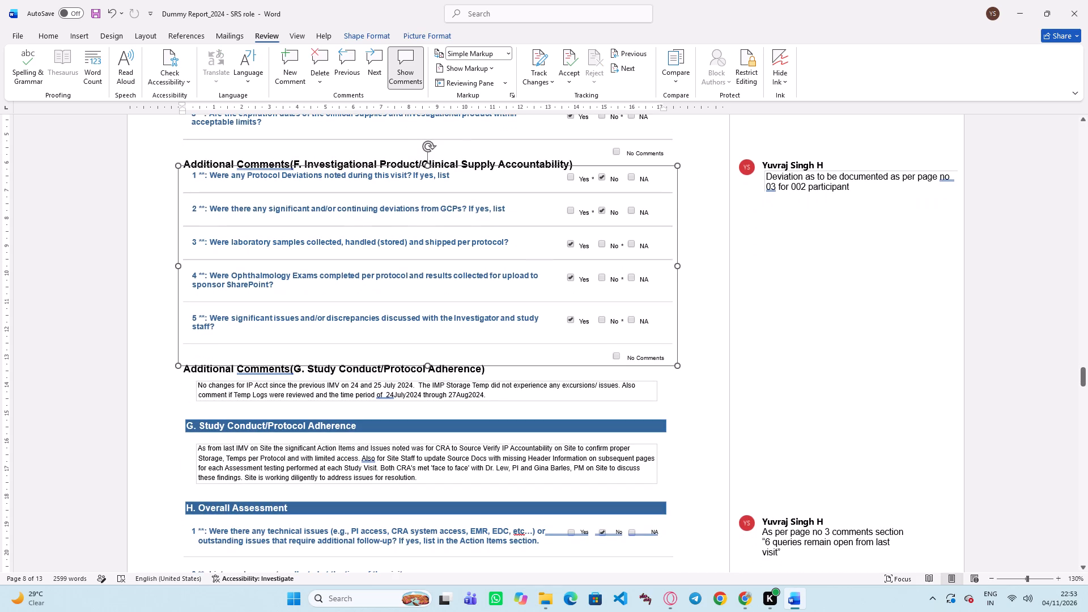
scroll(343, 390, down, 2)
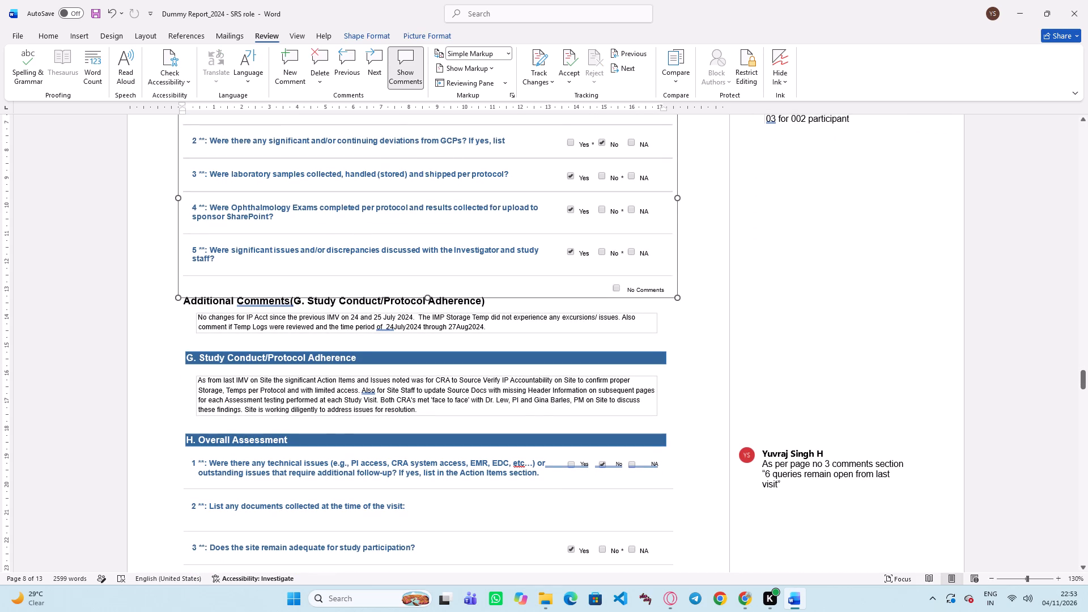
Add the comment "24July2024 to 27Aug2024" on the word "through" in the Temp Logs period under Additional Comments (G. Study Conduct/Protocol Adherence).
click(501, 325)
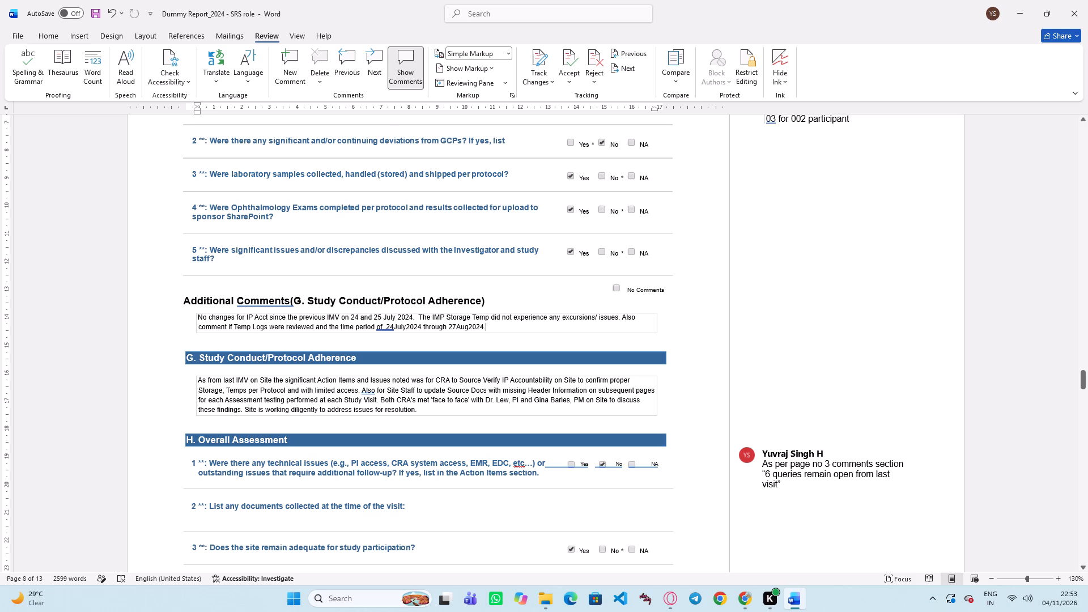
drag(423, 327, 445, 324)
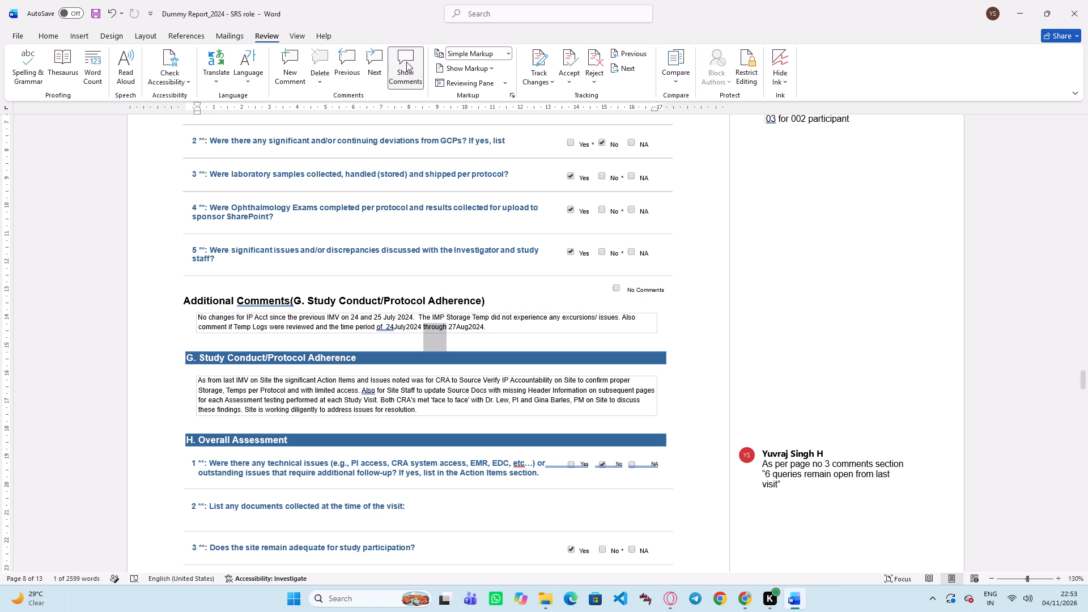
click(292, 58)
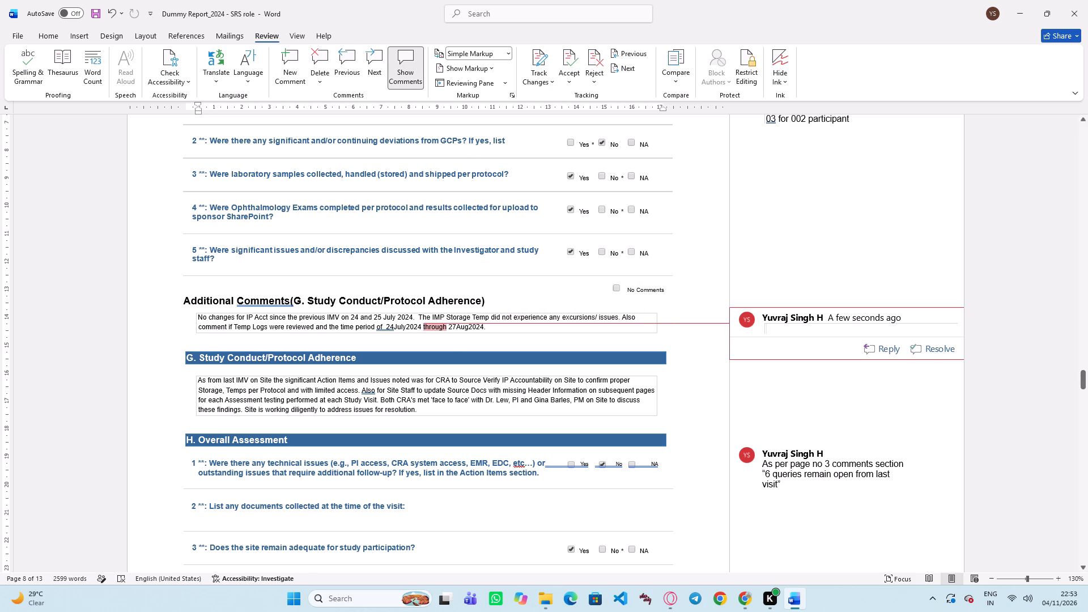
text(@3)
key(BackSpace)
key(BackSpace)
key(2)
key(4)
text(july)
key(space)
key(BackSpace)
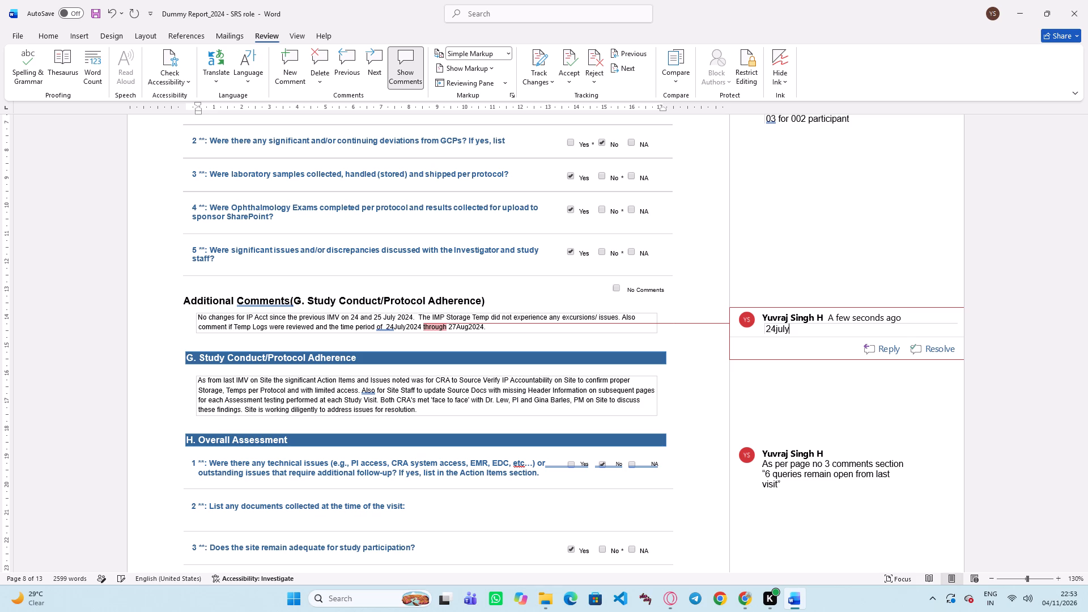
key(BackSpace)
key(BackSpace)
key(BackSpace)
key(BackSpace)
text(July)
text(2024)
key(space)
text(to)
key(space)
text(27)
text(Aug)
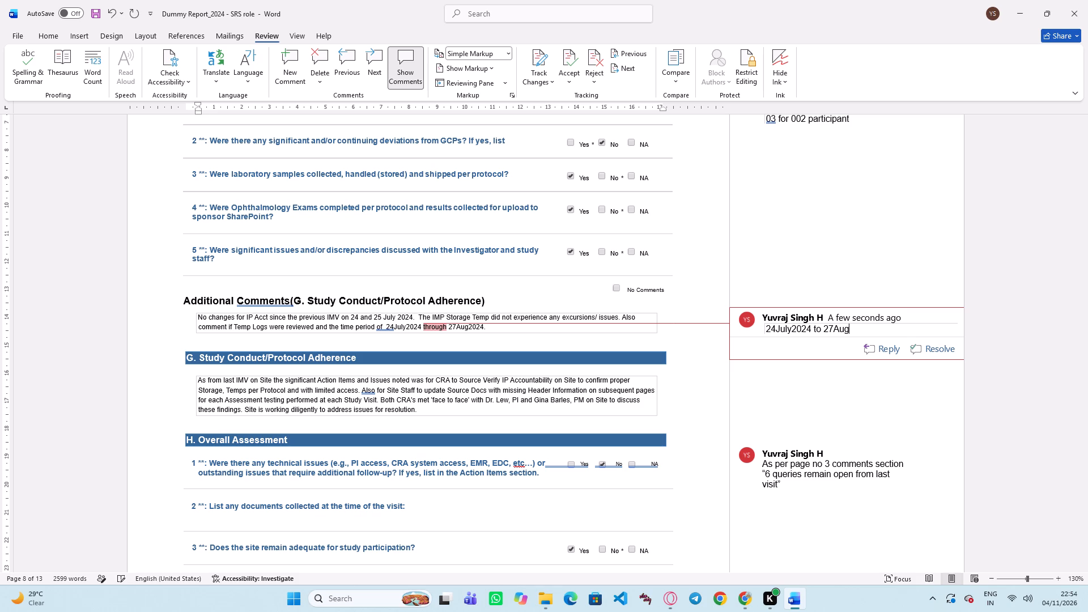
text(2024)
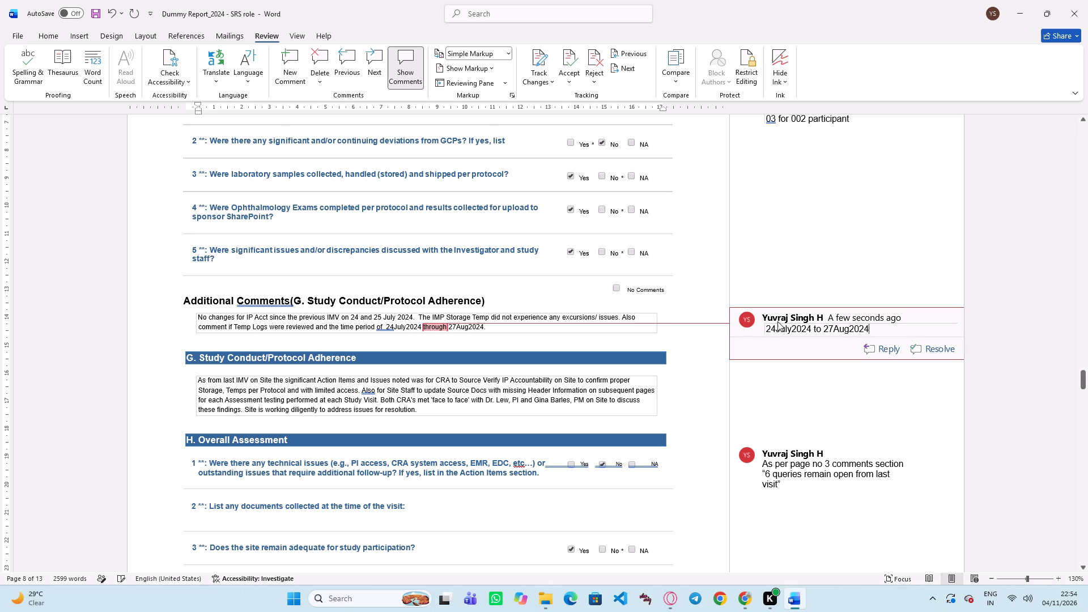
click(818, 373)
click(700, 340)
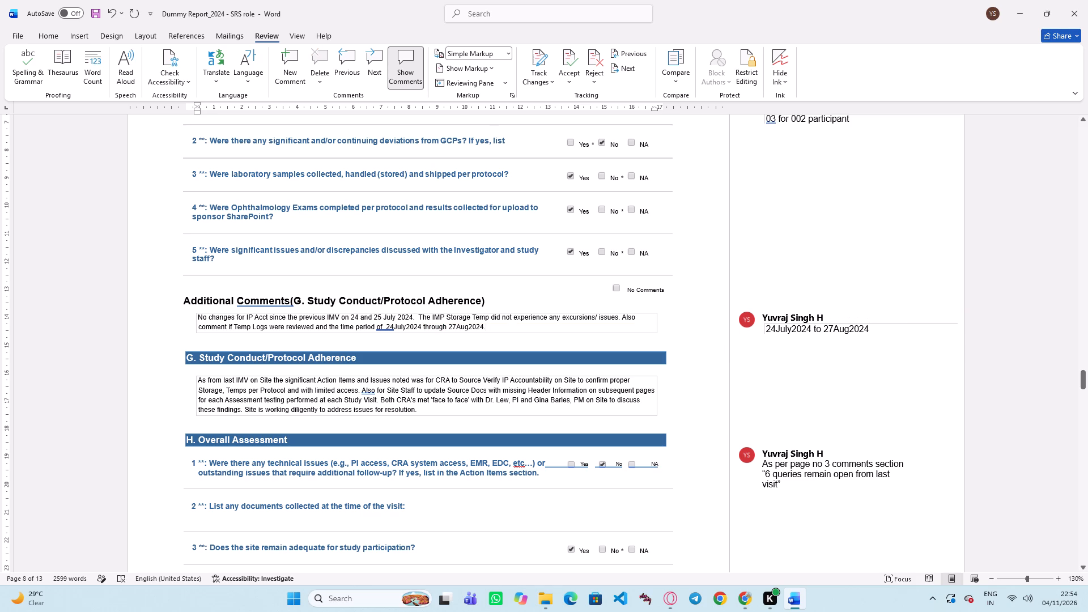
Review the section F and G answers and additional comments again alongside their review comments, down to section H.
scroll(697, 338, up, 6)
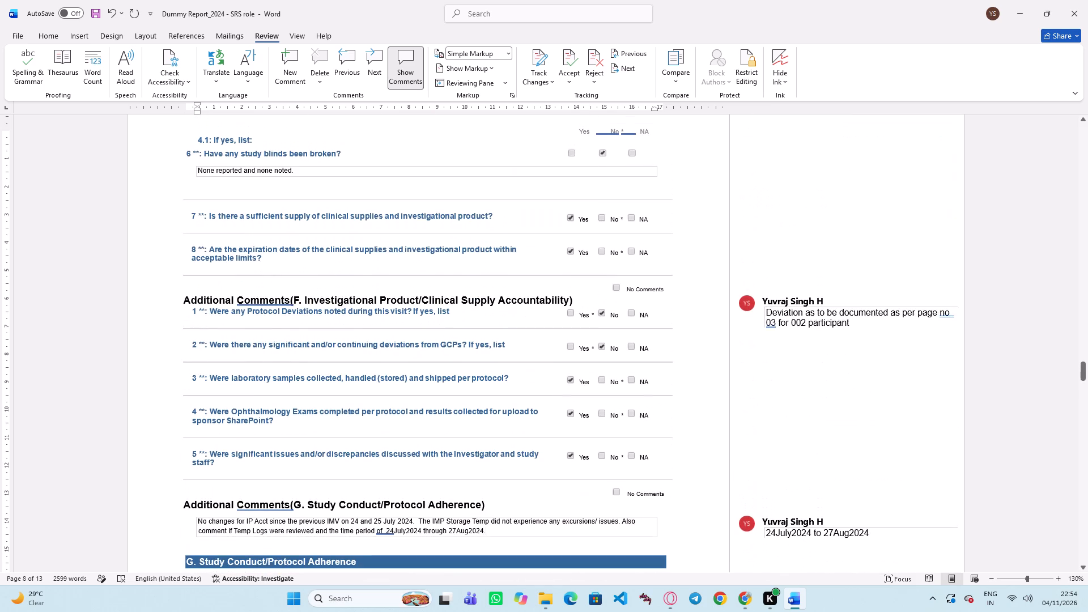
scroll(696, 337, up, 15)
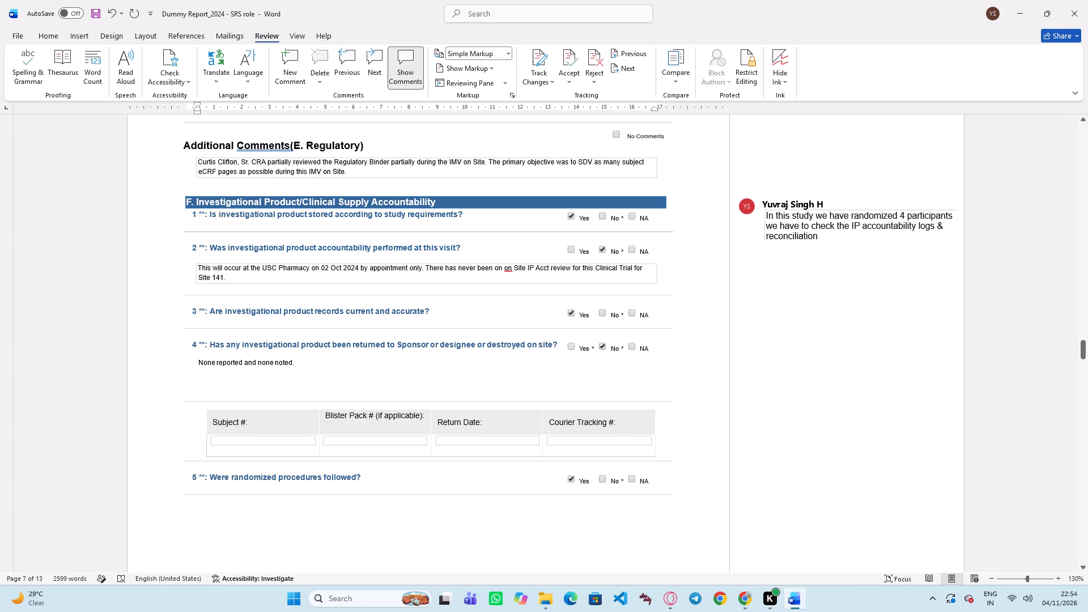
scroll(458, 328, down, 14)
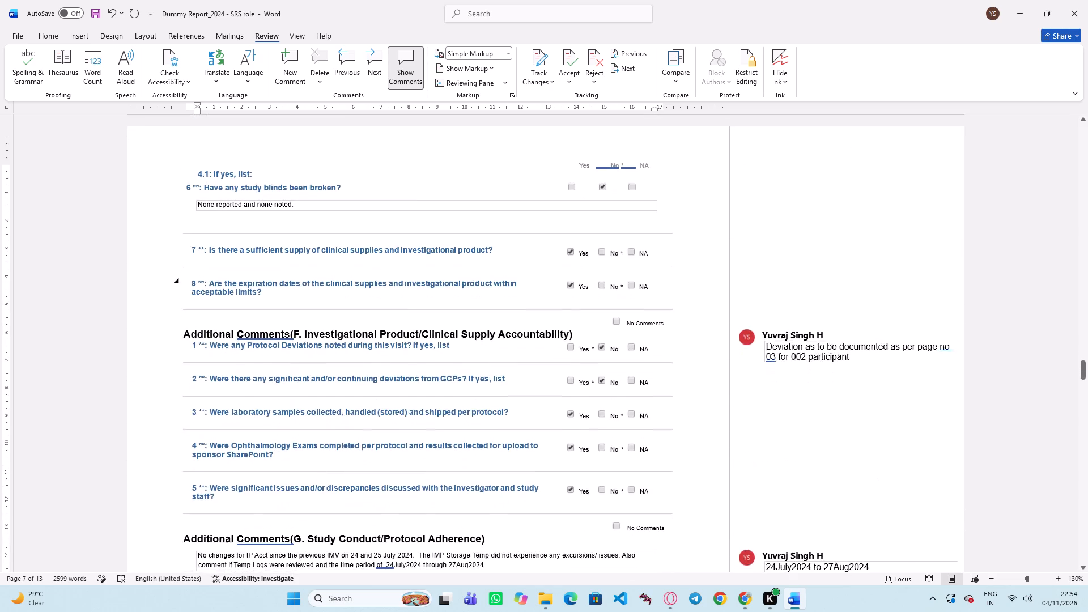
scroll(467, 327, down, 9)
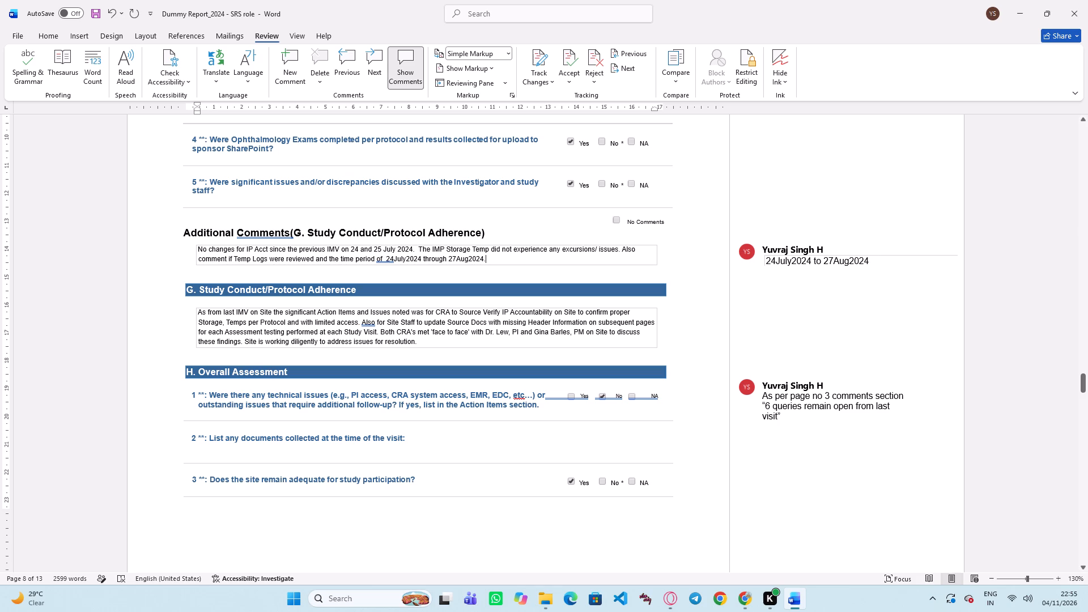
drag(487, 331, 503, 331)
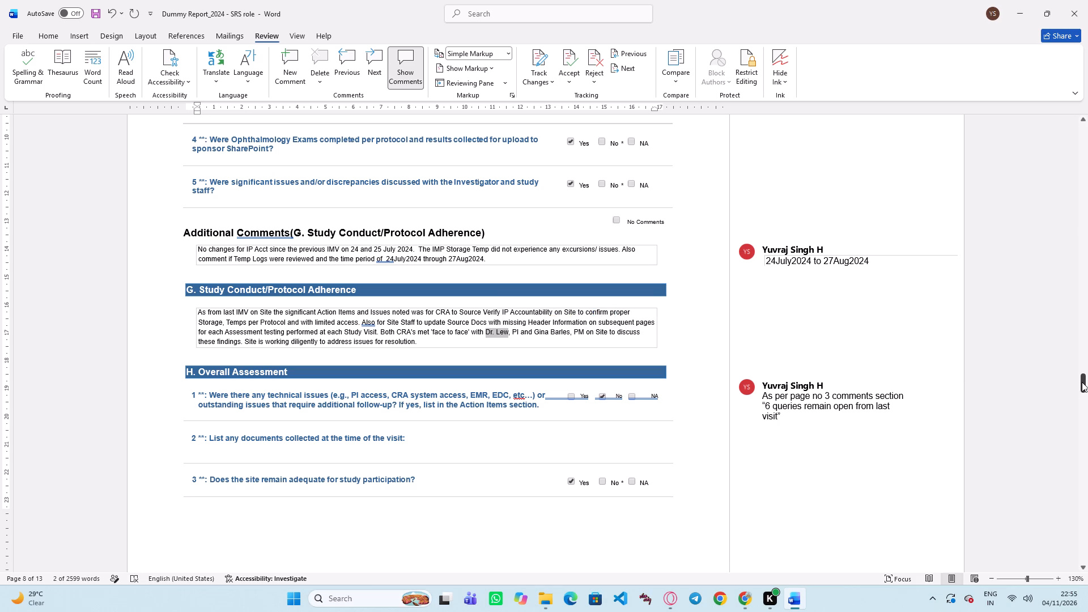
drag(1082, 382, 1034, 140)
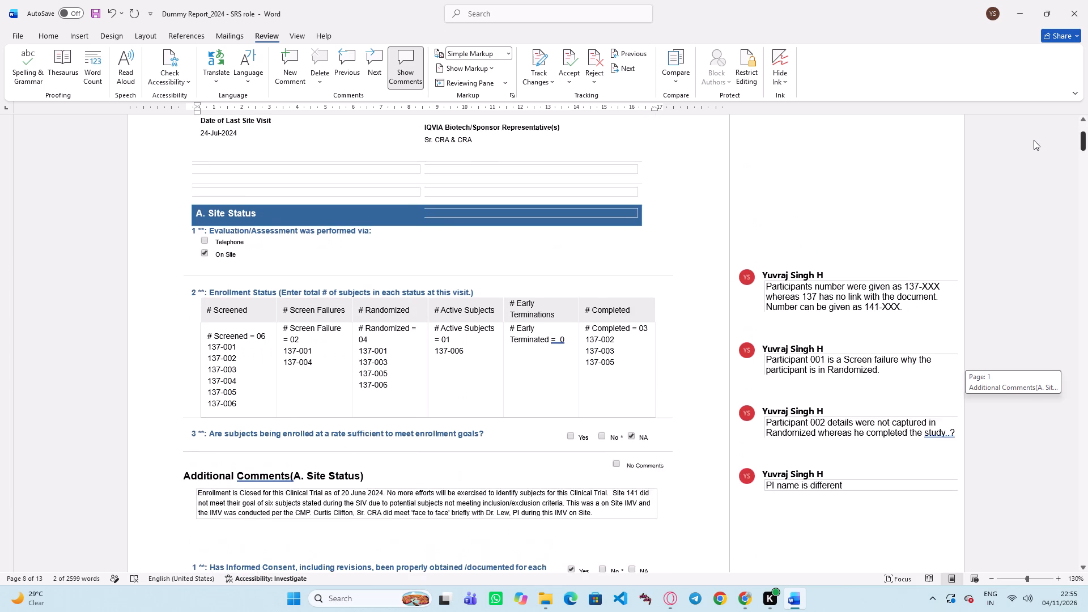
drag(1034, 140, 1027, 133)
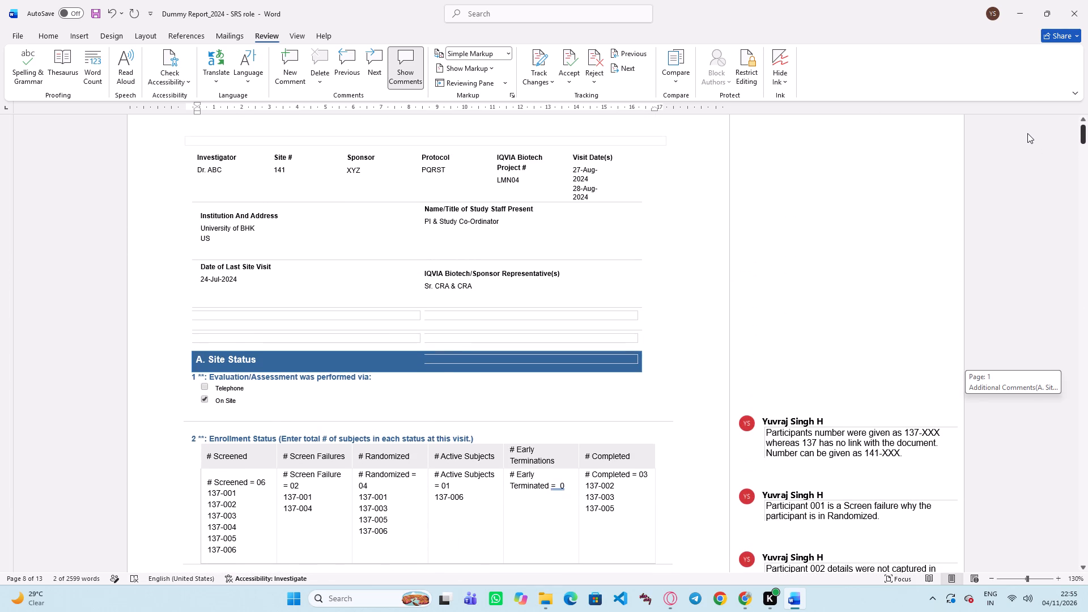
drag(1027, 133, 1026, 133)
drag(1026, 133, 1018, 218)
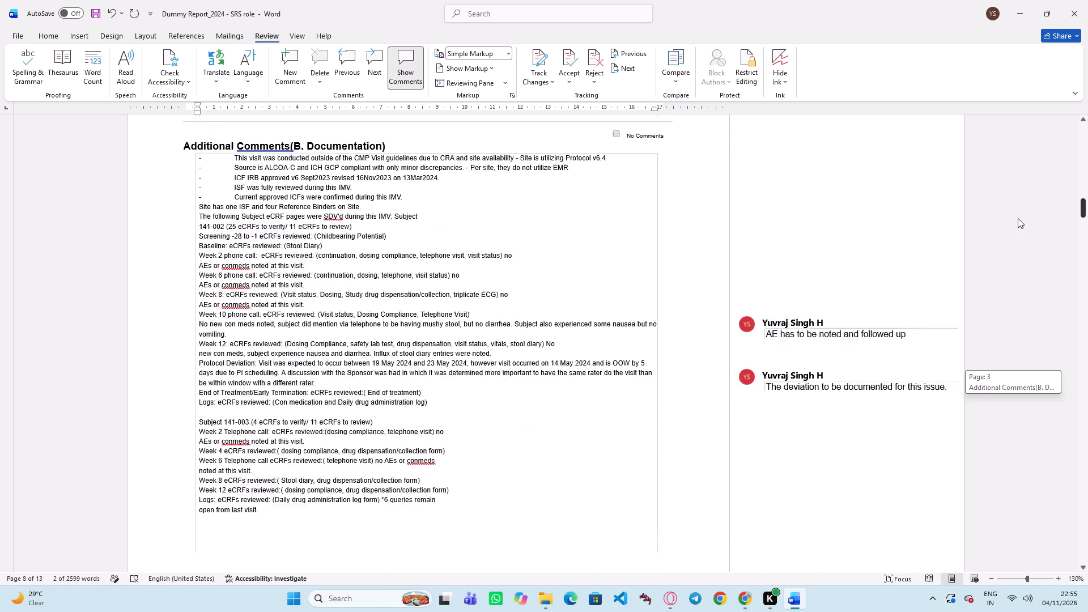
drag(1018, 218, 1006, 345)
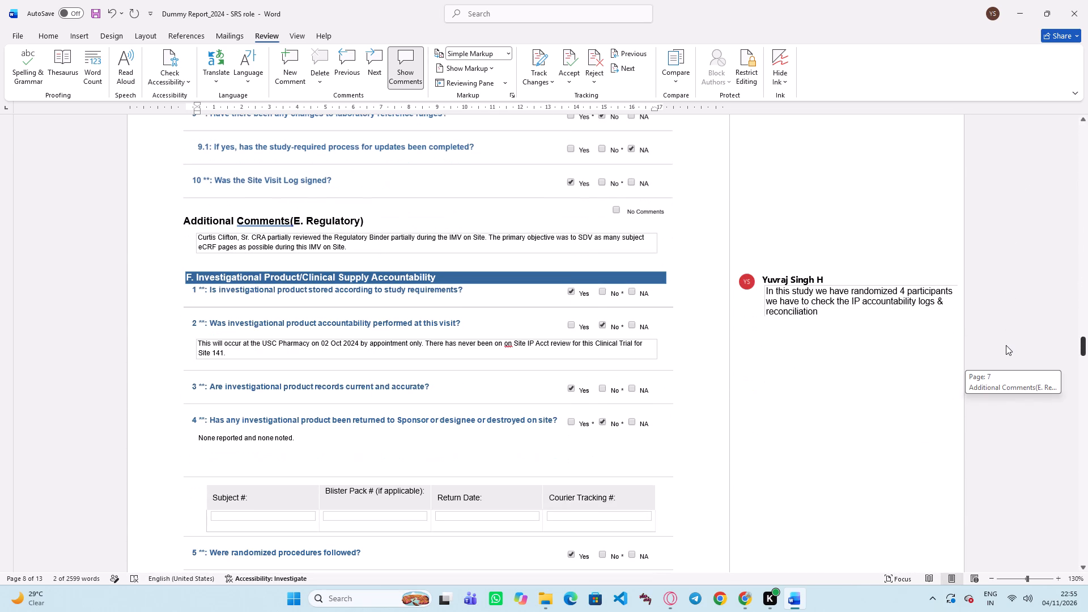
drag(1006, 345, 1004, 365)
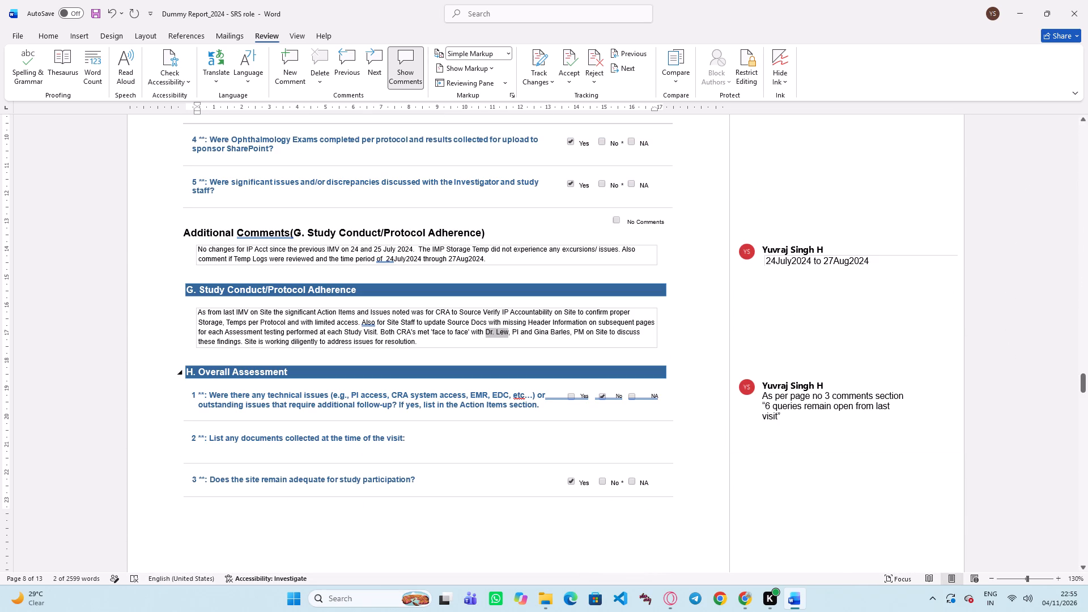
right_click(495, 332)
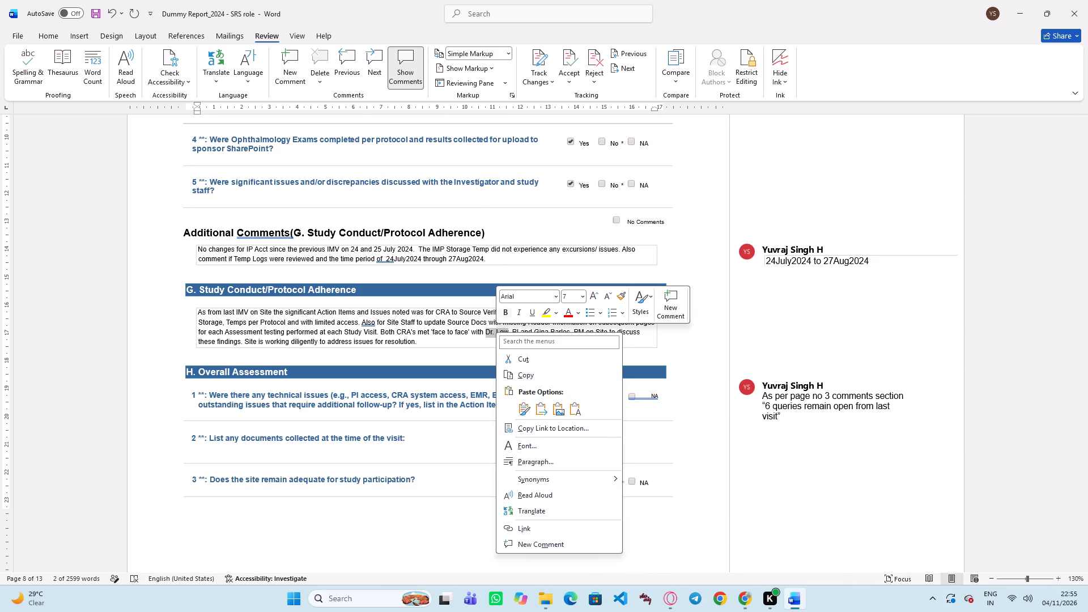
click(287, 57)
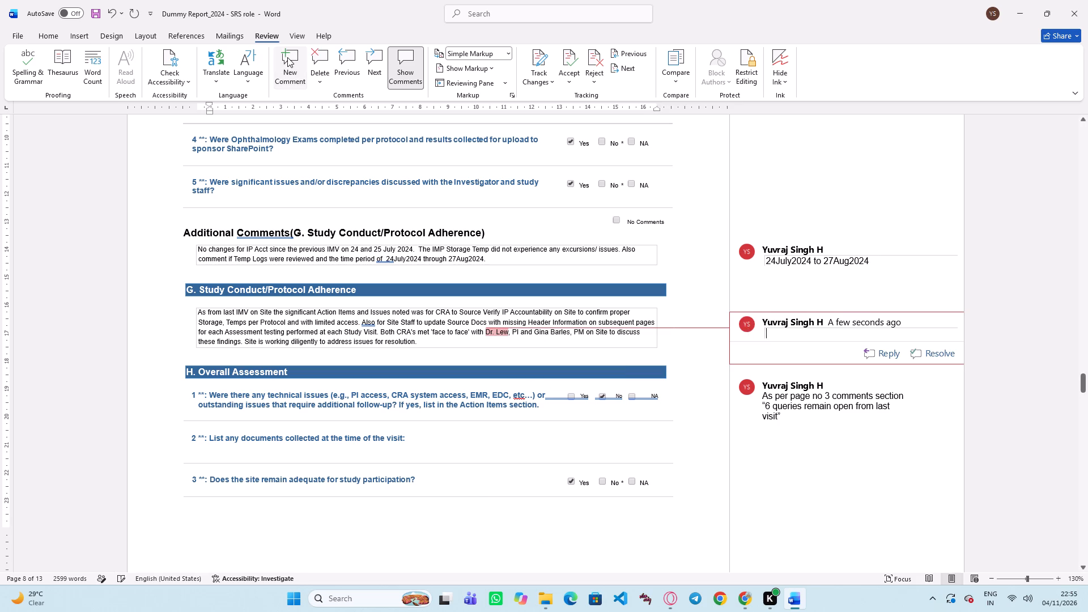
text(Pi)
key(space)
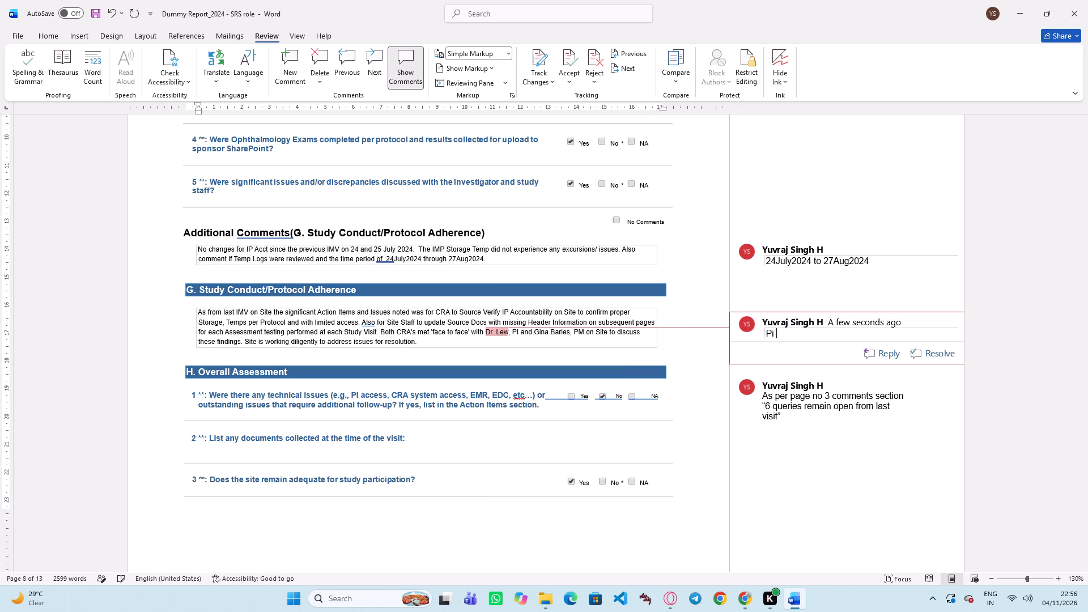
text(nasm)
key(BackSpace)
key(BackSpace)
key(BackSpace)
key(BackSpace)
key(BackSpace)
key(BackSpace)
key(BackSpace)
key(BackSpace)
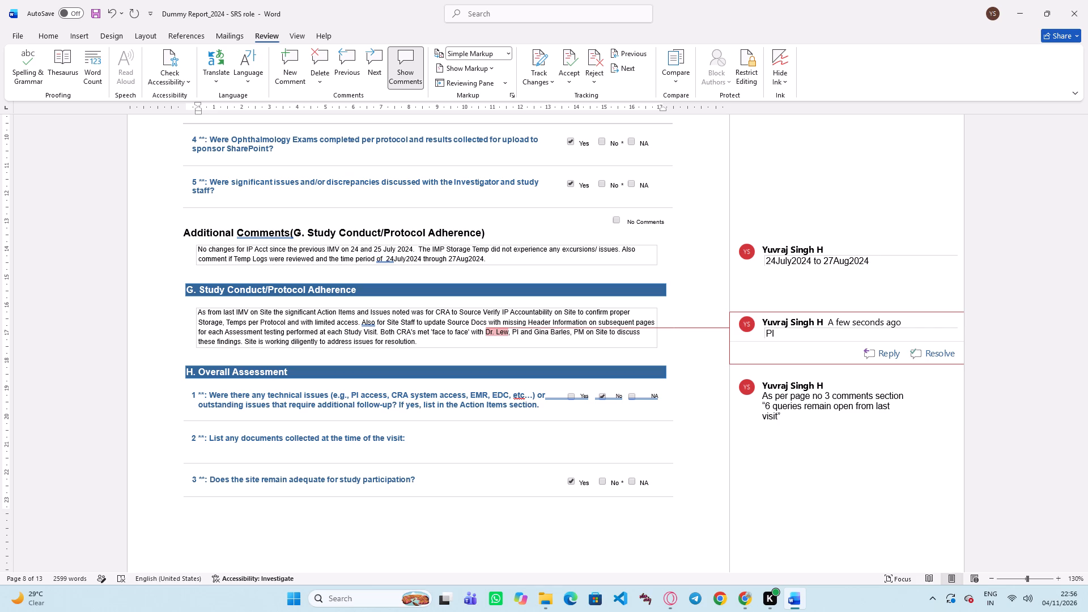
text(NAM)
key(BackSpace)
key(BackSpace)
key(BackSpace)
text(name is)
key(space)
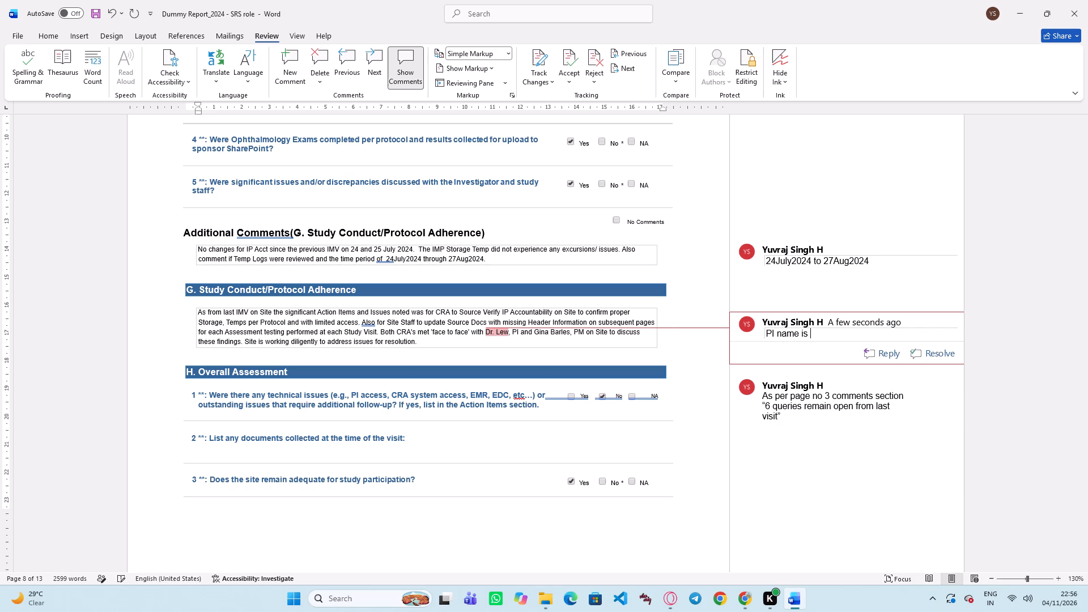
text(incorrect)
click(692, 356)
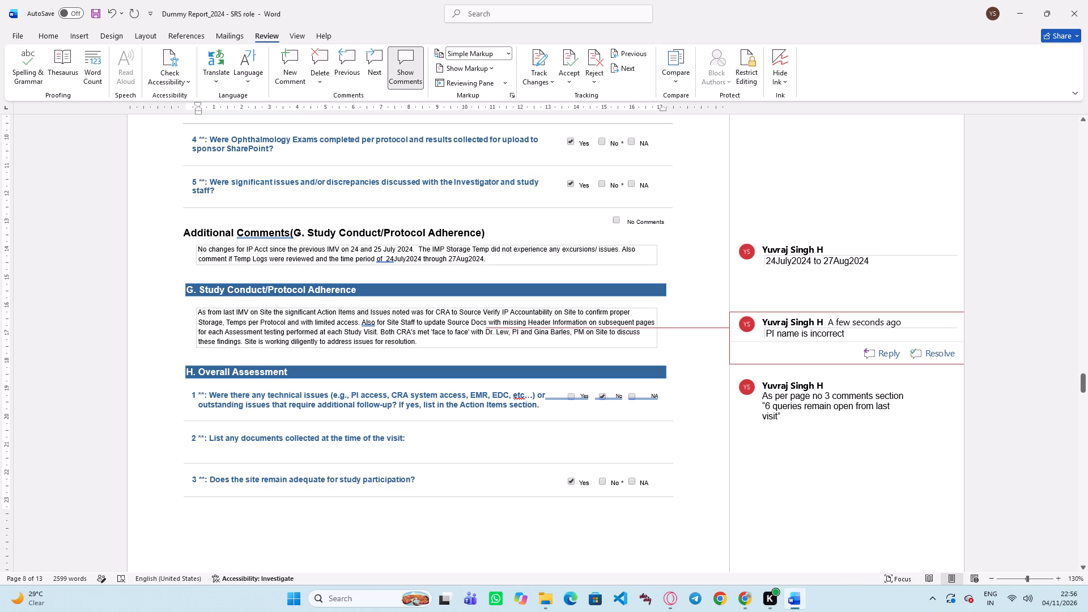
Review section H, Overall Assessment, including the documents collected at the visit, its Additional Comments, Protocol Site Deviation and the first Action Items.
scroll(674, 343, down, 1)
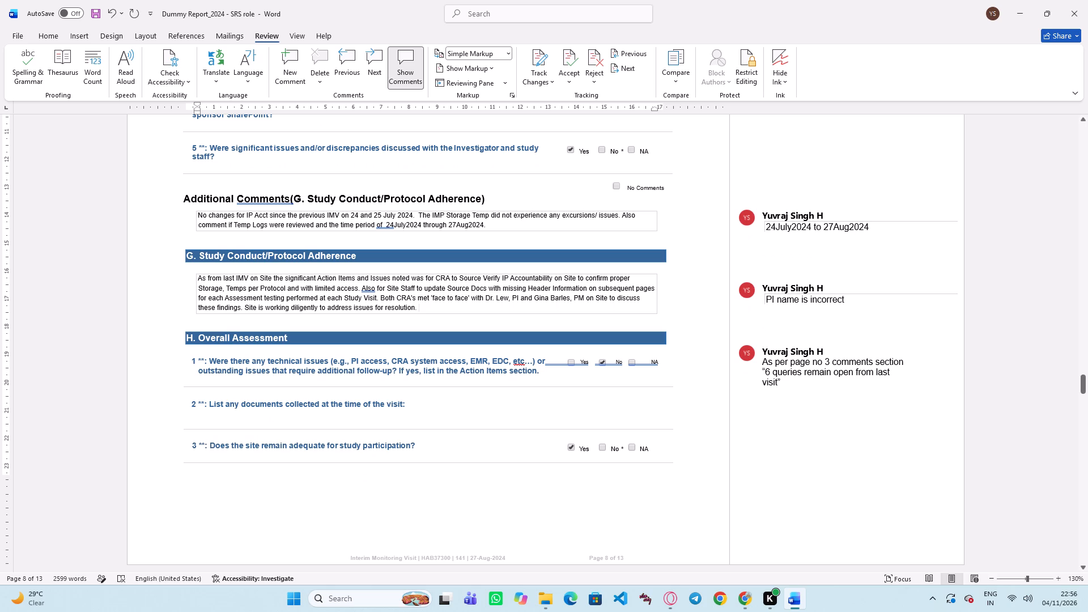
scroll(668, 345, down, 3)
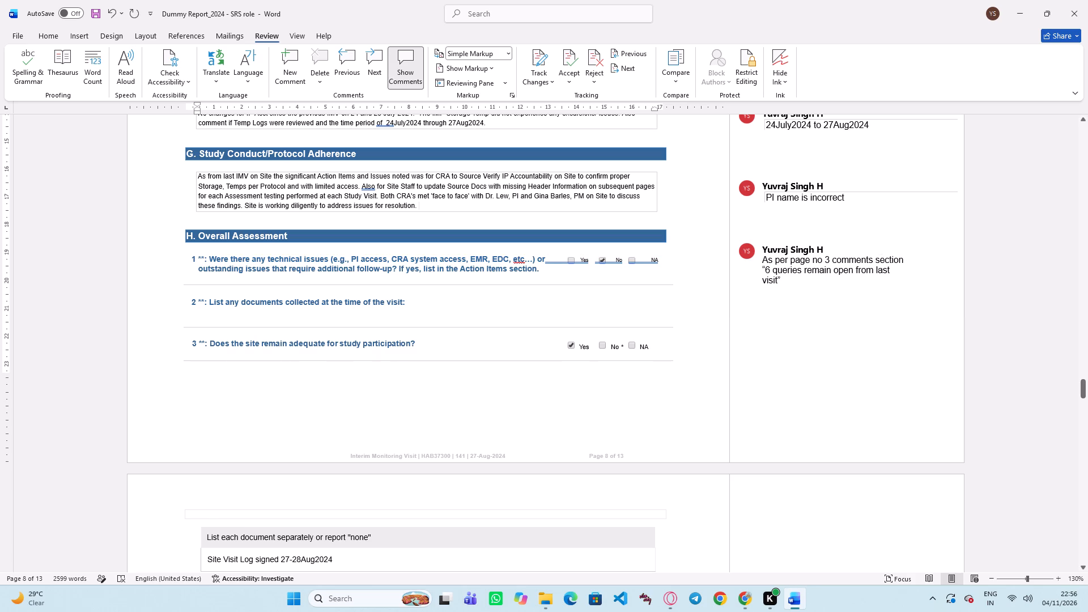
scroll(643, 302, down, 2)
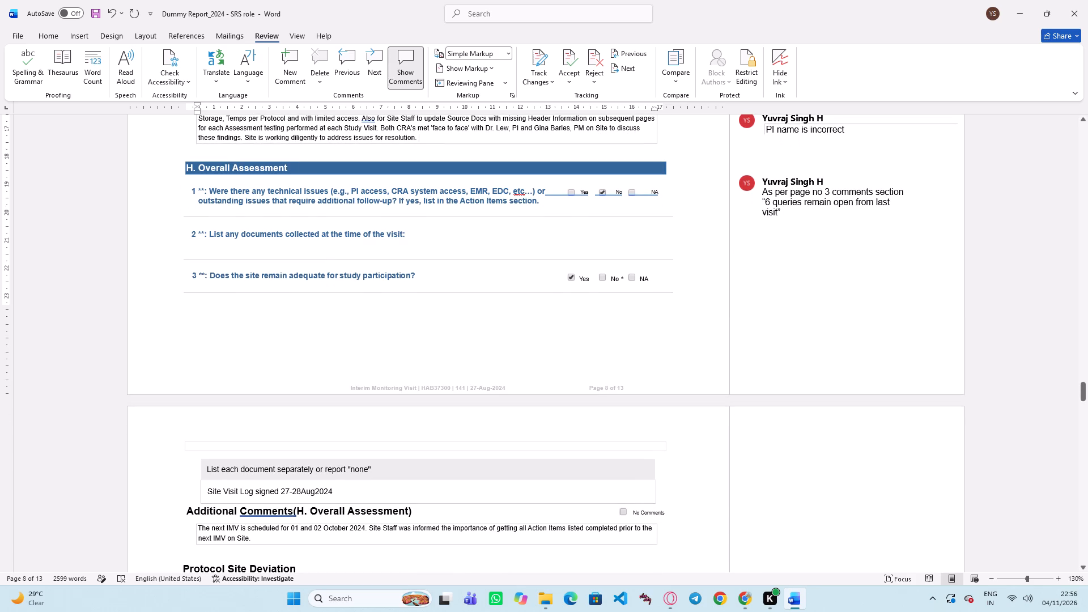
click(433, 229)
scroll(414, 270, down, 7)
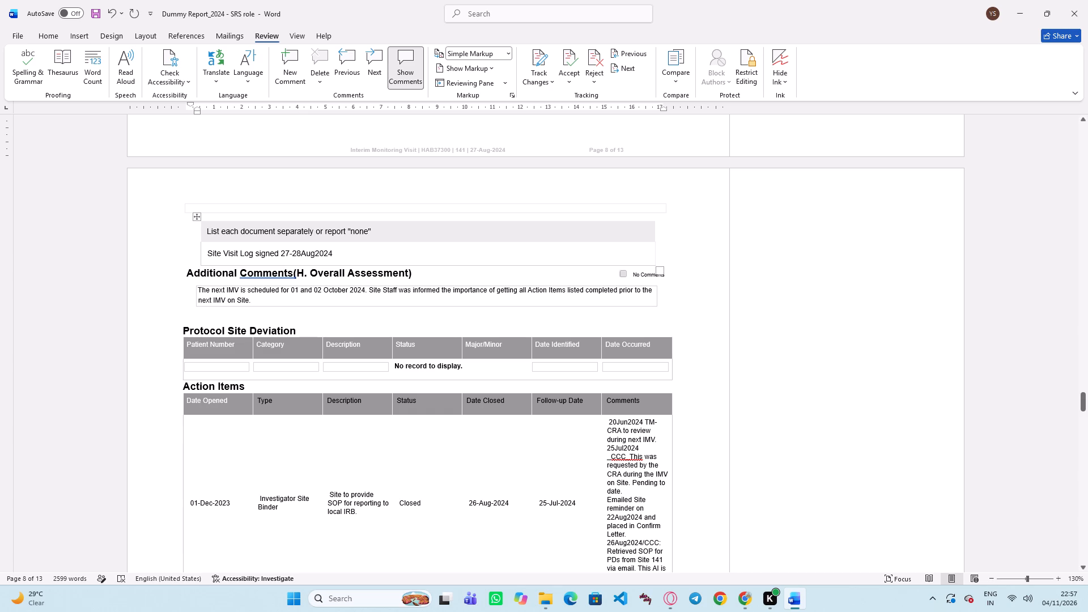
Cross-check the Site Visit Log date "27-28Aug2024" in section H against the page 1 visit details and the answers in sections C to F.
drag(282, 254, 311, 253)
drag(311, 253, 325, 253)
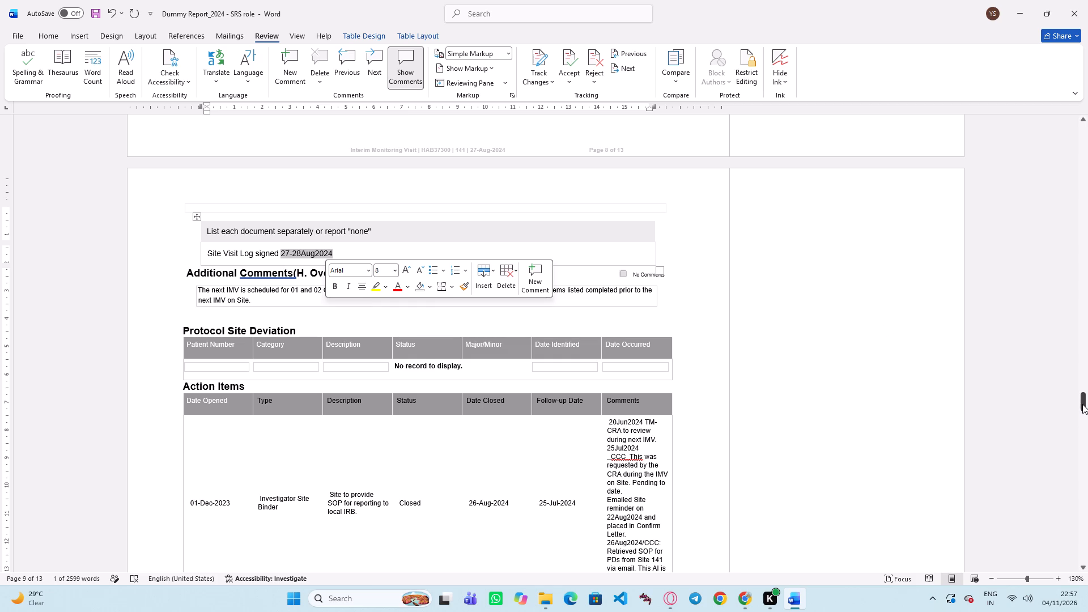
drag(1082, 404, 1087, 139)
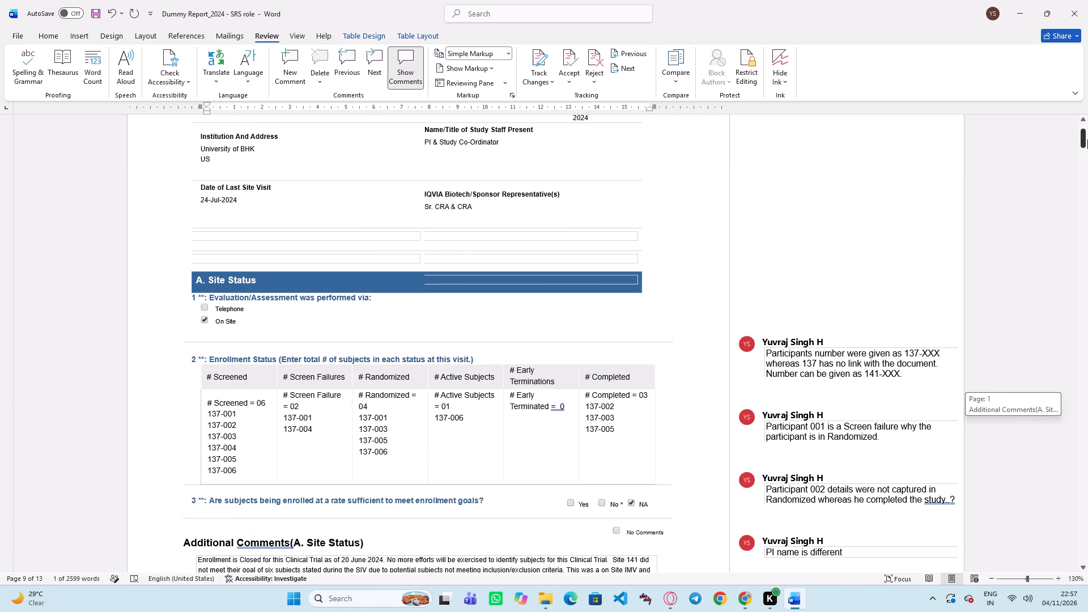
drag(1087, 139, 1079, 247)
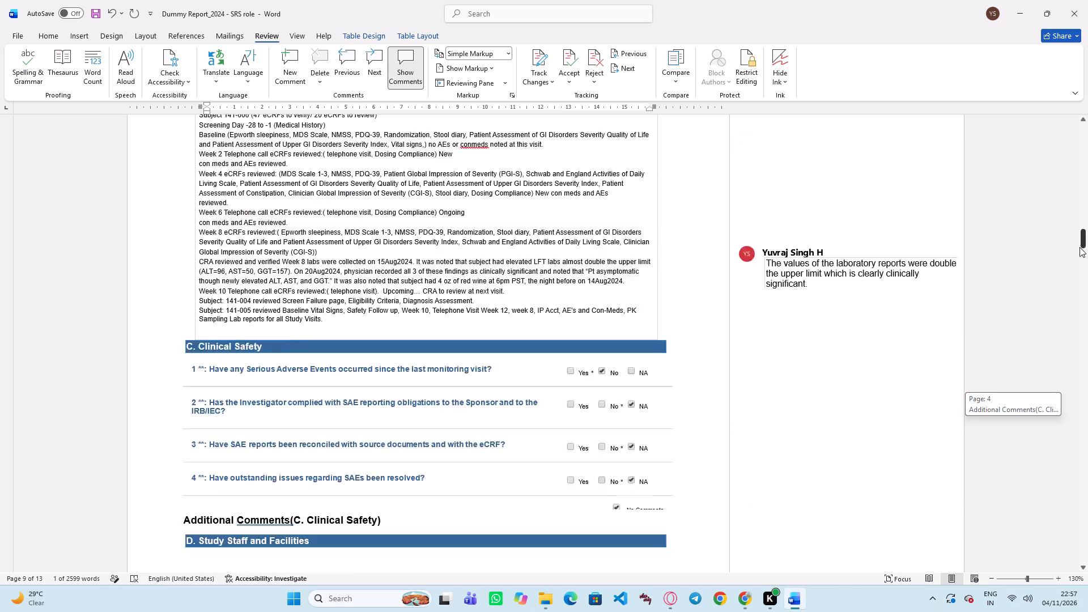
drag(1079, 247, 1078, 338)
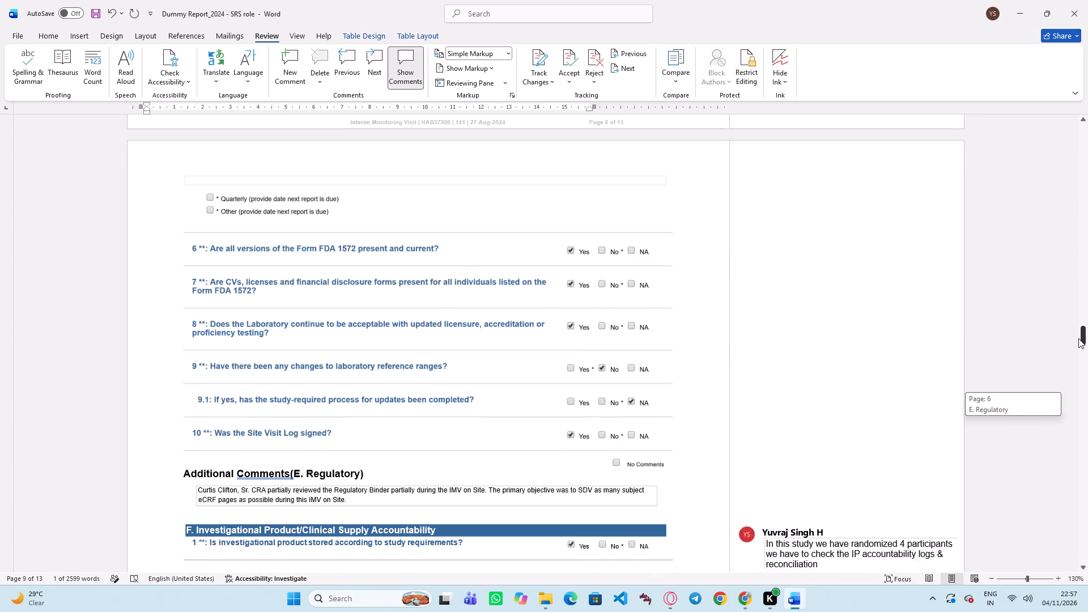
drag(1078, 338, 1078, 356)
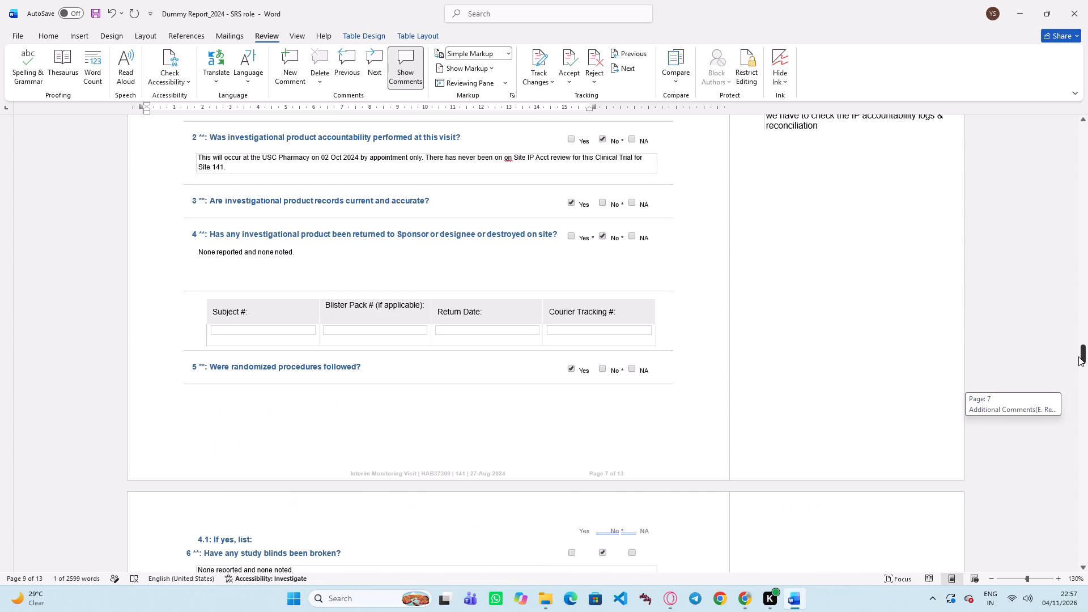
drag(1078, 356, 1078, 371)
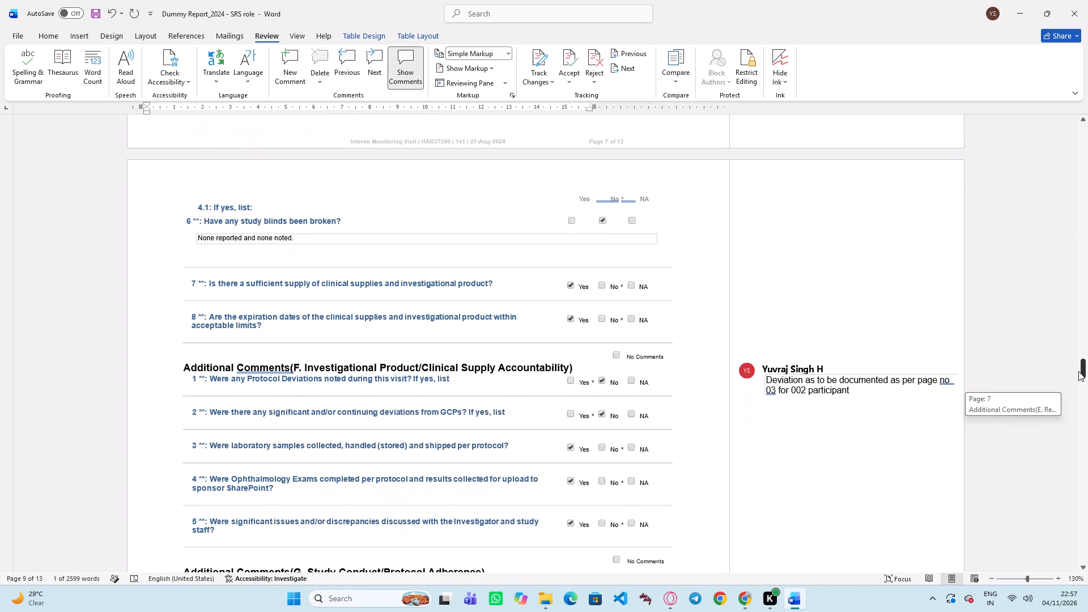
drag(1078, 371, 1080, 337)
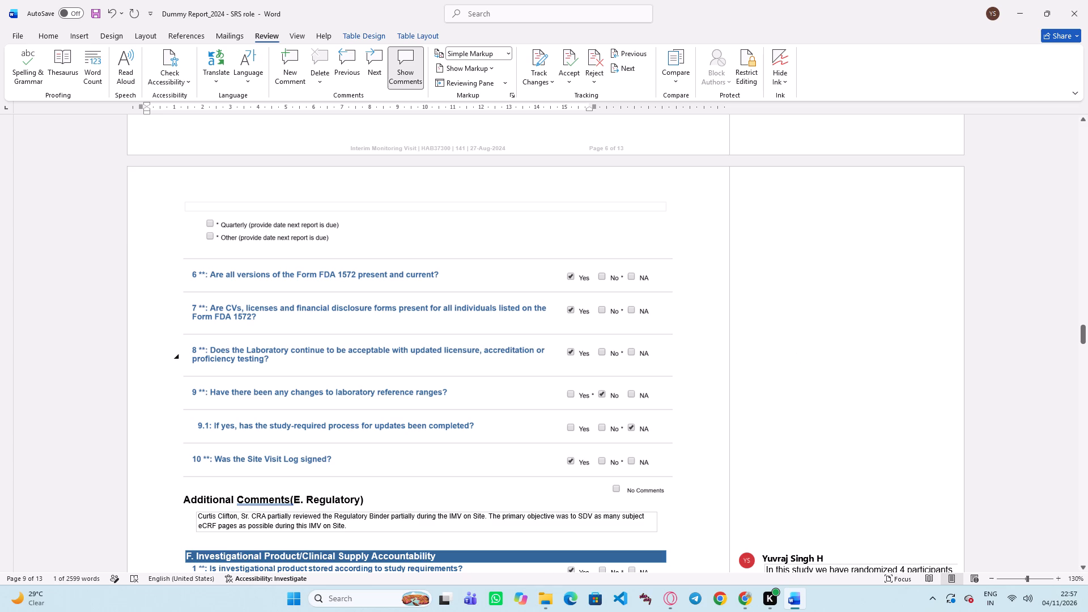
scroll(525, 346, up, 3)
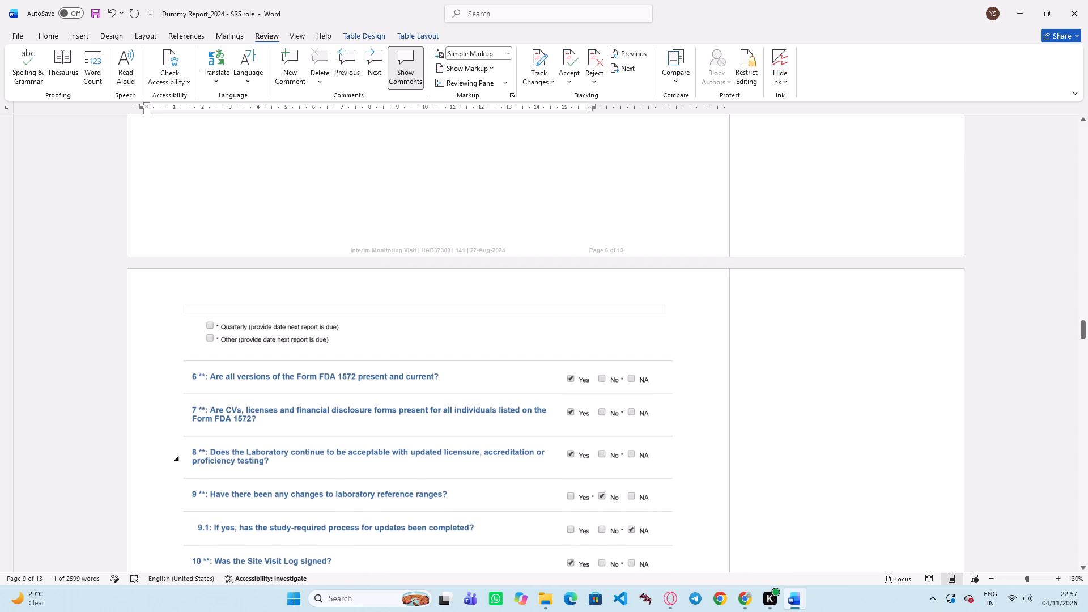
scroll(524, 344, up, 20)
scroll(520, 336, up, 19)
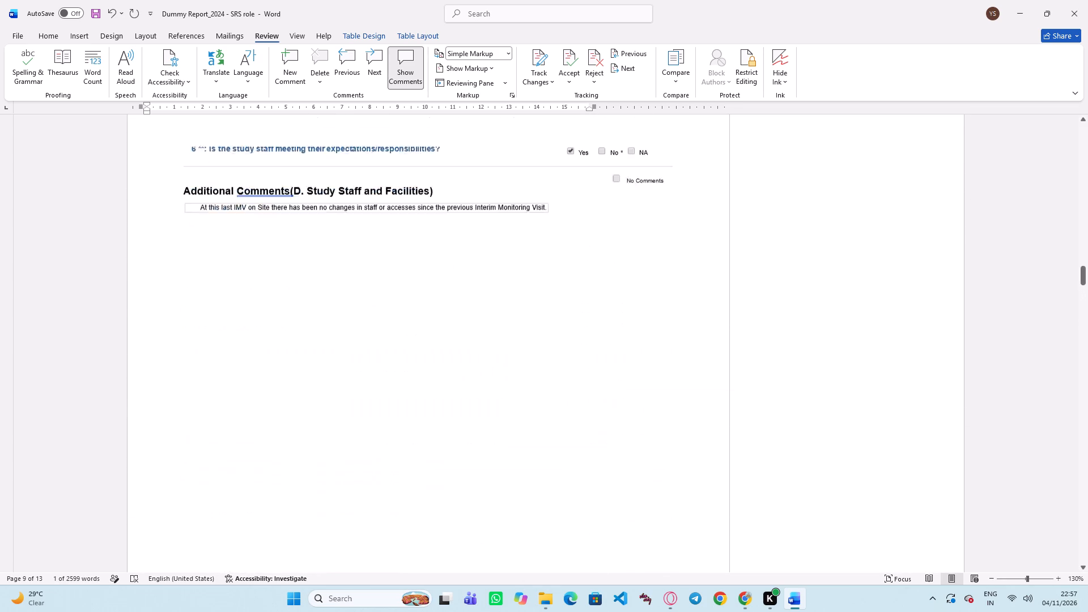
scroll(519, 334, up, 8)
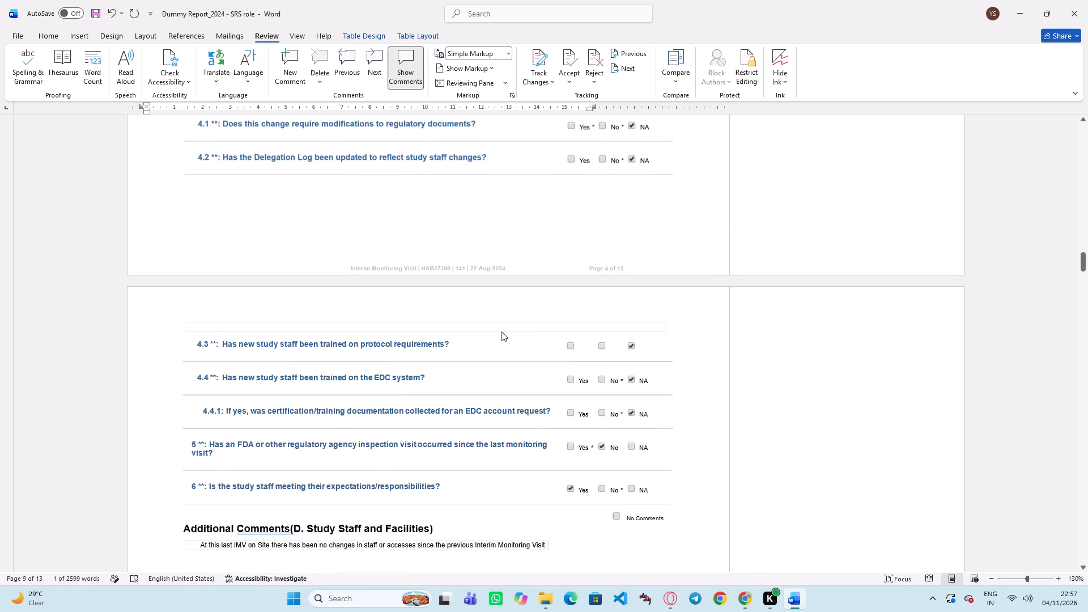
scroll(501, 331, up, 4)
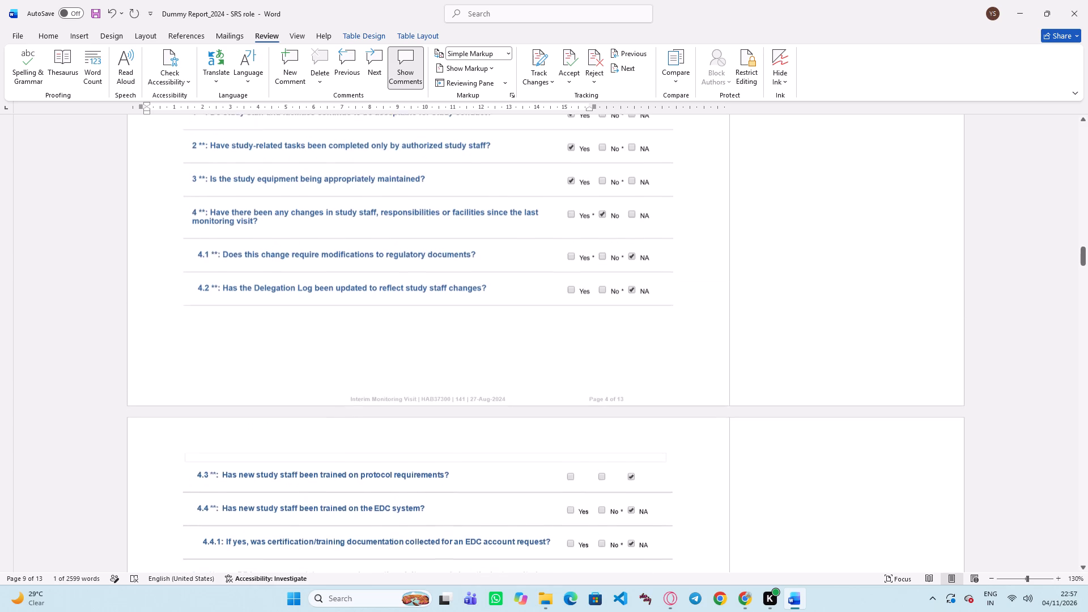
scroll(501, 331, up, 12)
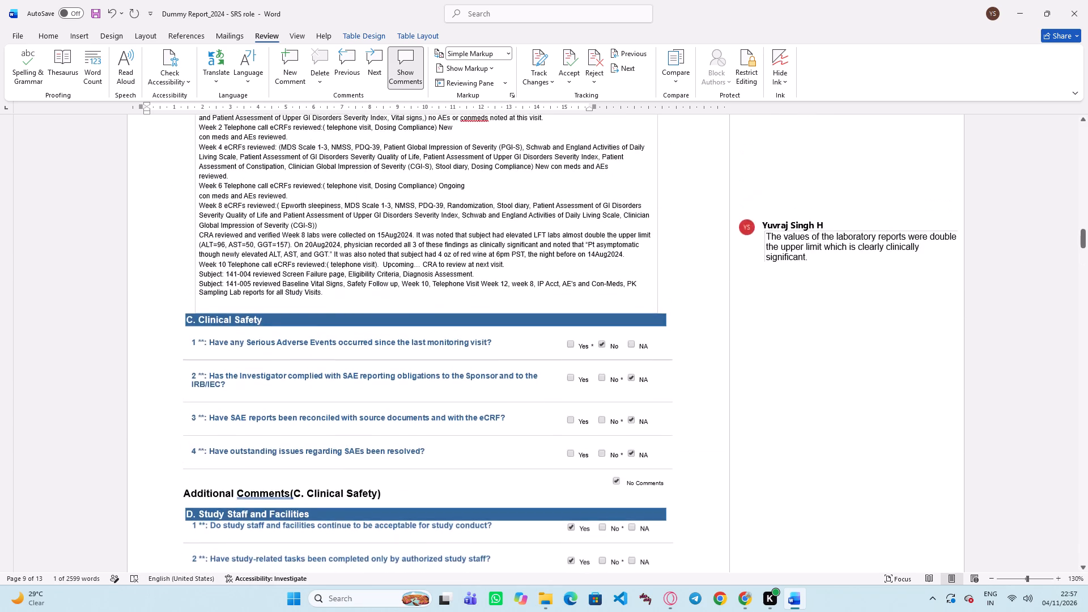
scroll(501, 331, up, 4)
Review sections D to G again, including the Site Visit Log question in section E, down to the section H Site Visit Log entry.
scroll(501, 331, down, 15)
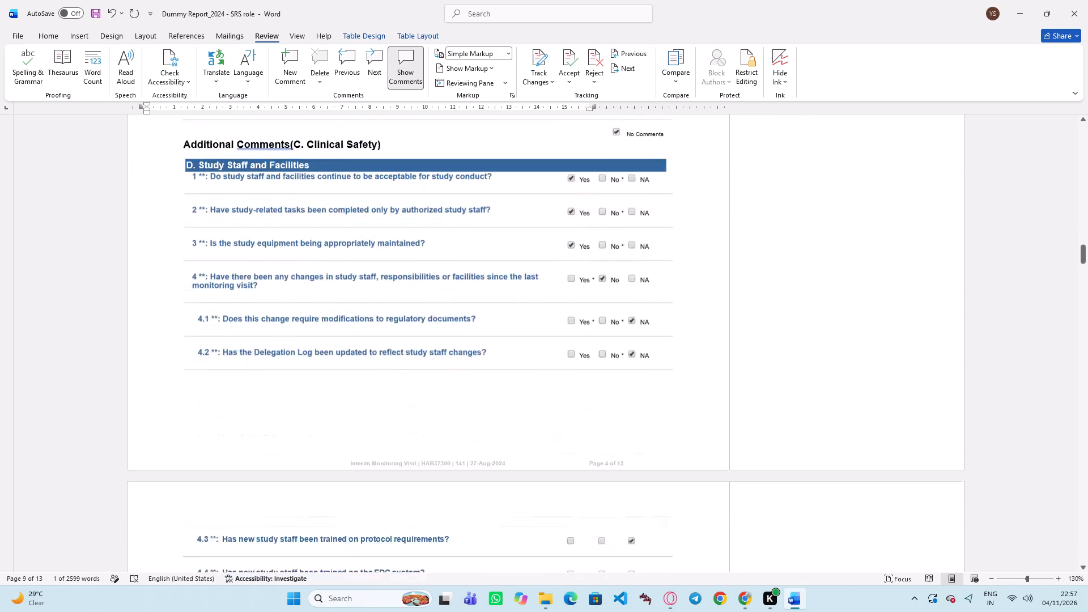
scroll(501, 331, down, 20)
scroll(501, 331, down, 15)
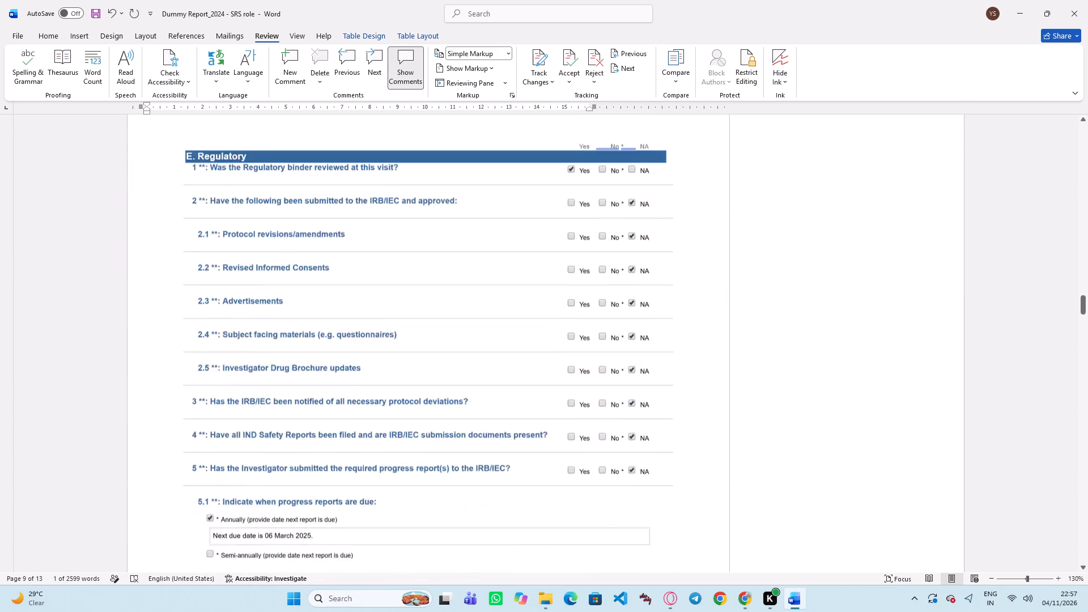
scroll(498, 343, down, 20)
scroll(498, 343, down, 1)
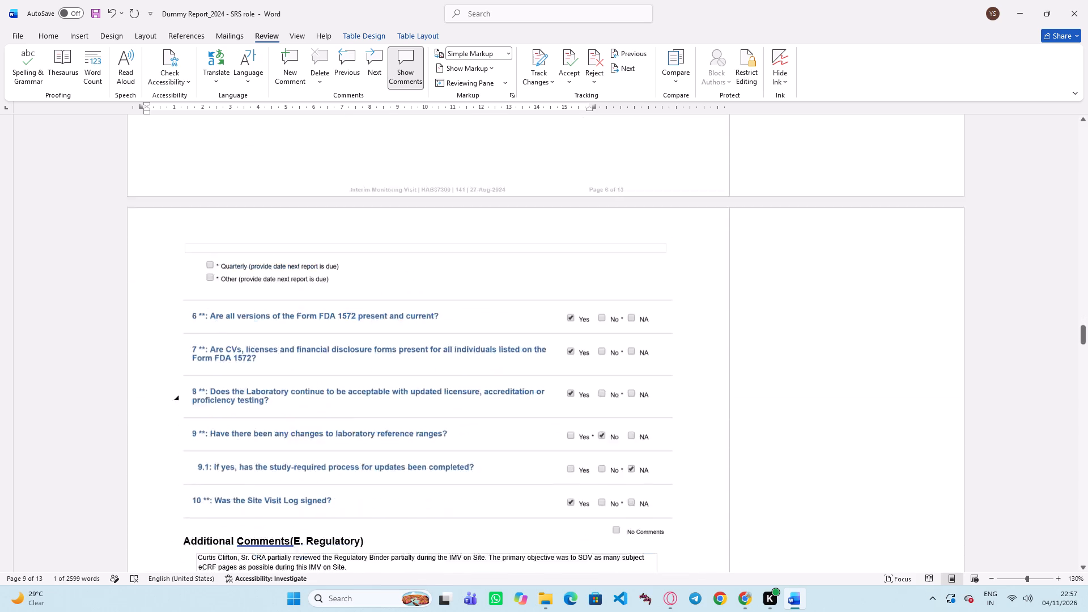
scroll(497, 343, down, 12)
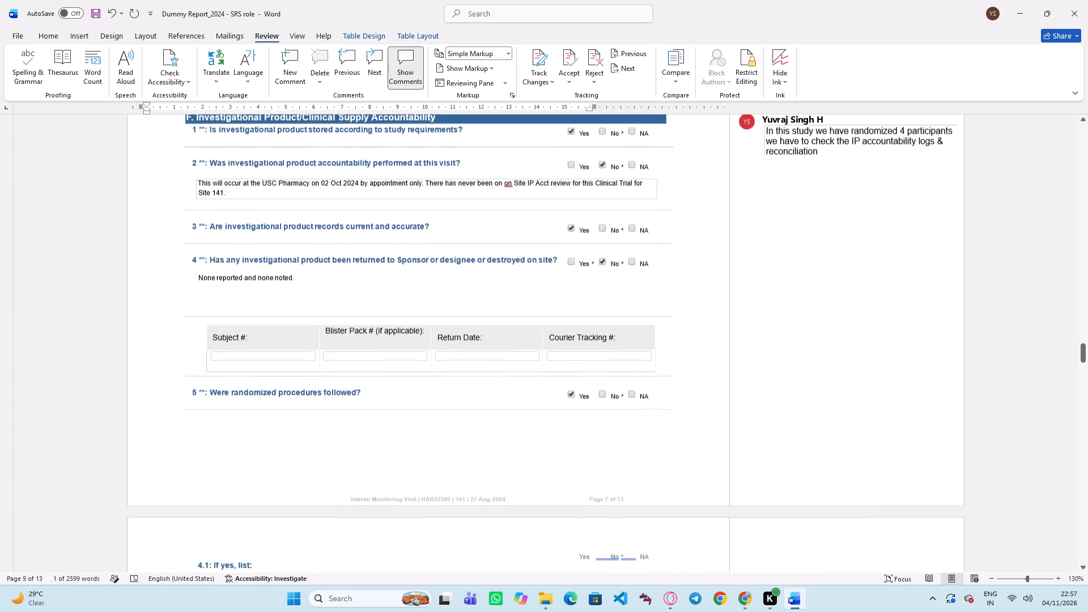
scroll(496, 343, down, 16)
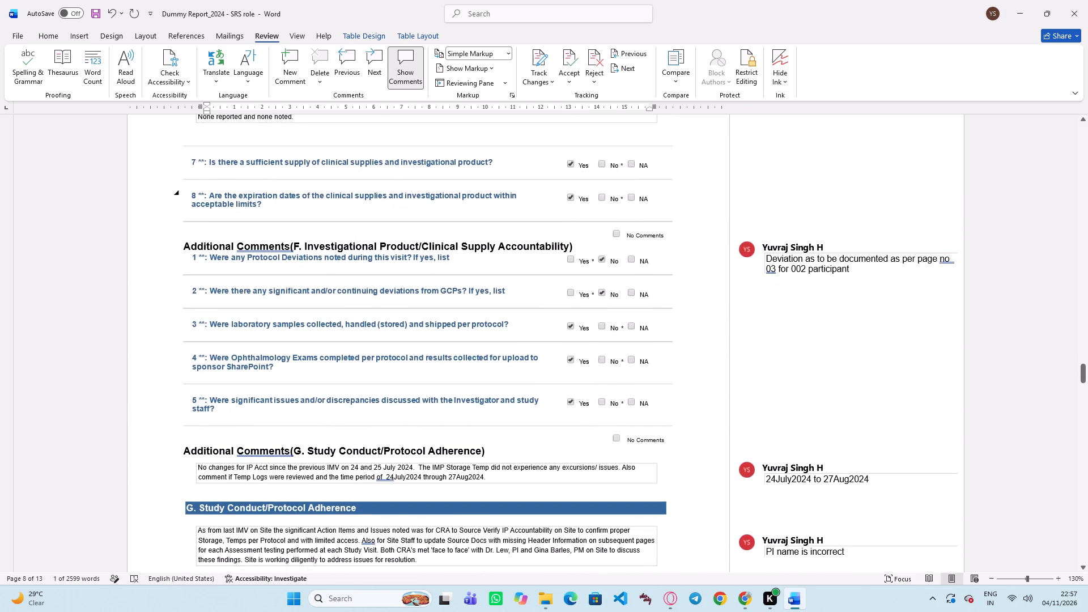
scroll(496, 343, down, 12)
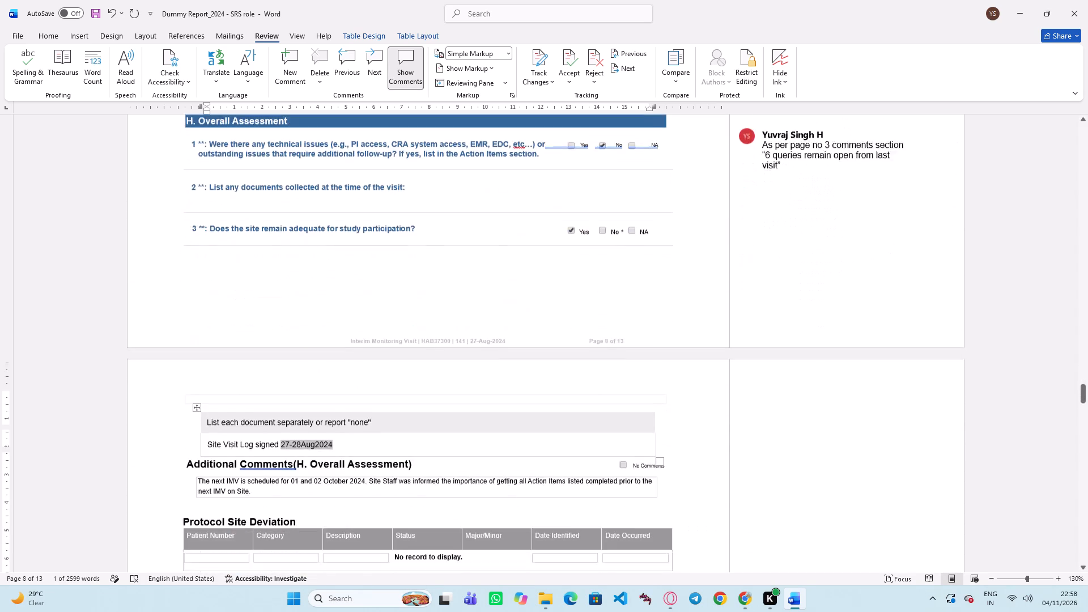
scroll(496, 343, down, 4)
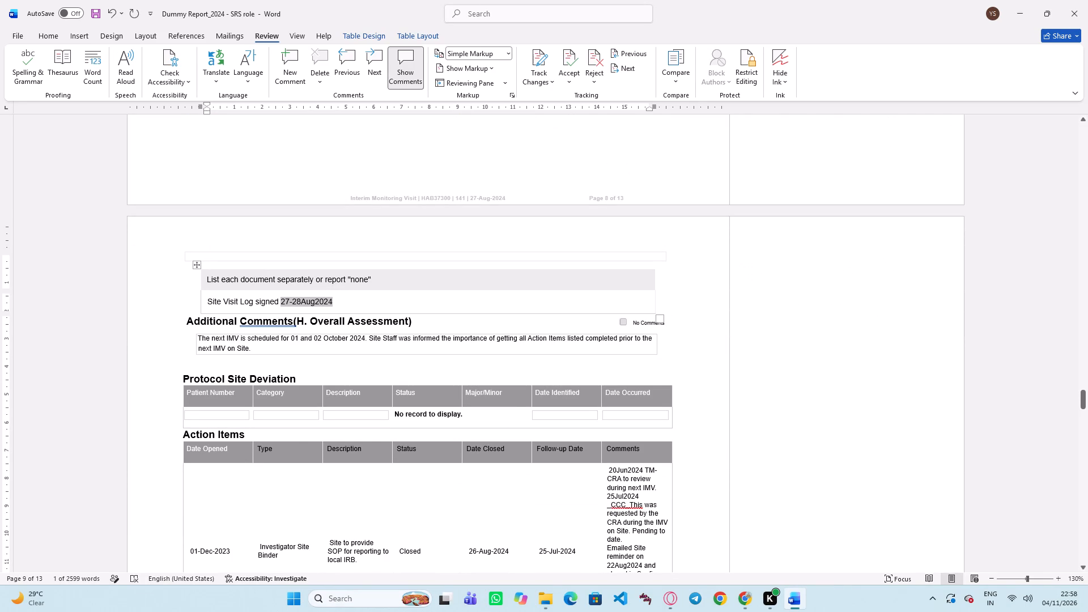
drag(1081, 400, 1087, 221)
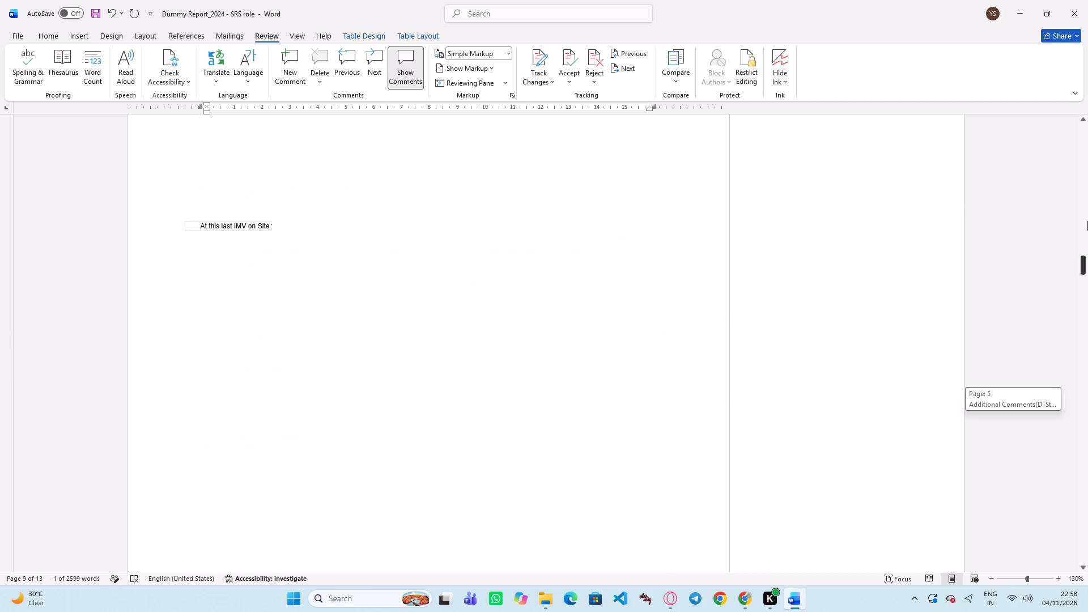
drag(1087, 221, 1087, 280)
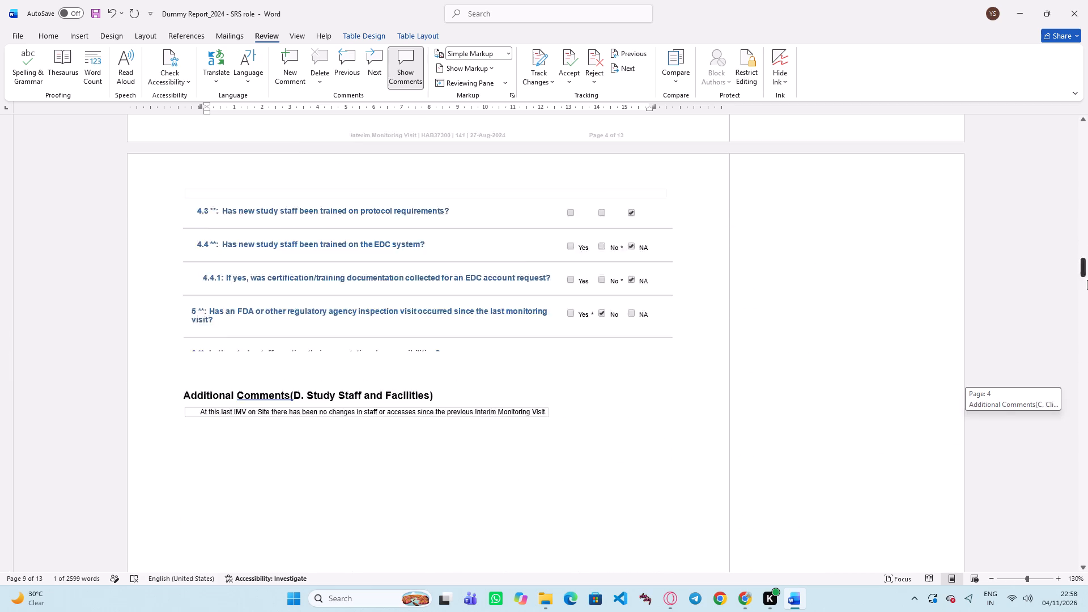
drag(1087, 280, 1079, 371)
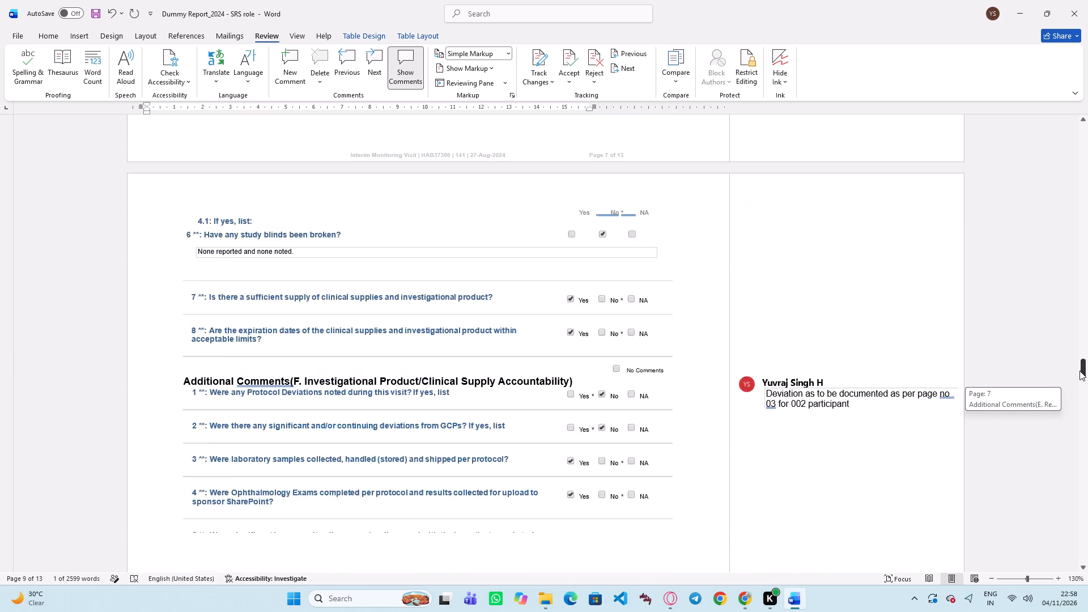
drag(1079, 371, 1077, 384)
scroll(725, 313, down, 5)
scroll(669, 296, down, 4)
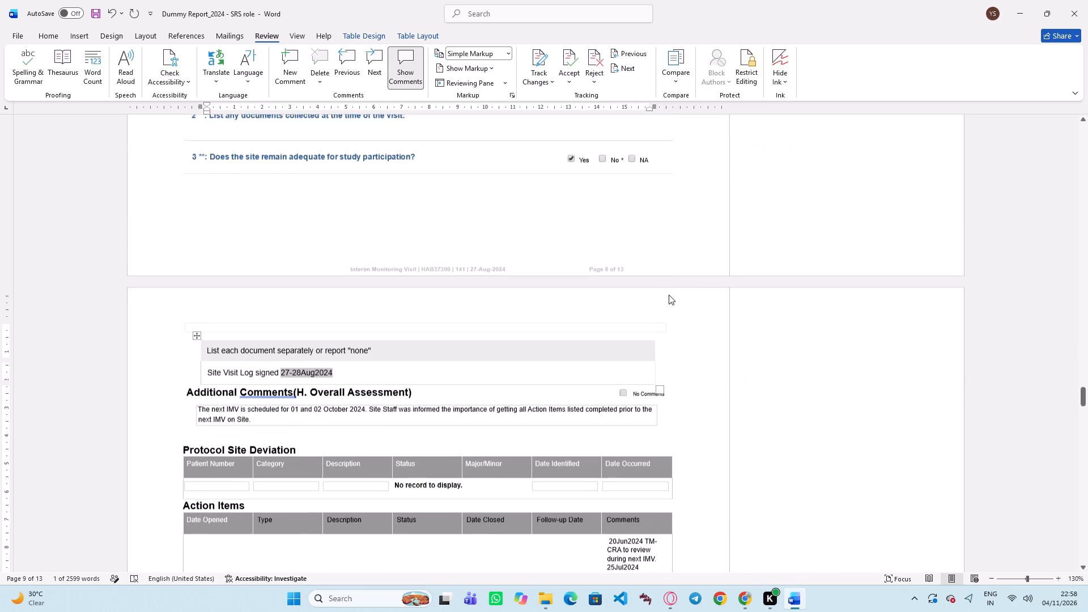
Examine the Action Items on page 9, comparing each item's description, status, closed date and follow-up date with its comments.
scroll(612, 227, down, 4)
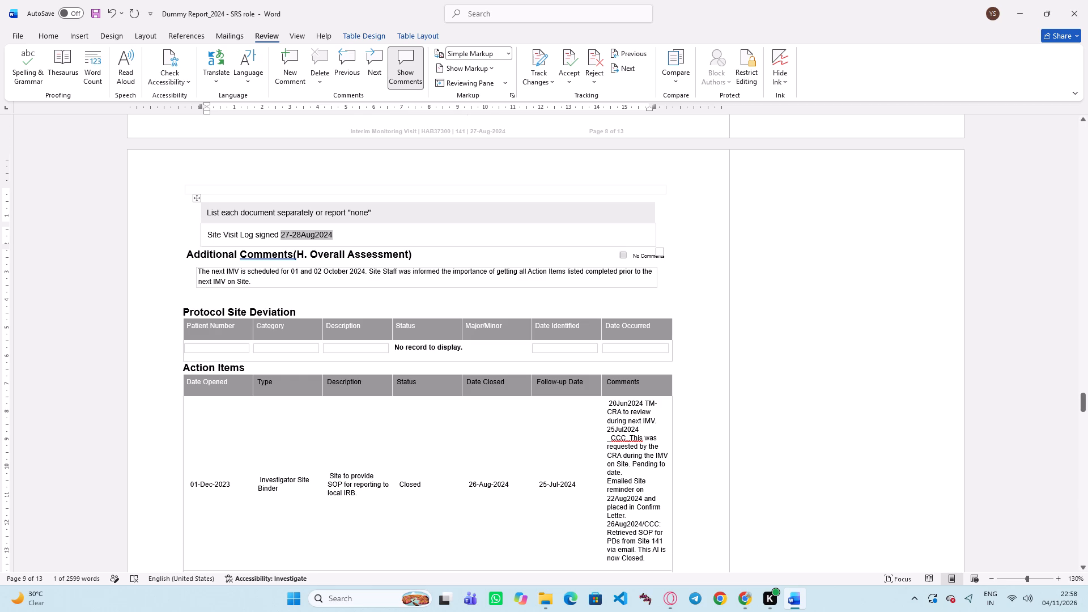
scroll(414, 302, down, 4)
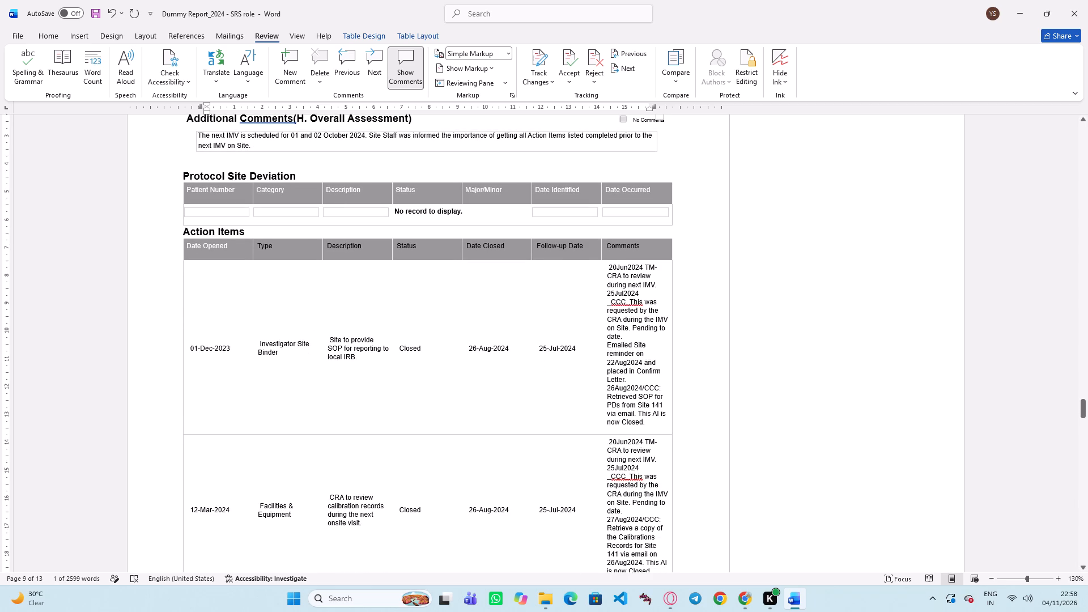
scroll(411, 266, down, 3)
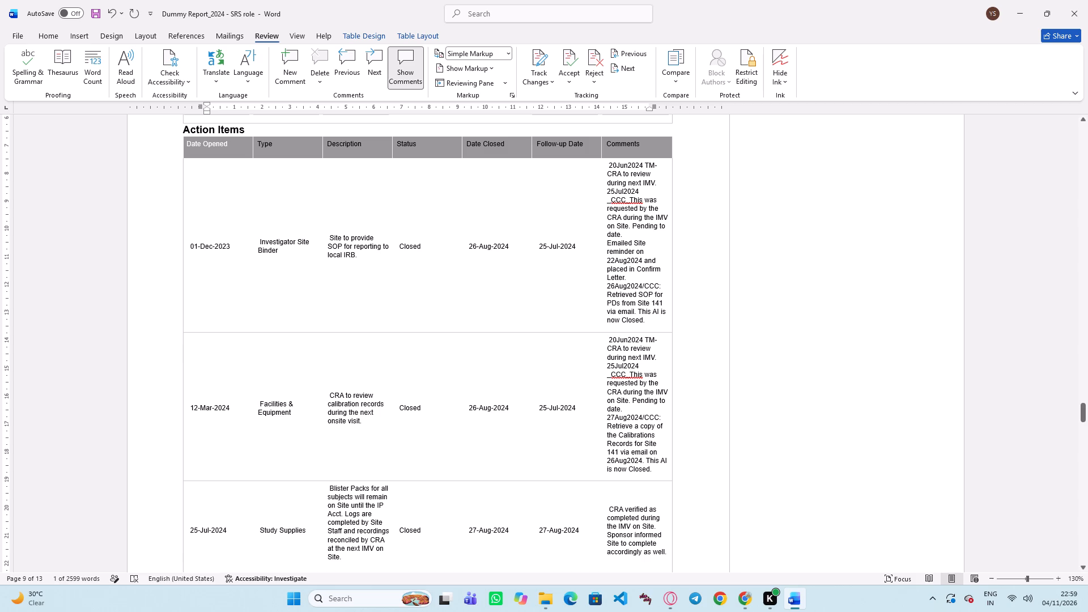
scroll(639, 312, down, 2)
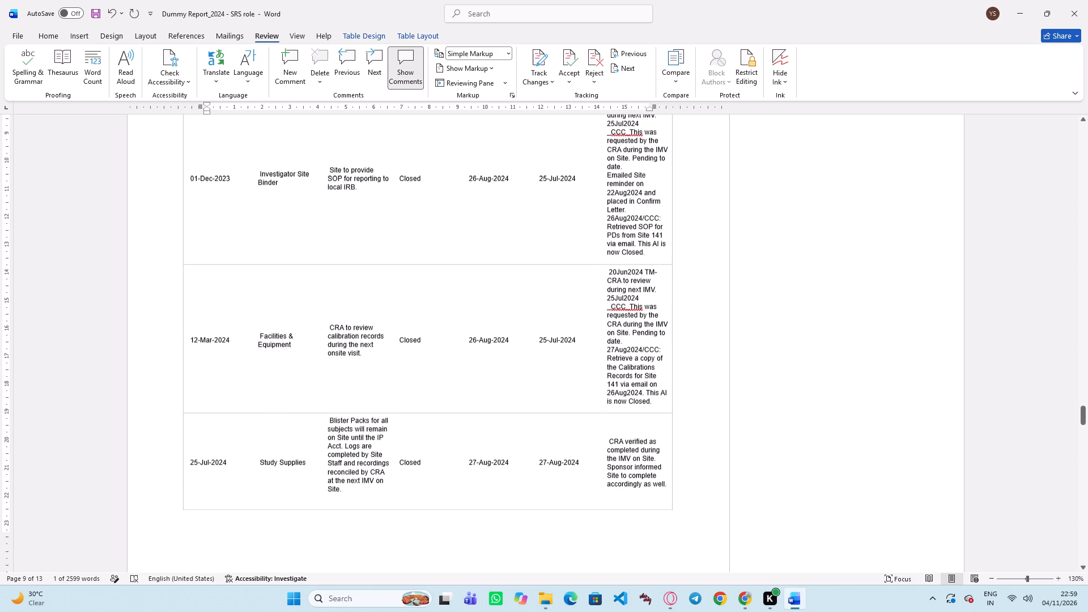
scroll(507, 341, up, 3)
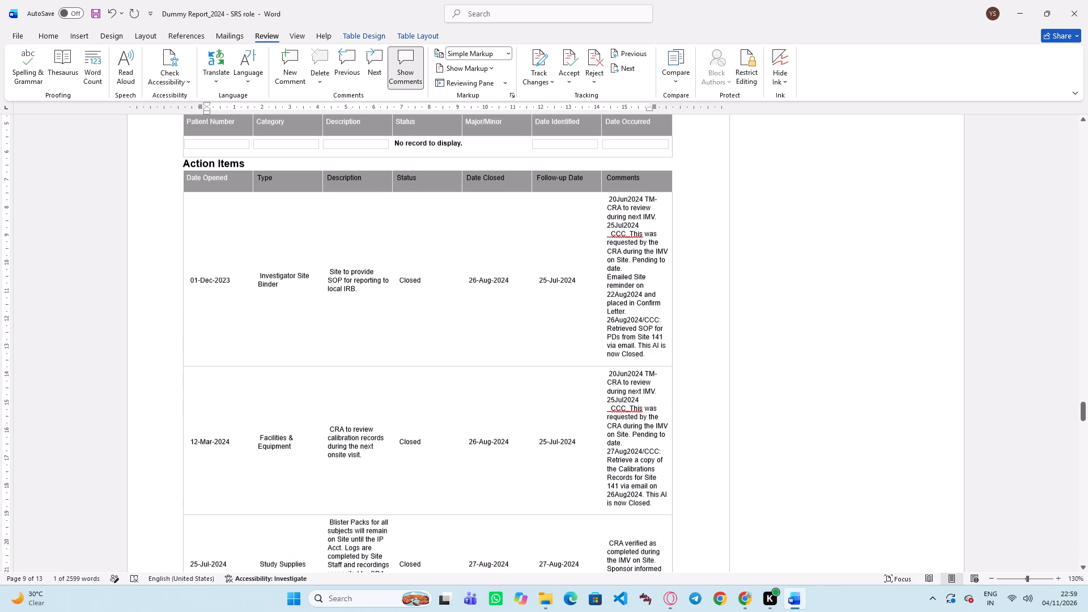
scroll(506, 341, down, 6)
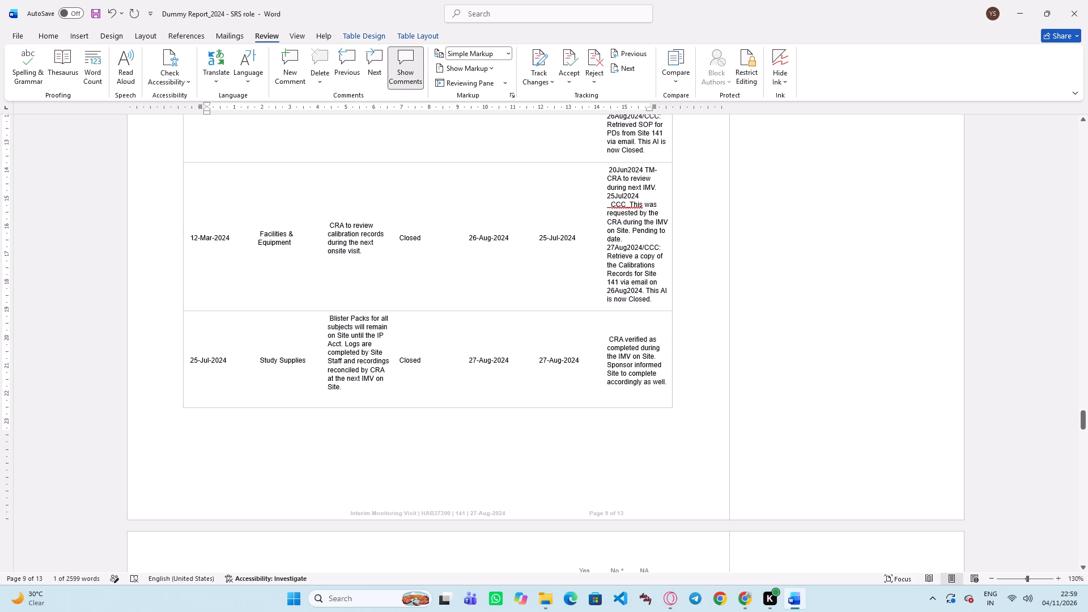
Examine the remaining Action Items on pages 10 to 12, comparing each item's status, closed date and follow-up date with its comments.
scroll(482, 387, down, 7)
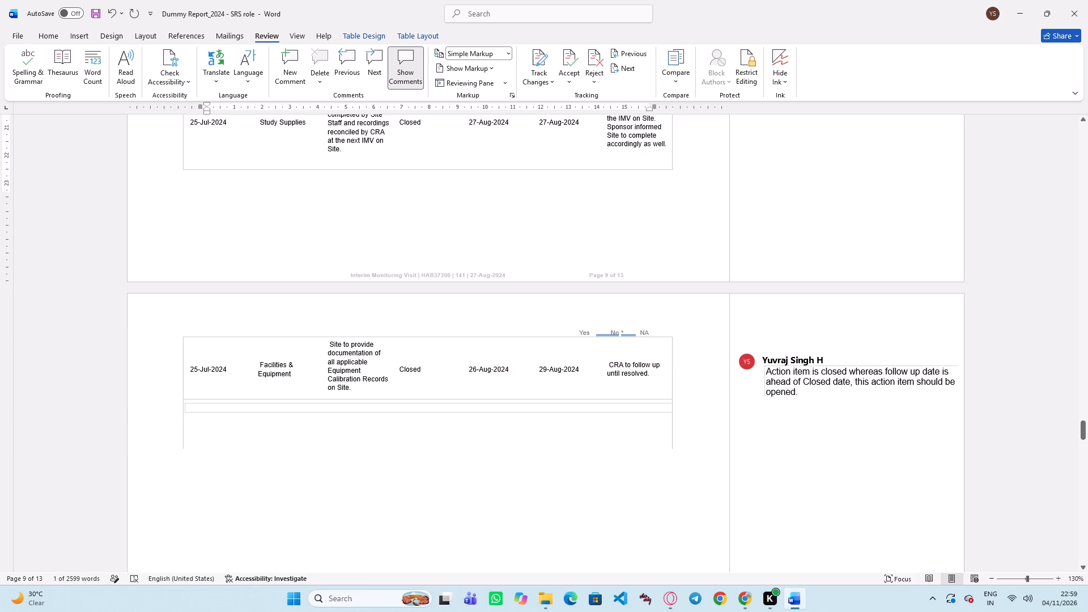
scroll(588, 427, down, 4)
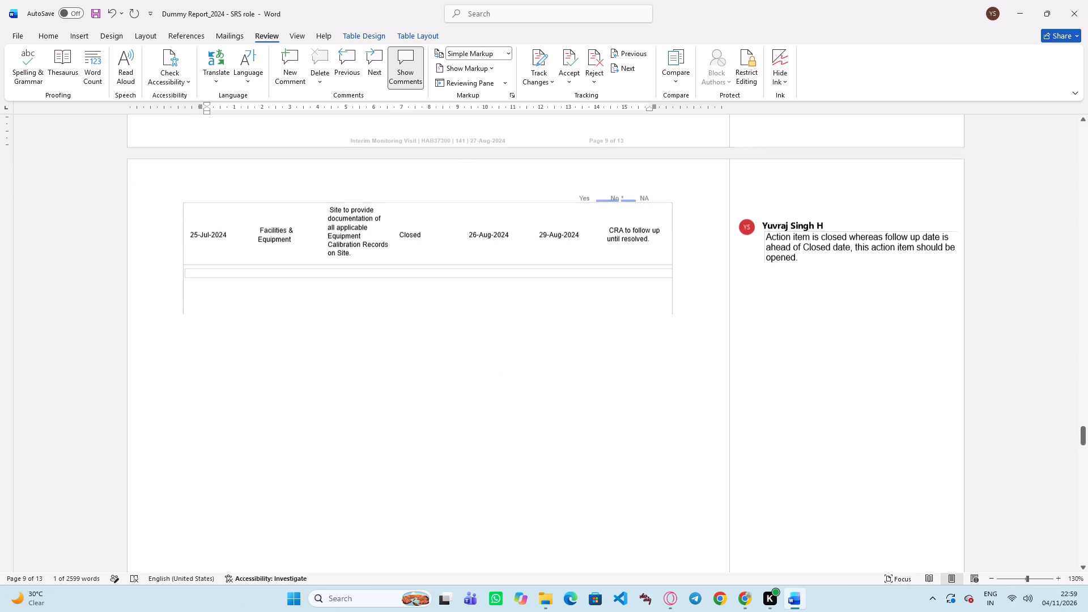
scroll(597, 383, down, 3)
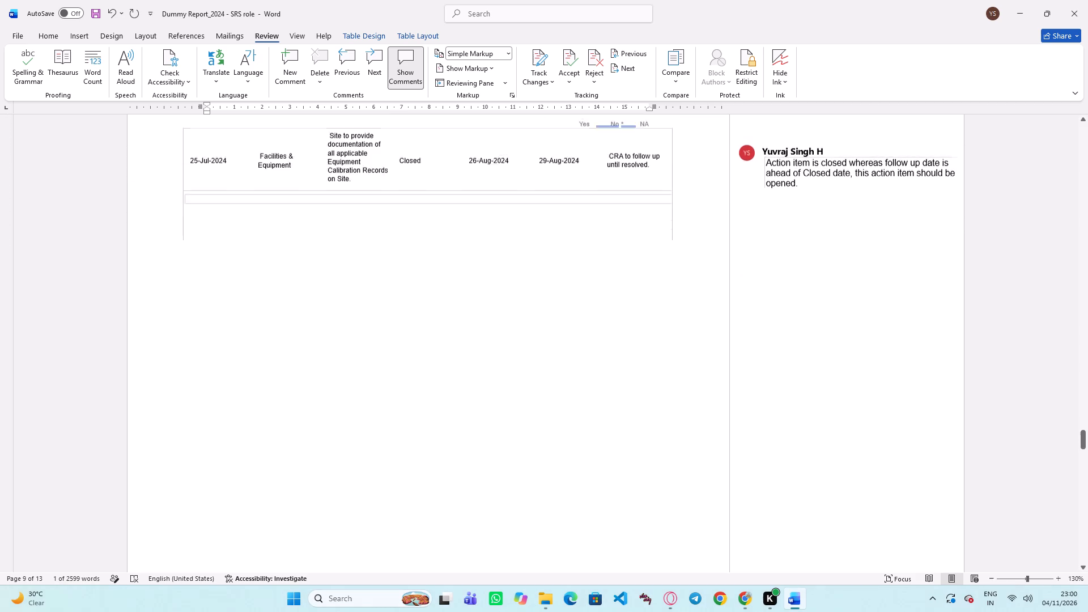
scroll(597, 383, down, 4)
scroll(595, 385, up, 1)
scroll(595, 385, down, 16)
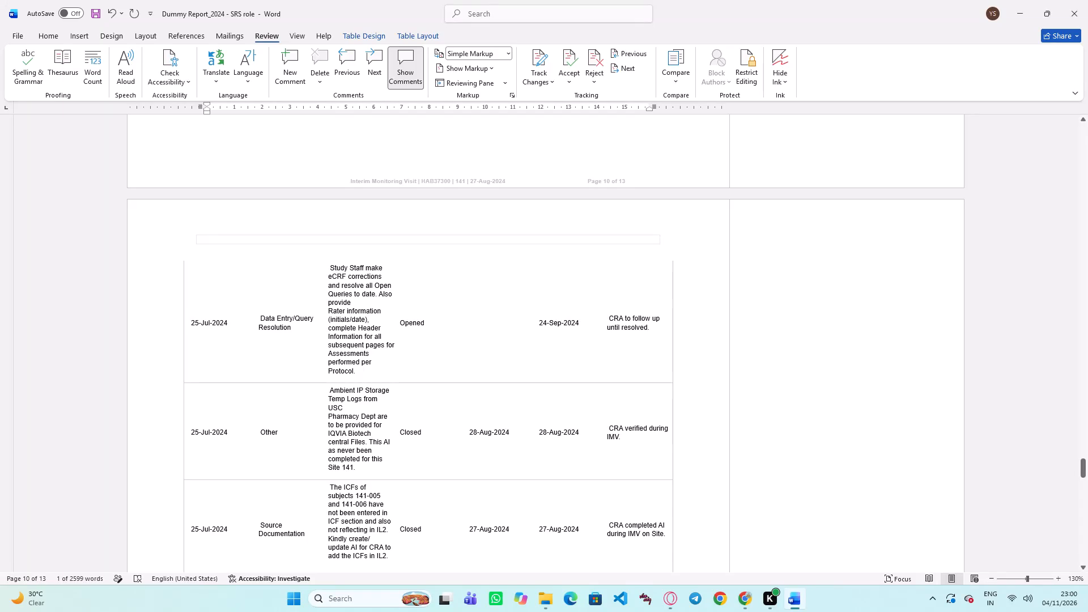
scroll(475, 352, down, 2)
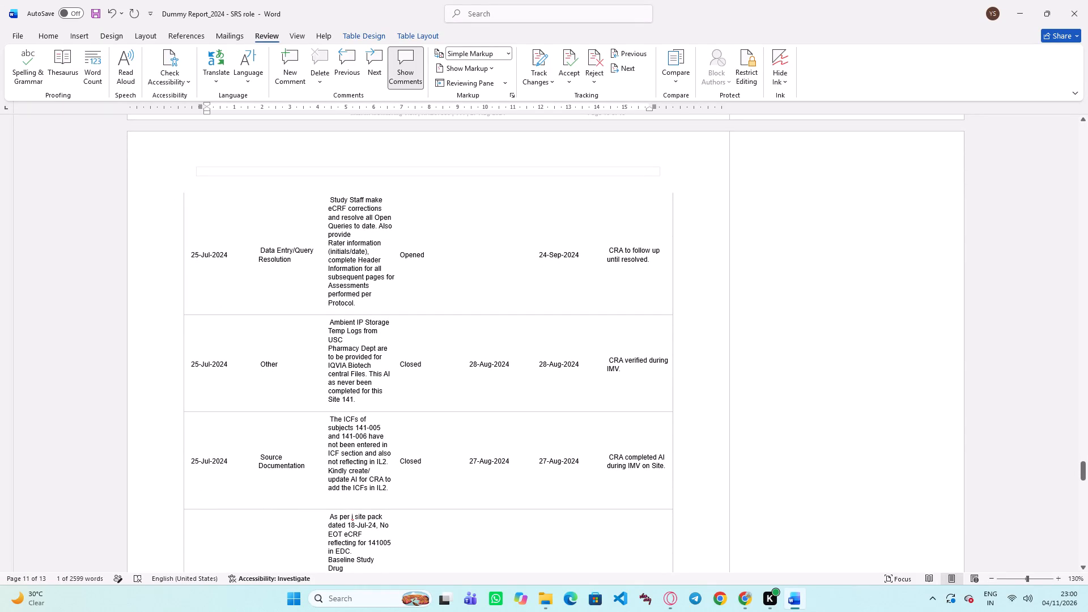
scroll(548, 373, down, 2)
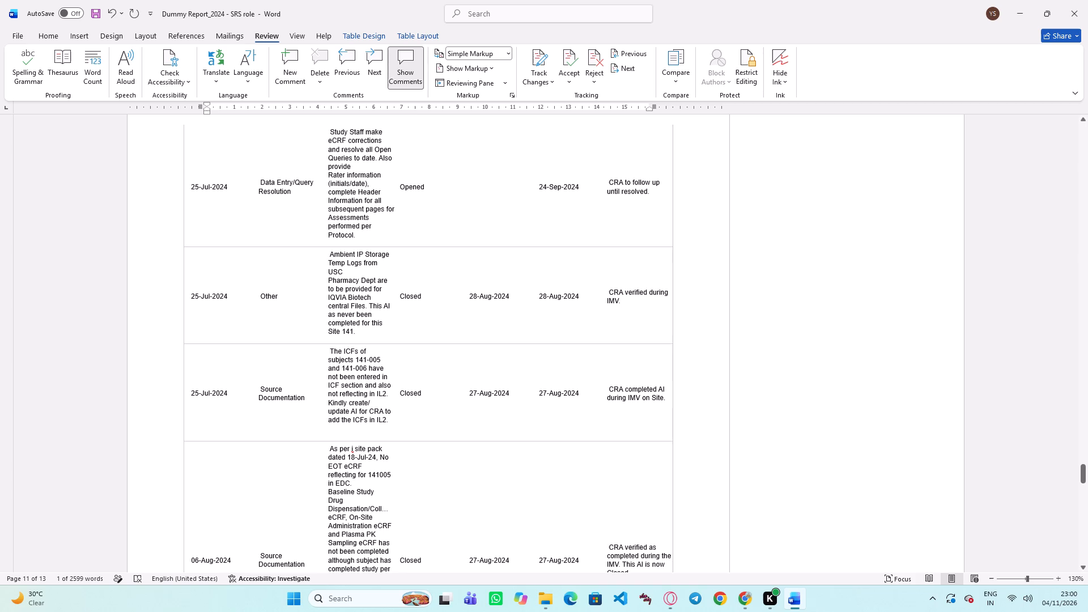
scroll(613, 411, down, 4)
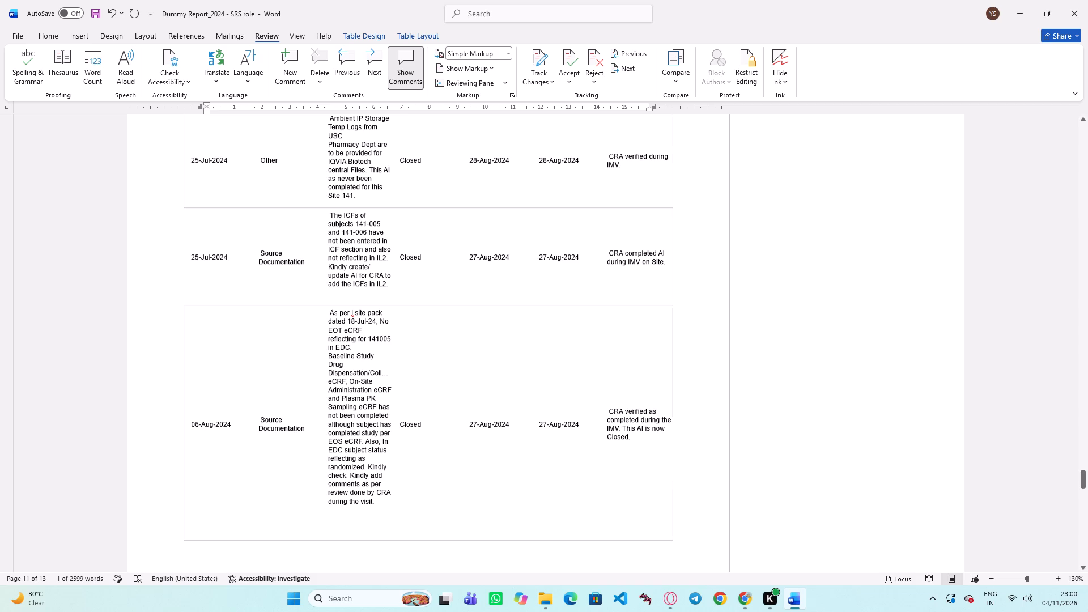
scroll(644, 455, down, 4)
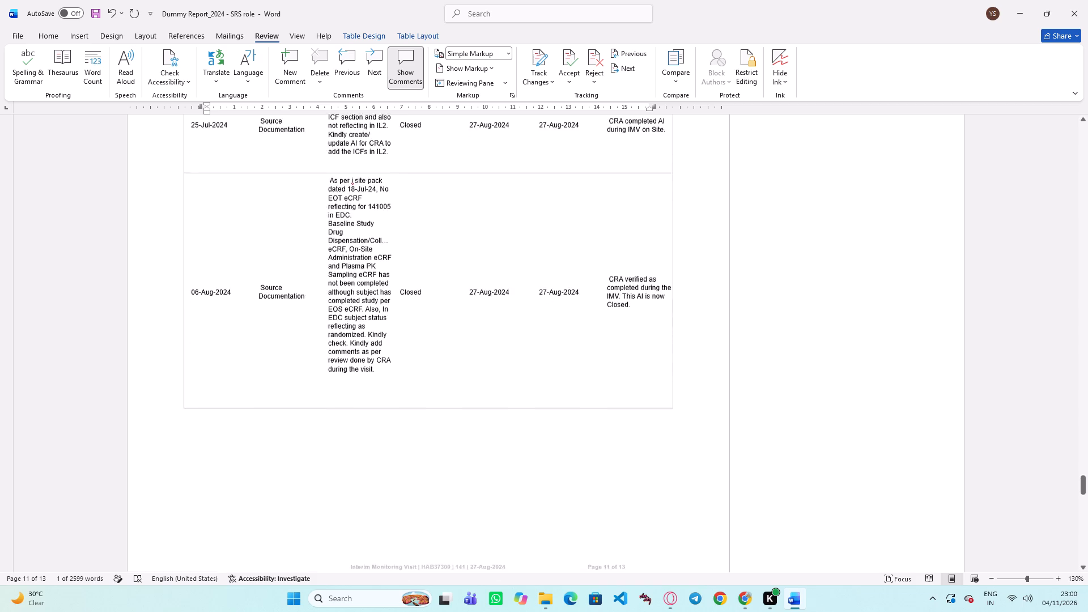
scroll(639, 465, down, 15)
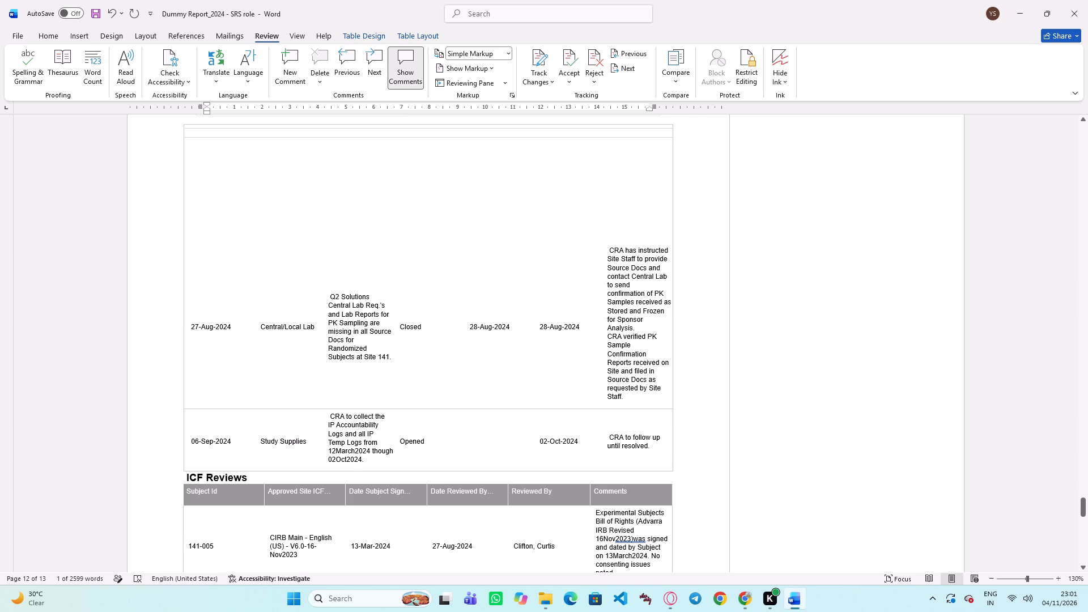
scroll(407, 346, down, 2)
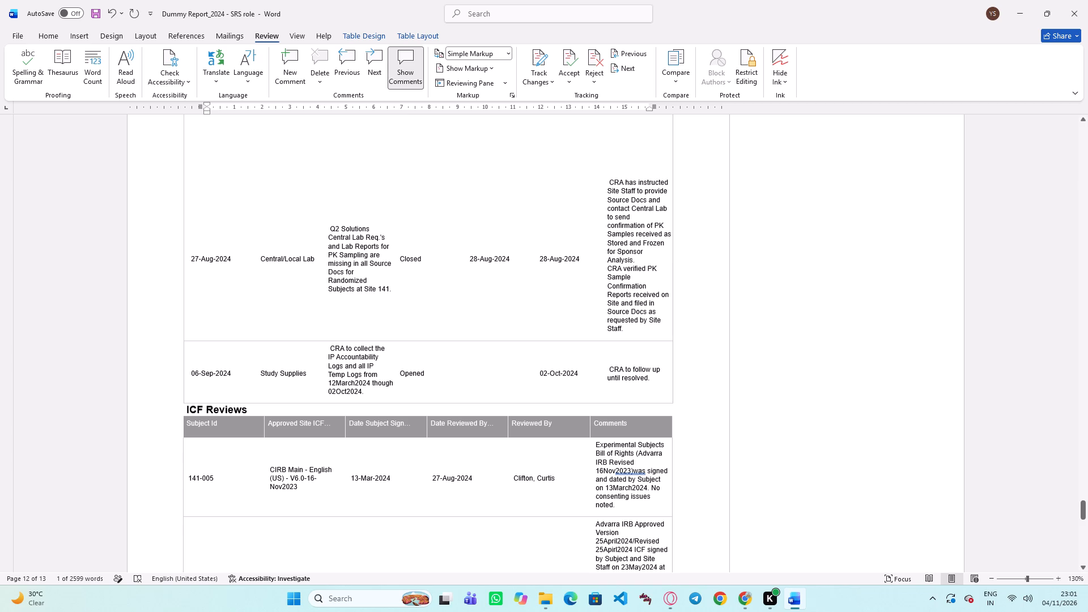
scroll(483, 399, down, 4)
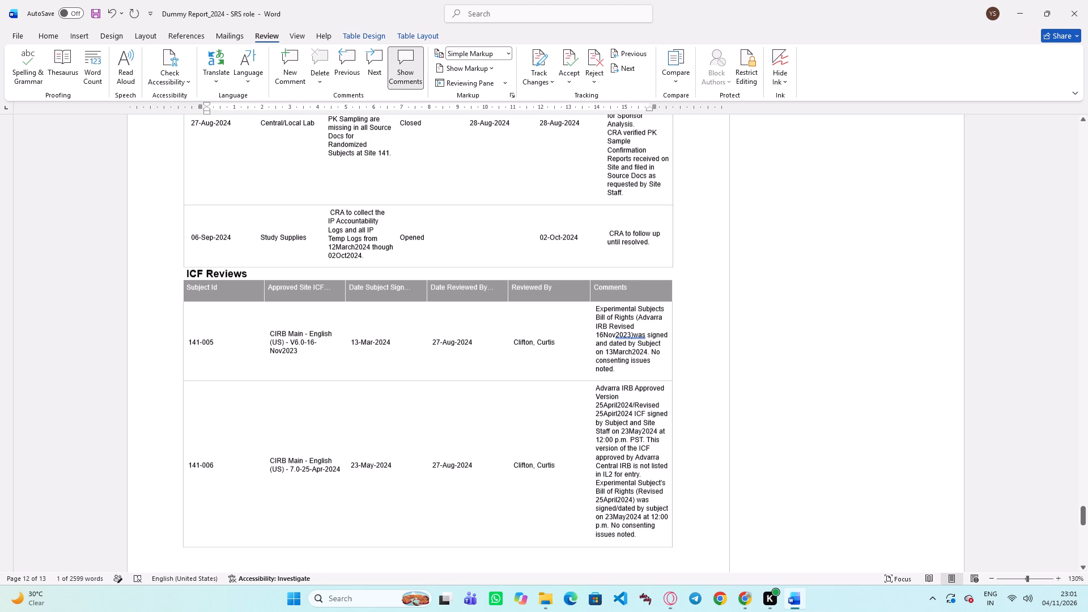
scroll(367, 340, down, 2)
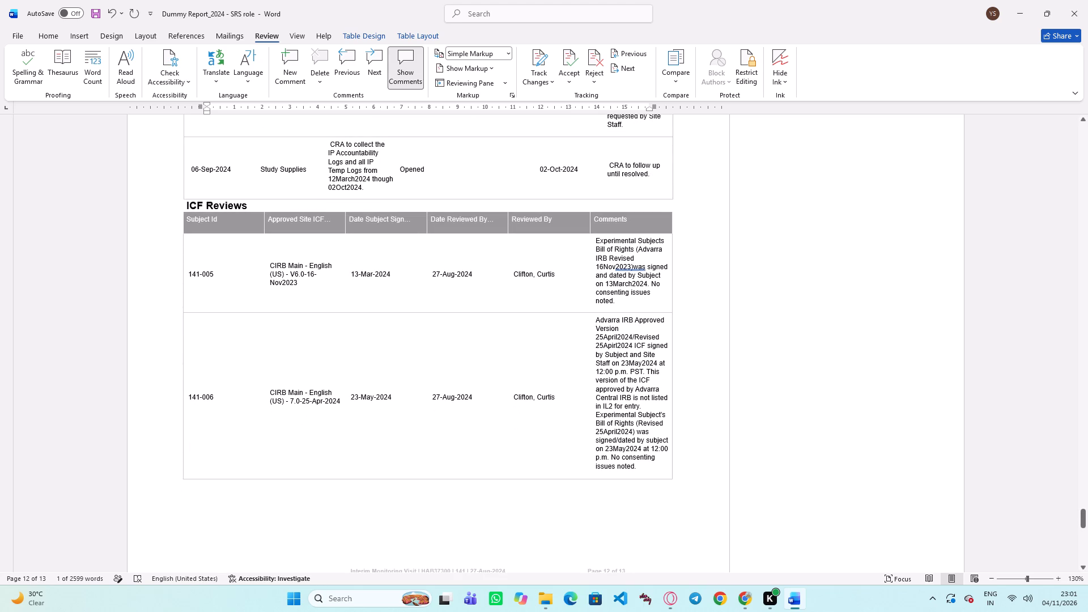
drag(271, 265, 276, 265)
drag(276, 265, 318, 278)
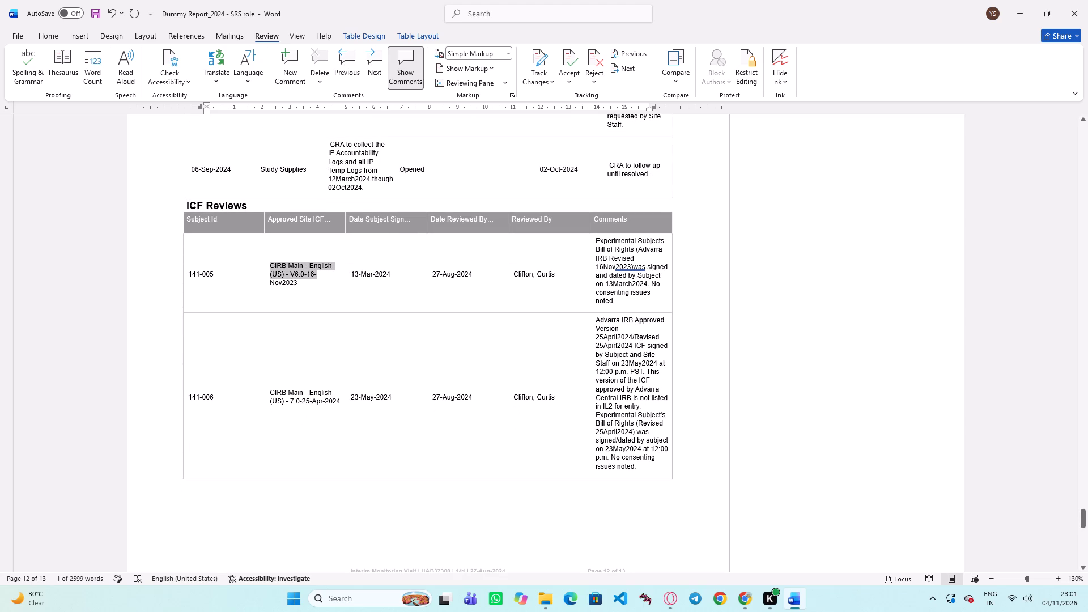
drag(318, 278, 318, 280)
click(318, 289)
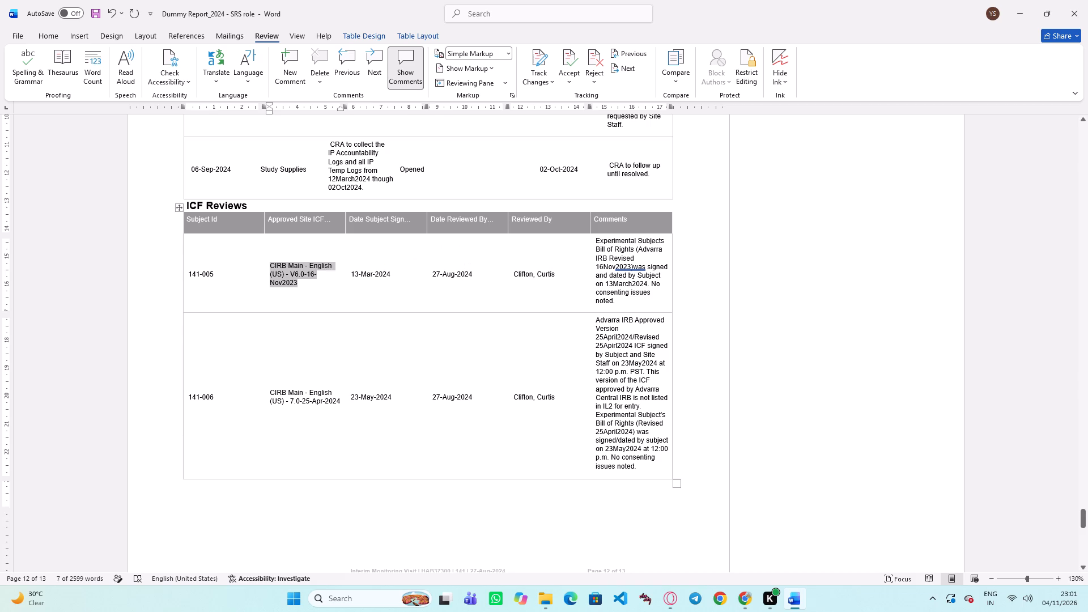
click(391, 271)
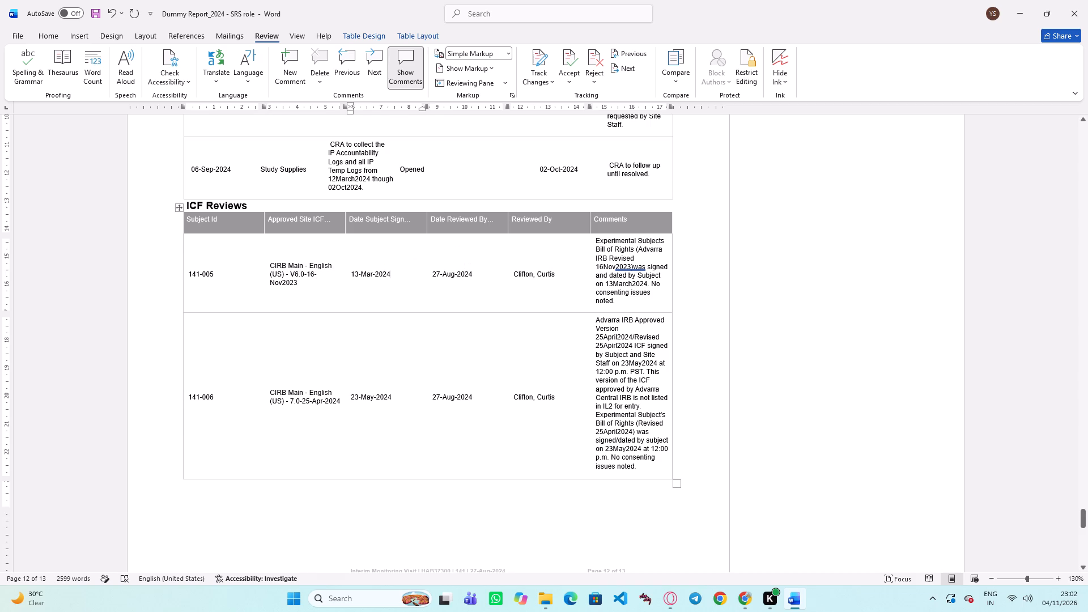
scroll(372, 404, down, 8)
scroll(371, 405, up, 3)
scroll(334, 281, up, 2)
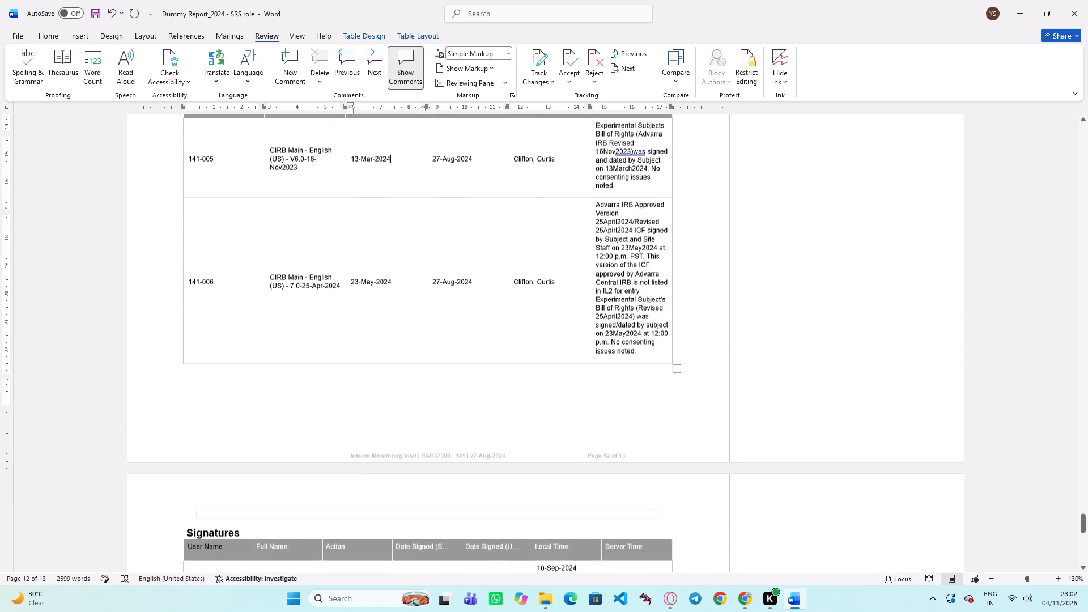
scroll(338, 304, up, 1)
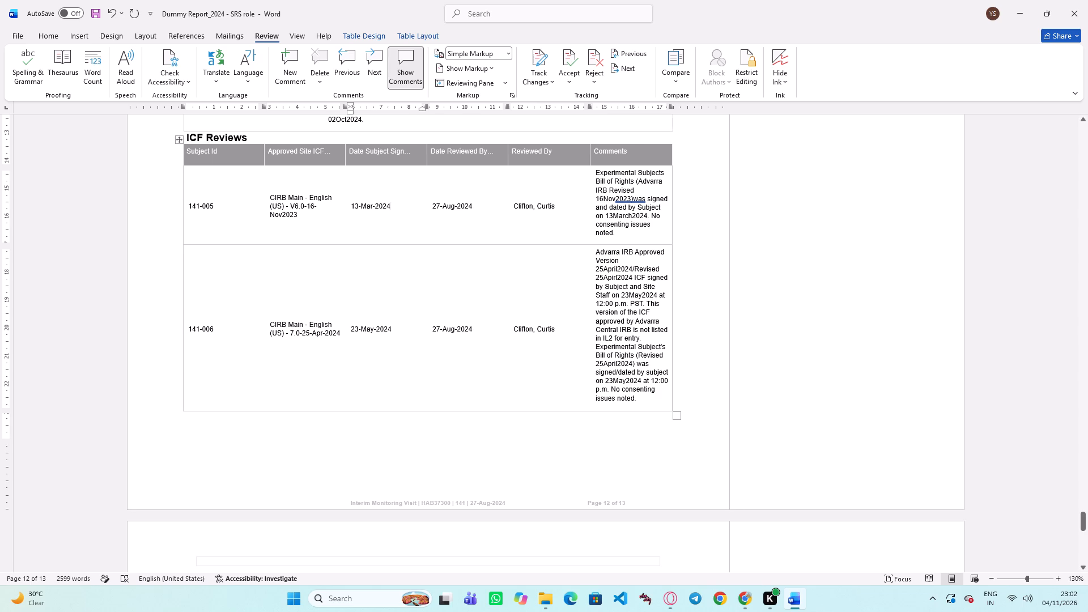
drag(433, 331, 469, 326)
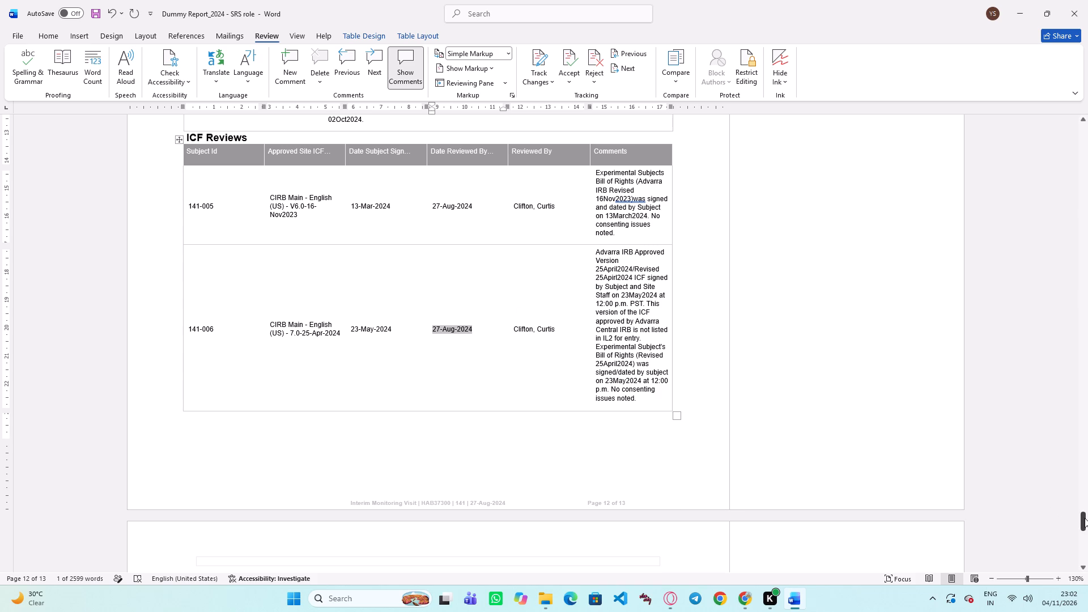
drag(1085, 518, 1085, 516)
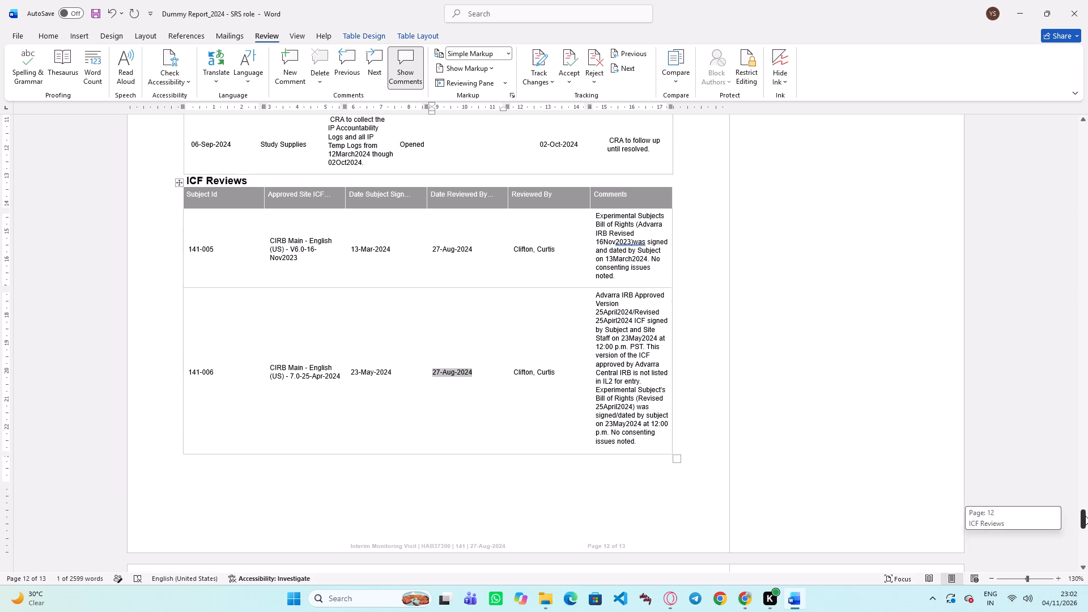
drag(1085, 516, 1056, 325)
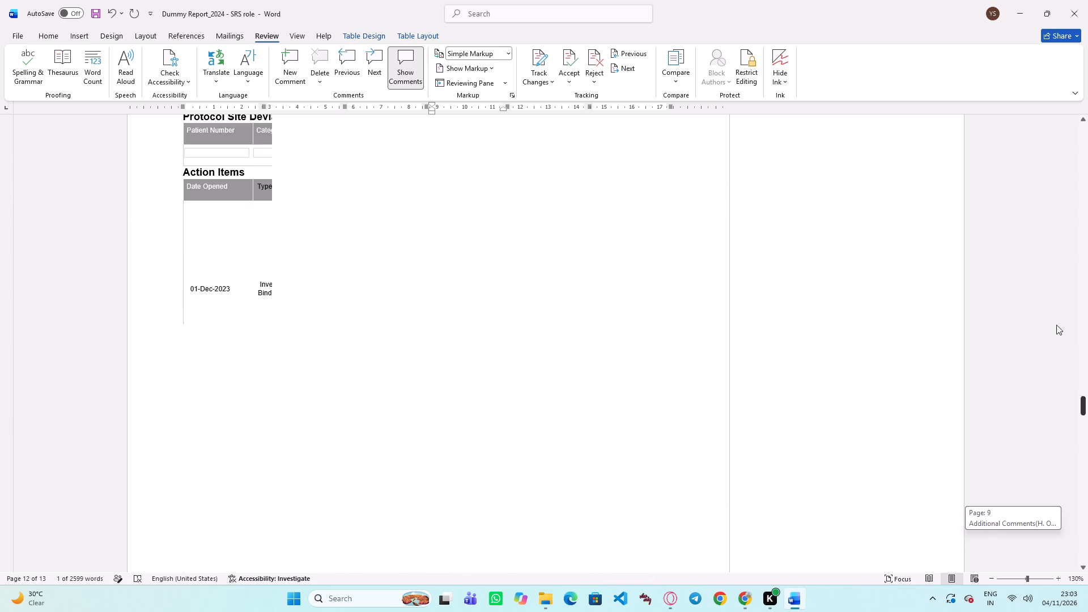
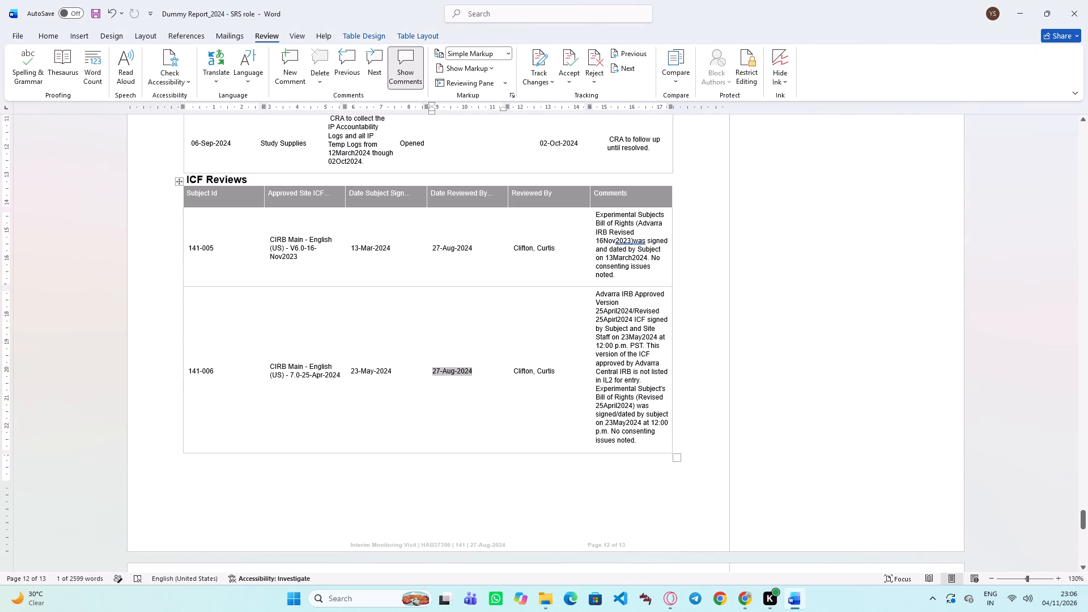
Look through the report's Additional Comments for B. Documentation, the Clinical Safety section and the later sections up to Action Items.
drag(1082, 520, 1085, 388)
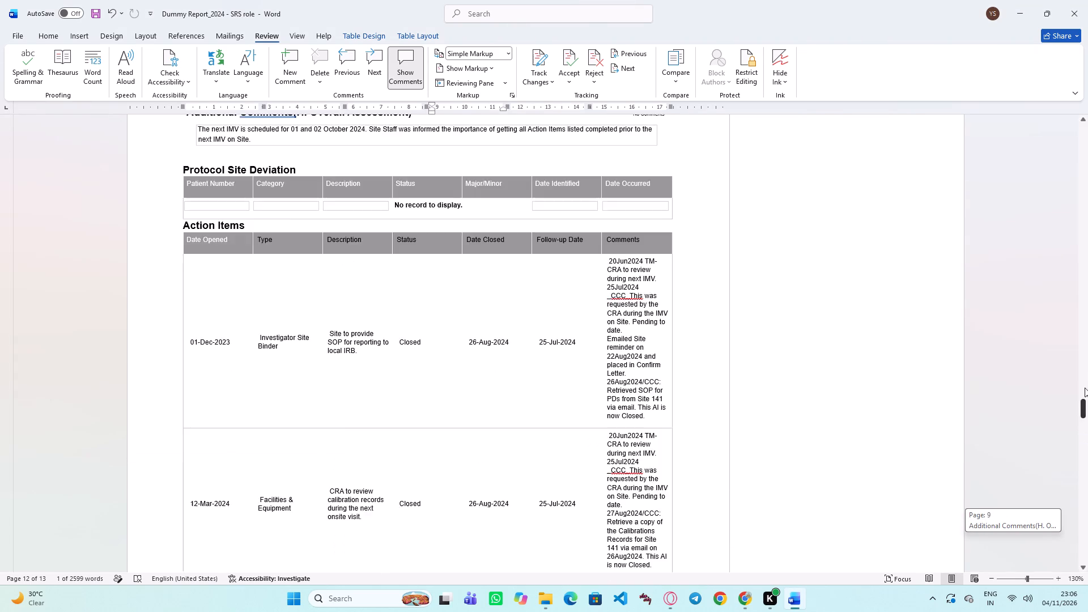
drag(1085, 388, 1087, 225)
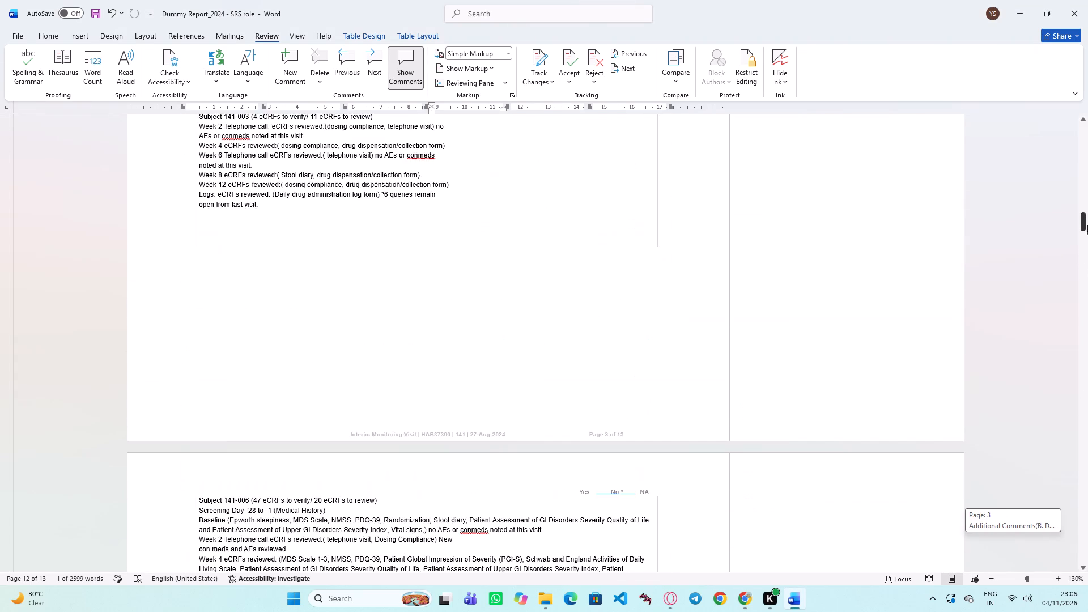
drag(1087, 225, 1087, 229)
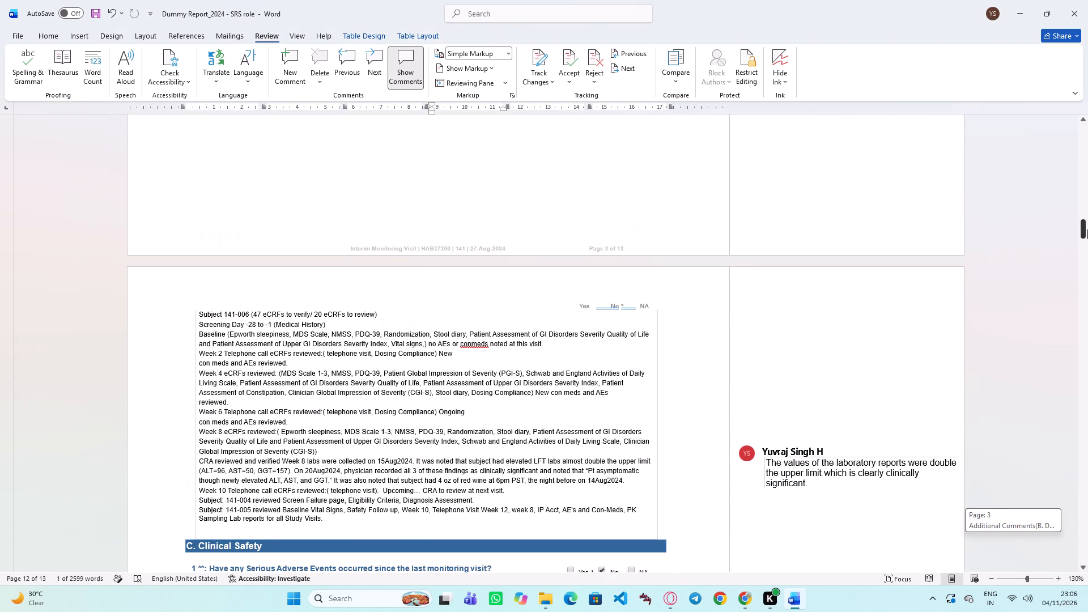
drag(1087, 229, 1087, 214)
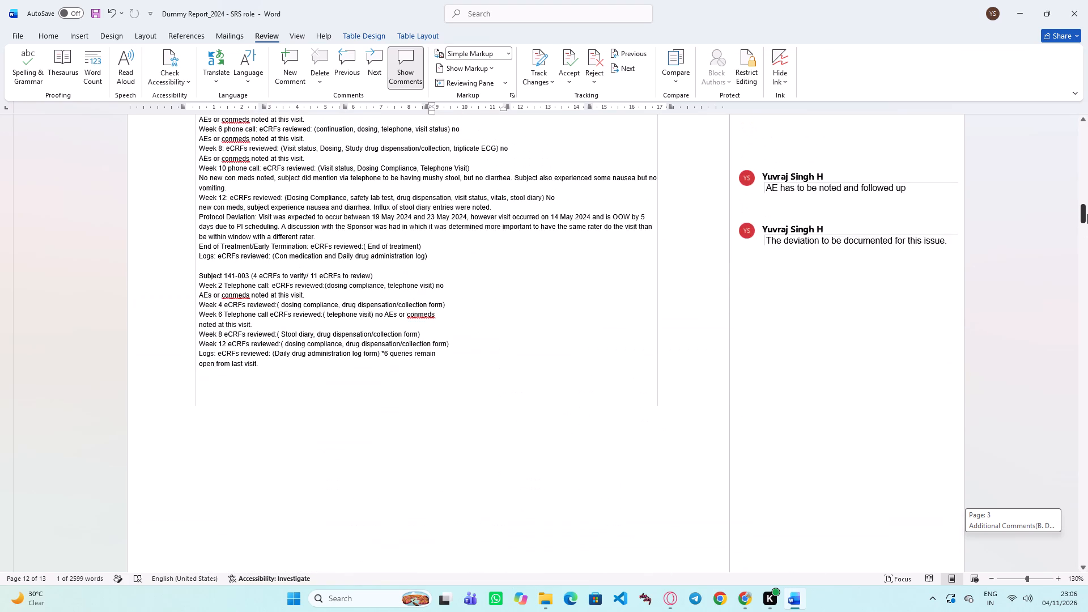
drag(1087, 214, 1087, 206)
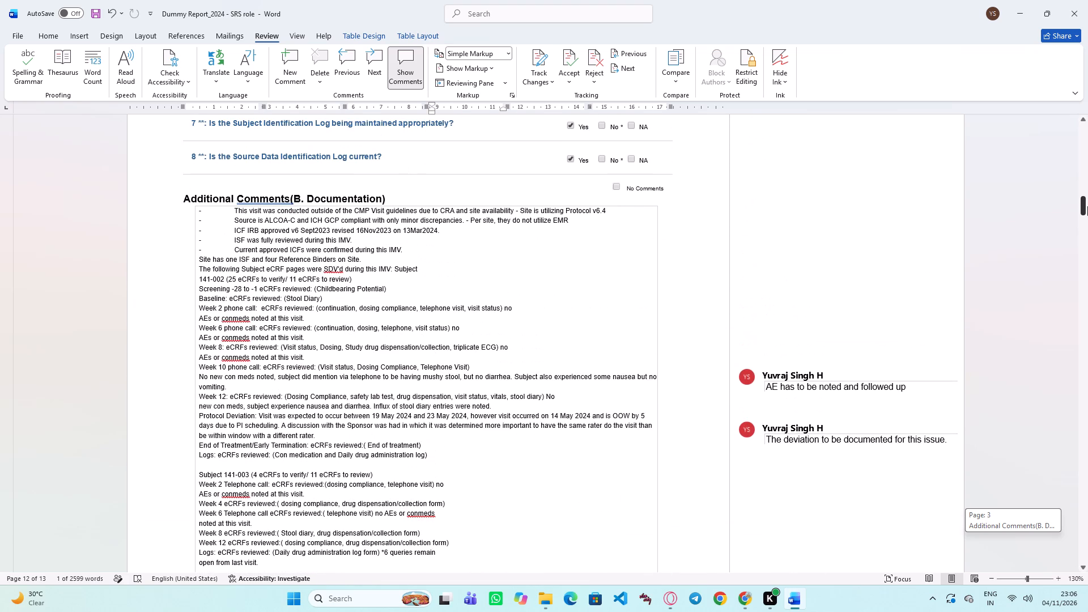
drag(1087, 206, 1087, 215)
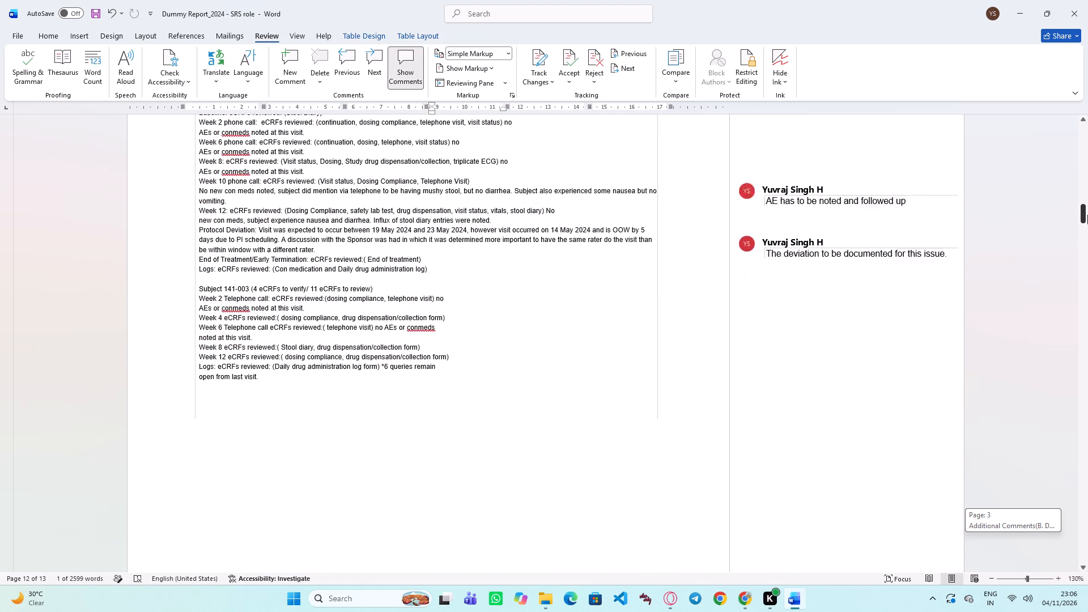
drag(1087, 215, 1086, 232)
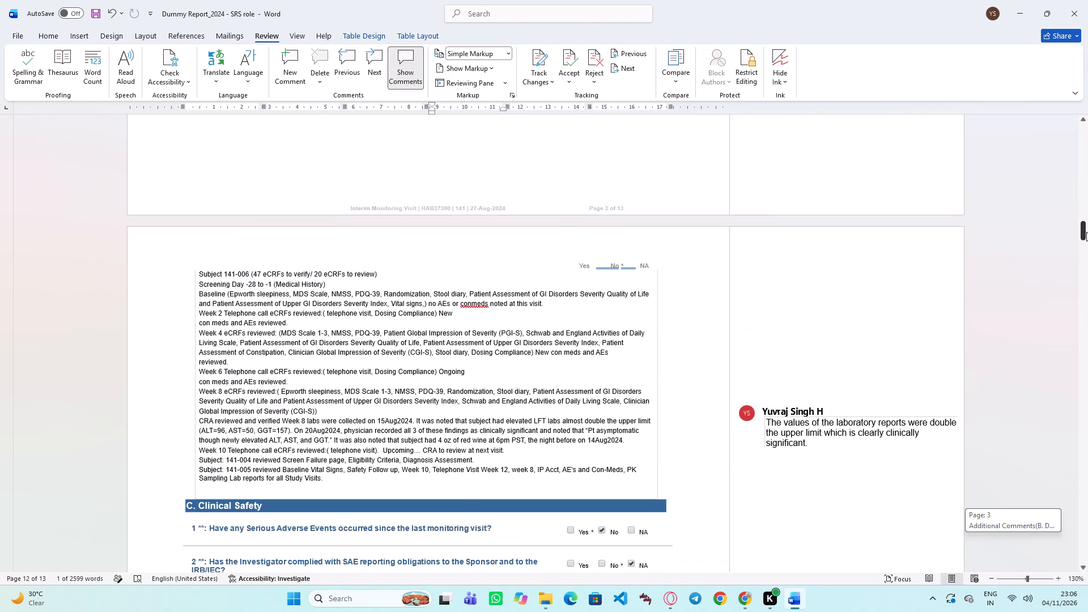
drag(1086, 232, 1086, 233)
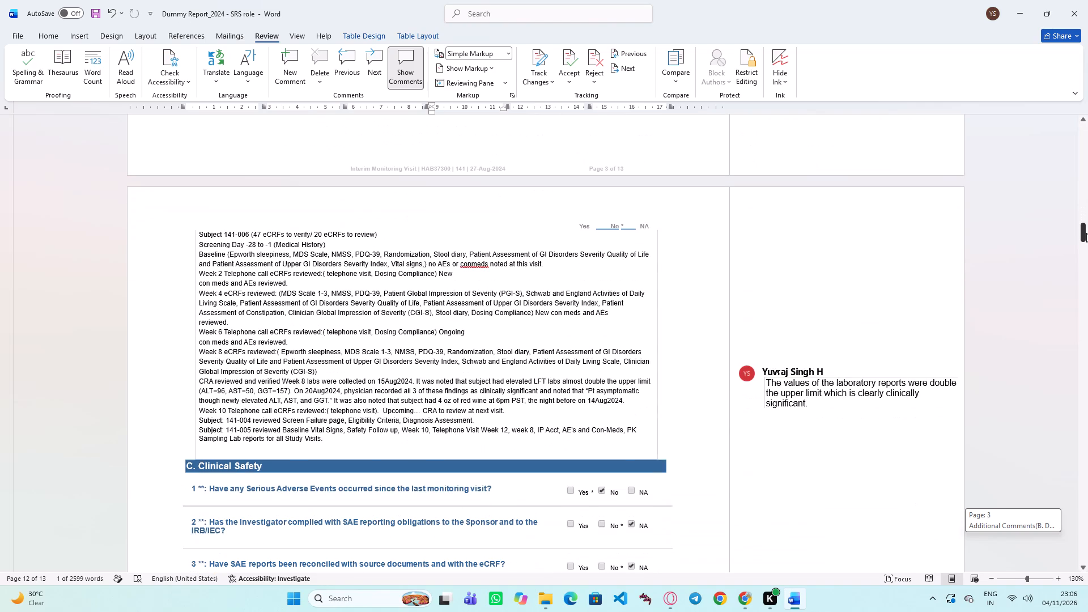
drag(1086, 233, 1087, 276)
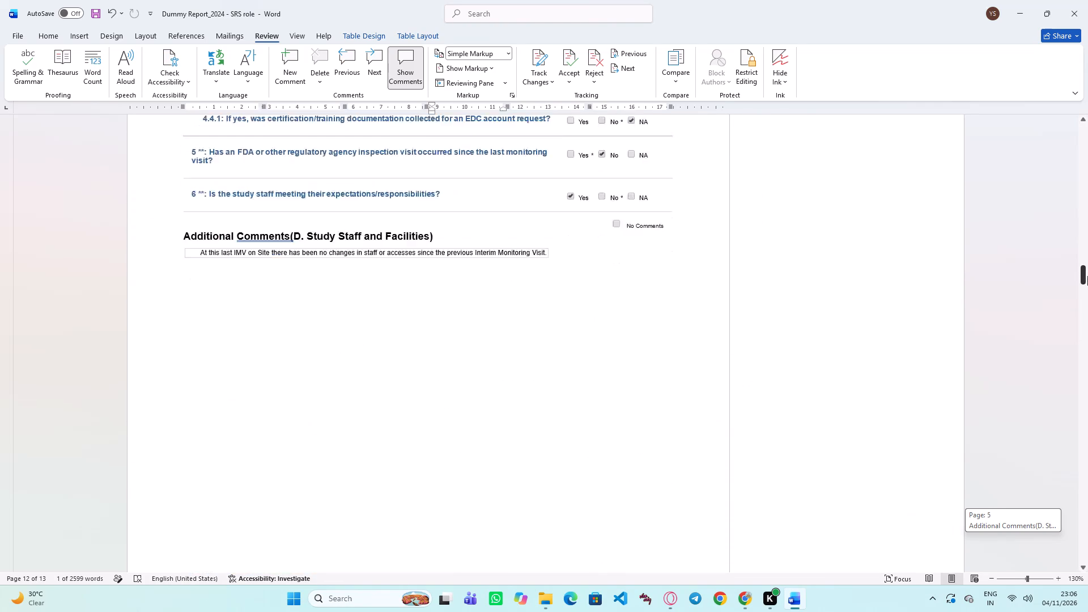
drag(1087, 276, 1087, 362)
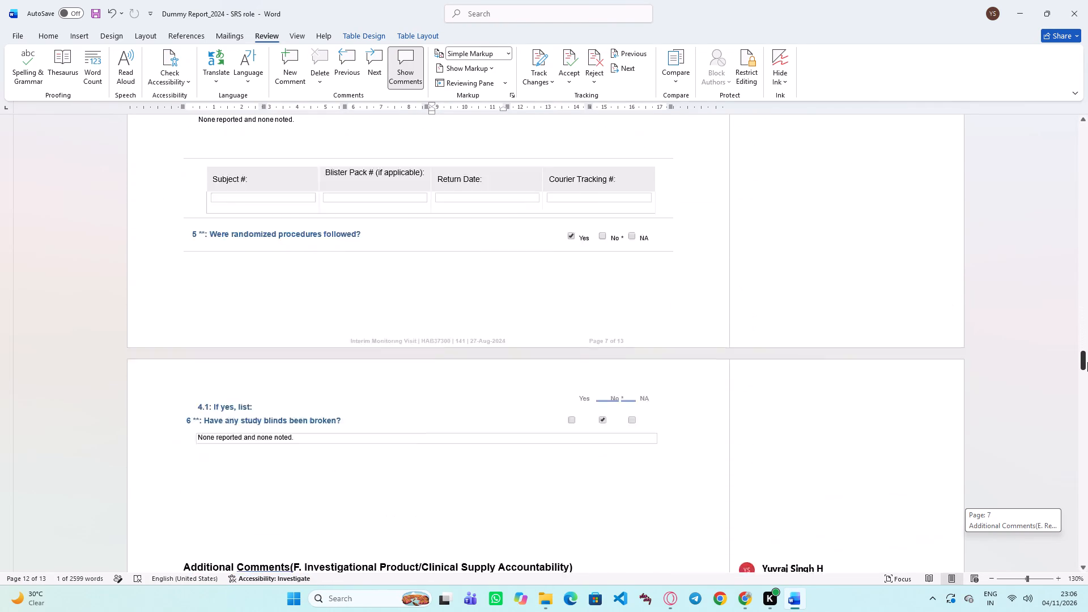
drag(1087, 362, 1087, 413)
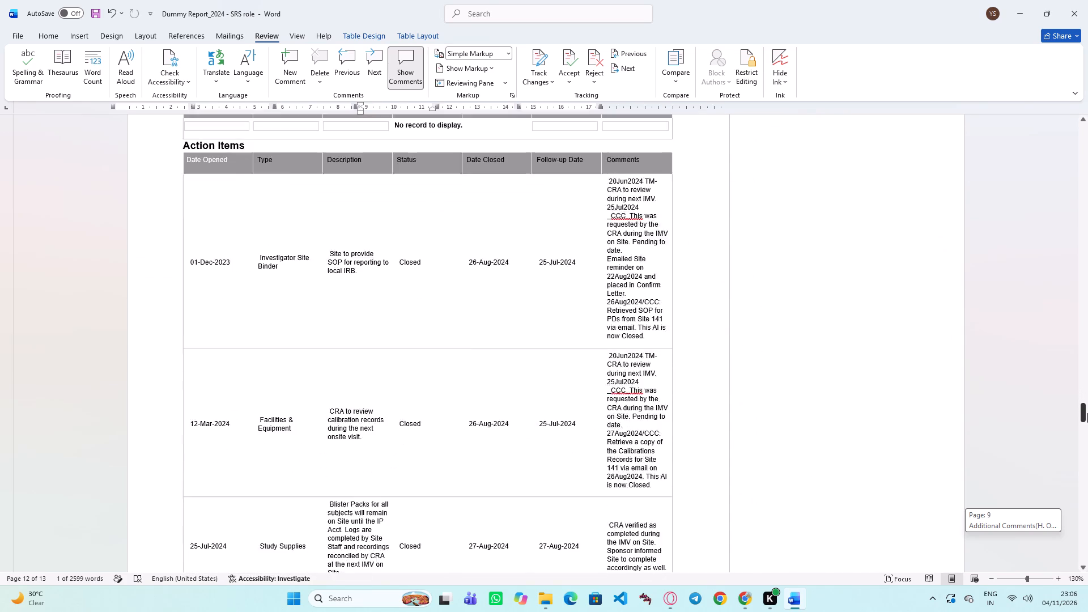
Re-examine the Site Status section and the Documentation comments for each subject, together with the review comments beside them.
drag(1087, 413, 1087, 170)
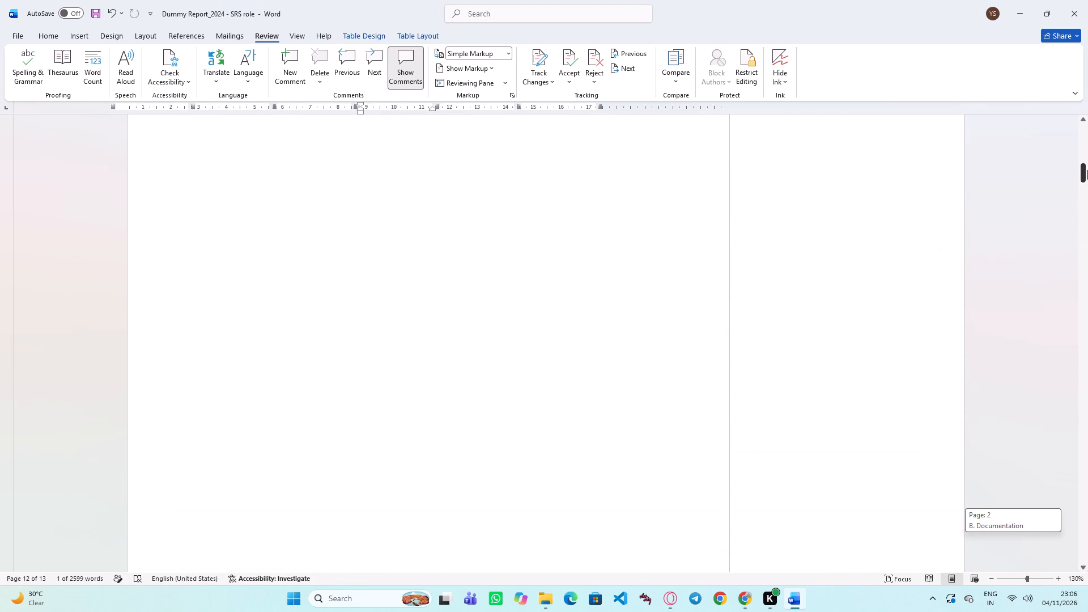
drag(1087, 170, 1087, 138)
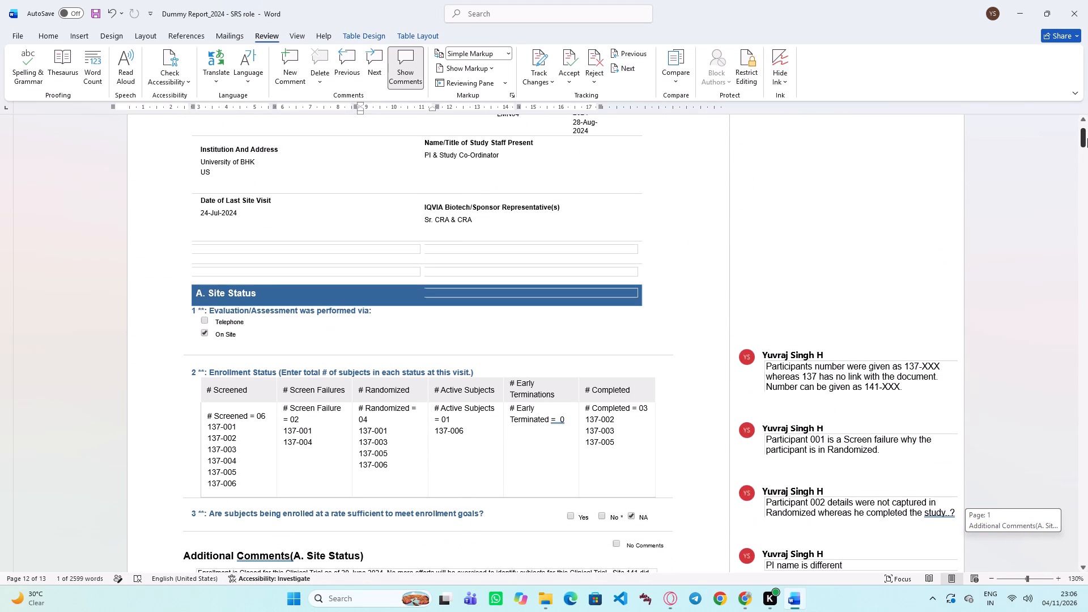
drag(1087, 138, 1087, 169)
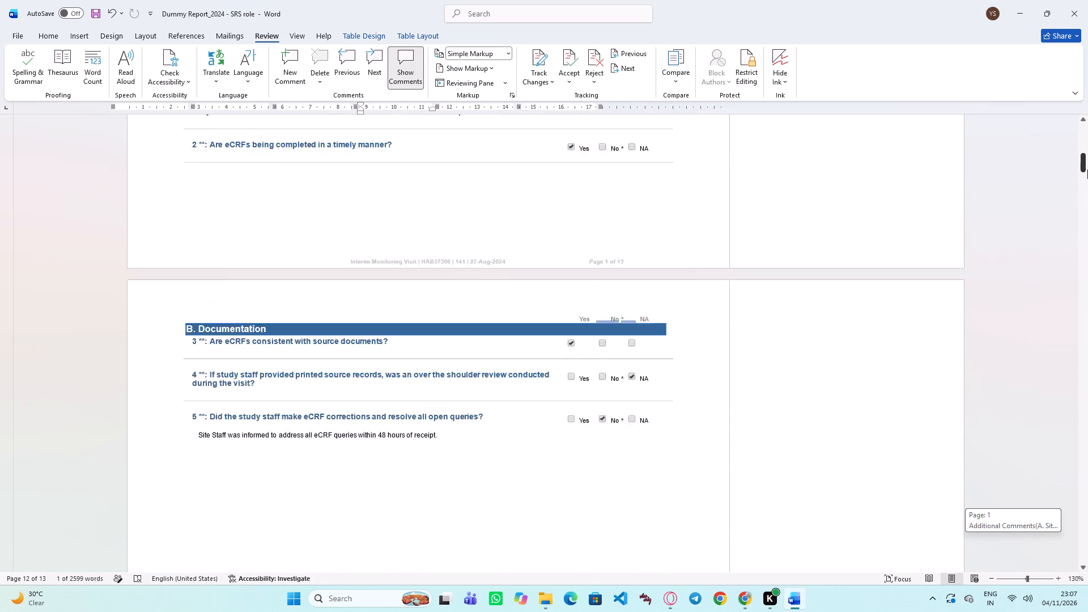
drag(1087, 169, 1087, 206)
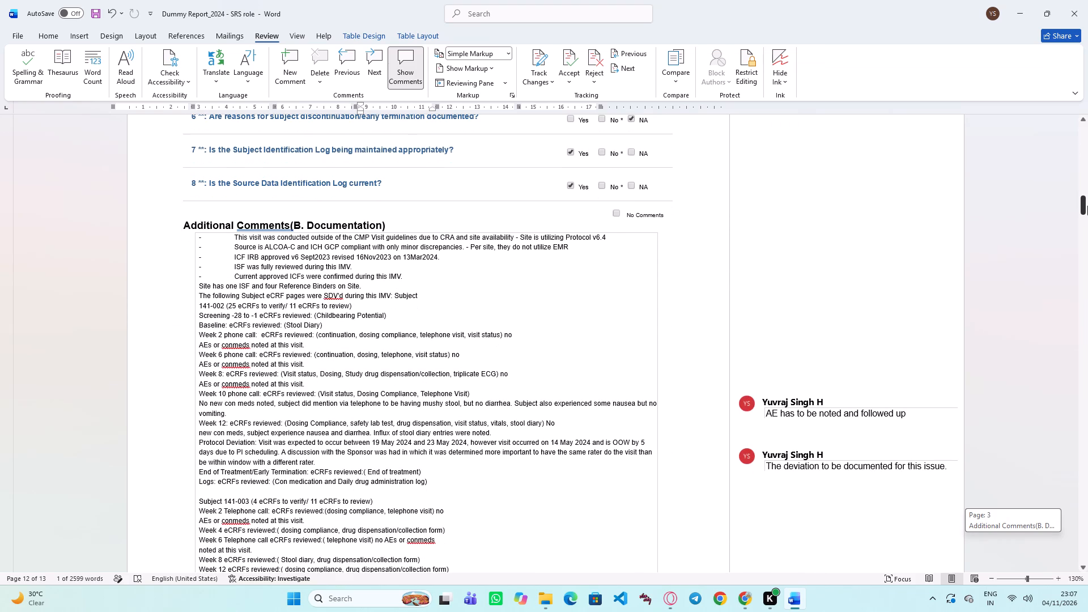
drag(1087, 206, 1087, 206)
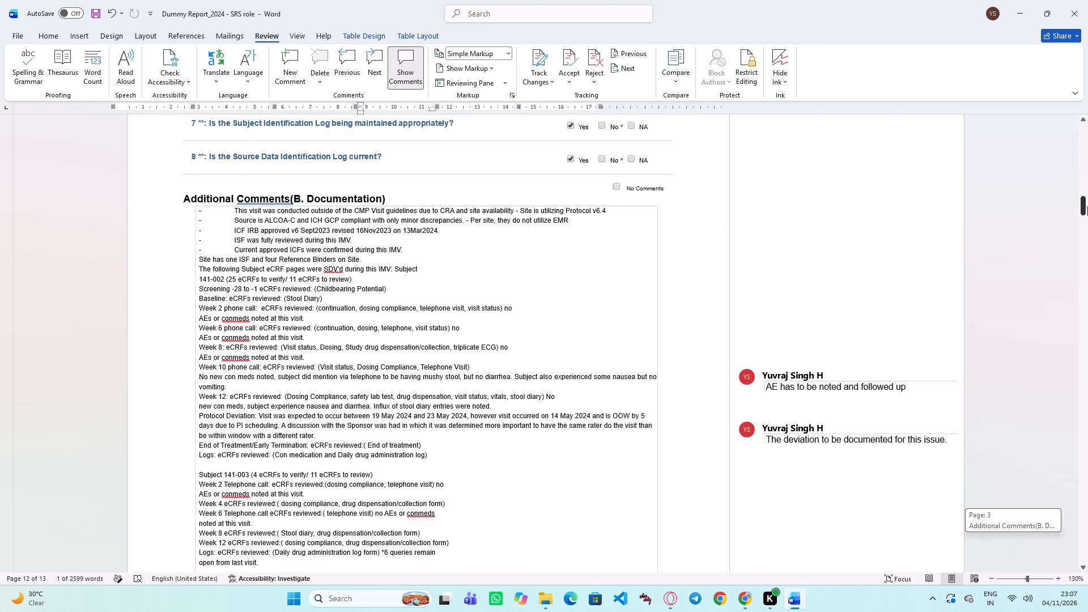
drag(1087, 206, 1087, 207)
drag(1087, 207, 1087, 235)
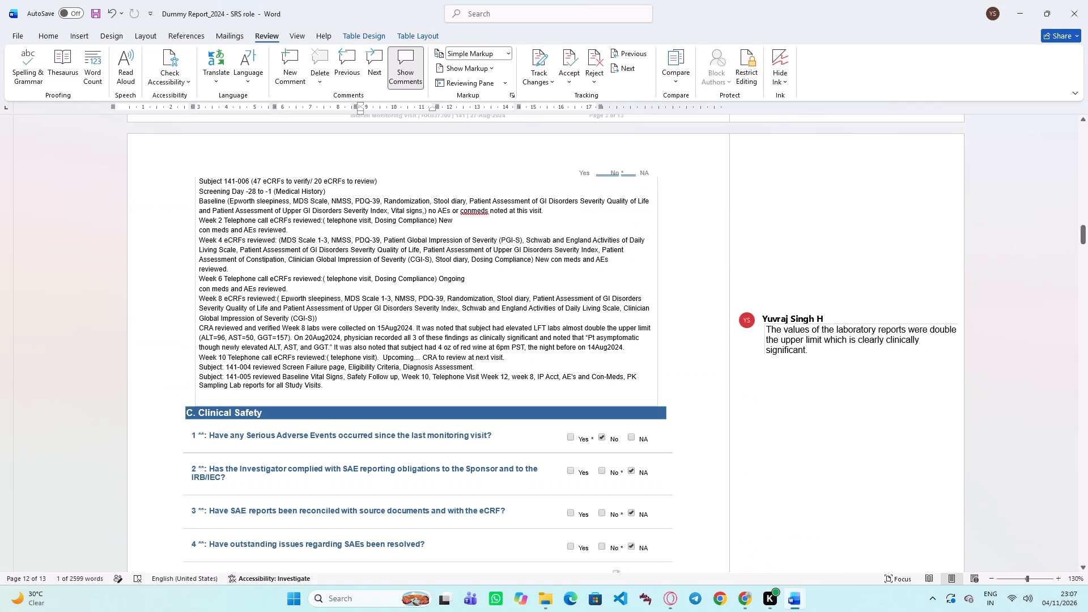
scroll(581, 246, up, 8)
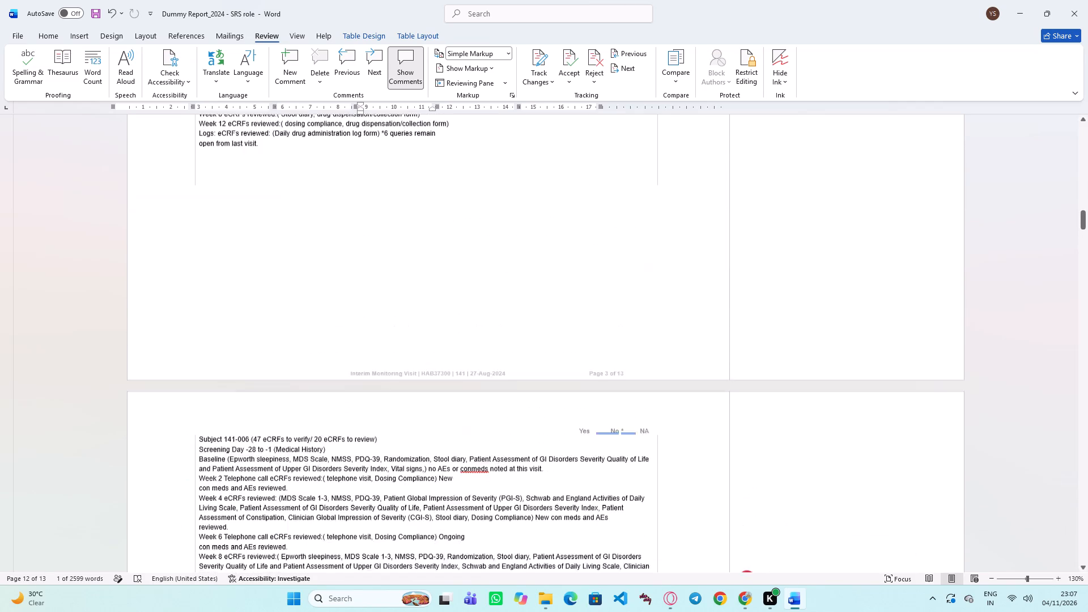
scroll(581, 248, up, 11)
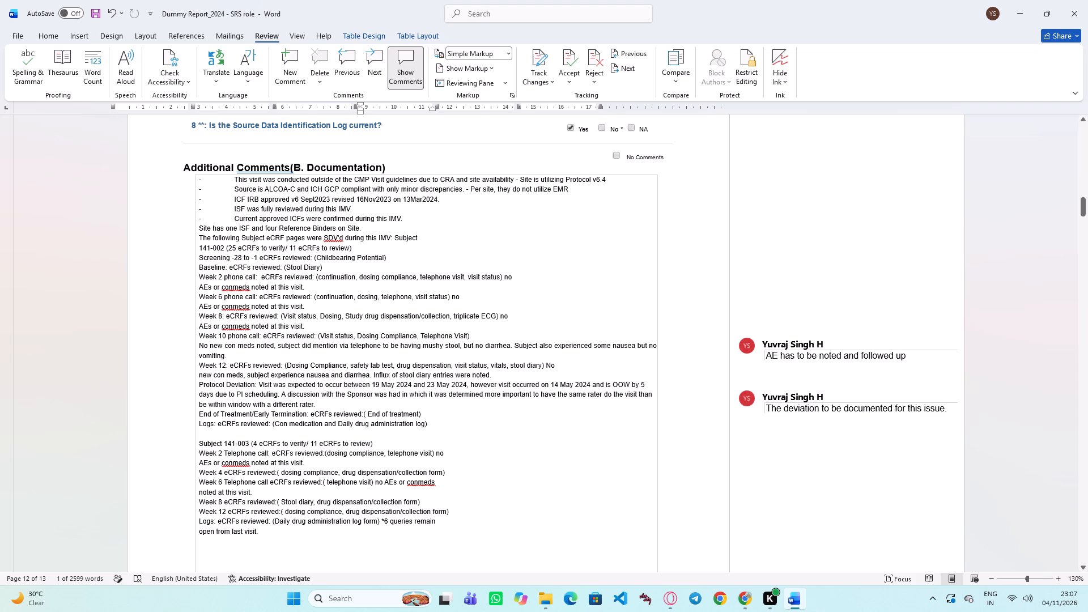
scroll(394, 326, up, 5)
scroll(394, 326, up, 20)
scroll(394, 326, up, 2)
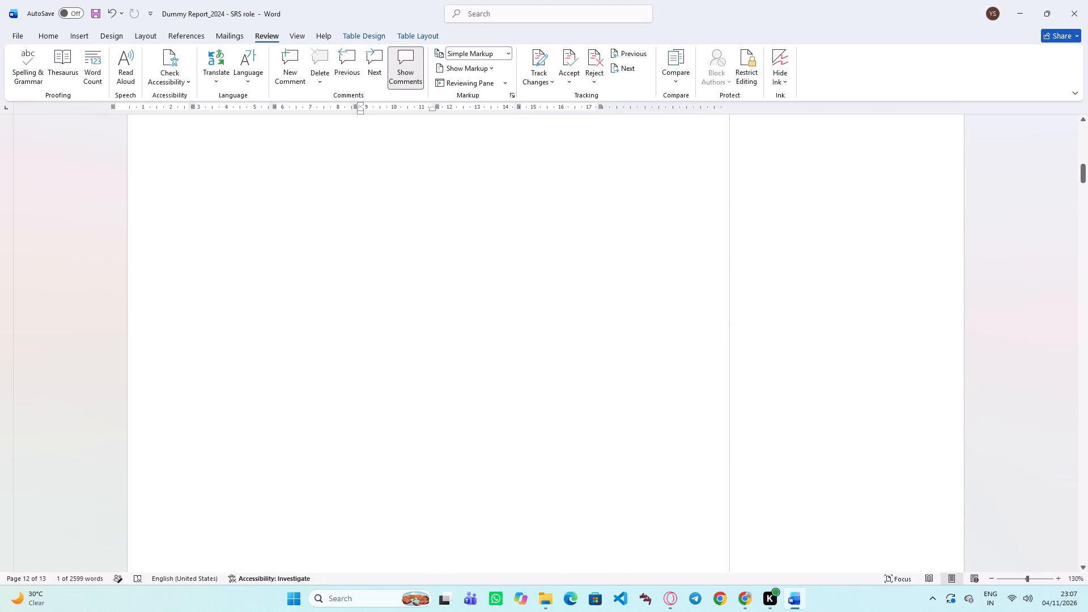
scroll(390, 316, up, 16)
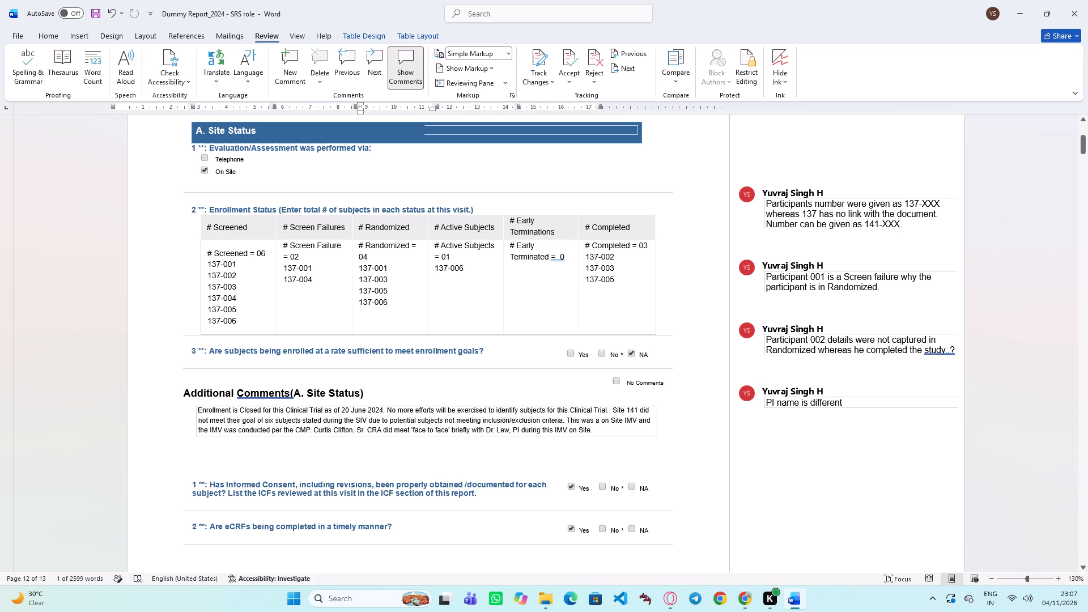
Read through the report's Documentation, Clinical Safety, and Study Staff and Facilities sections together with the review comments beside them.
scroll(672, 432, down, 12)
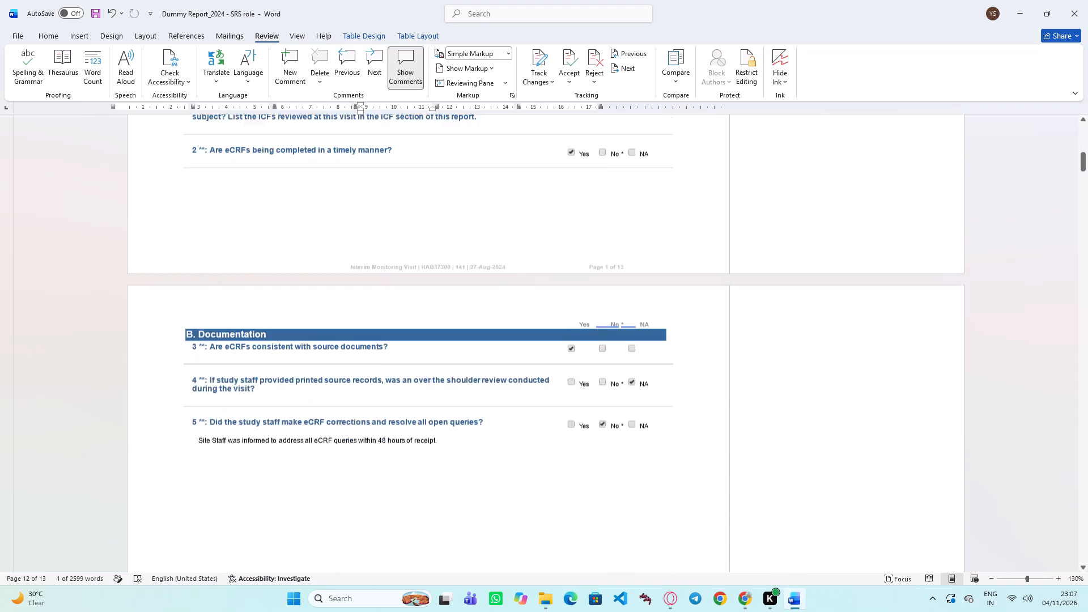
scroll(669, 441, down, 20)
scroll(669, 441, down, 16)
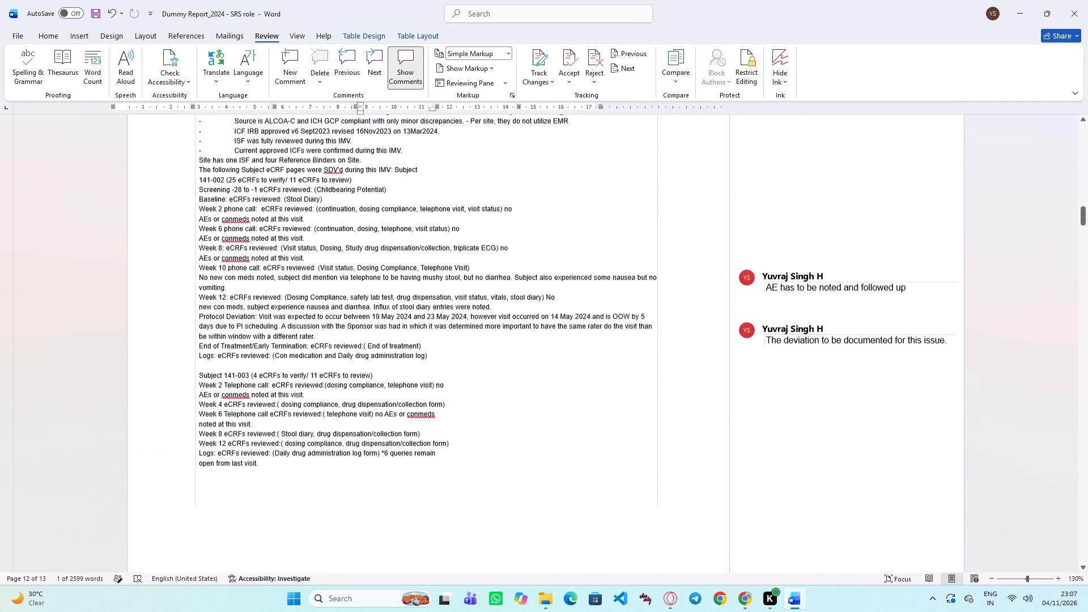
scroll(668, 441, down, 13)
scroll(667, 440, down, 8)
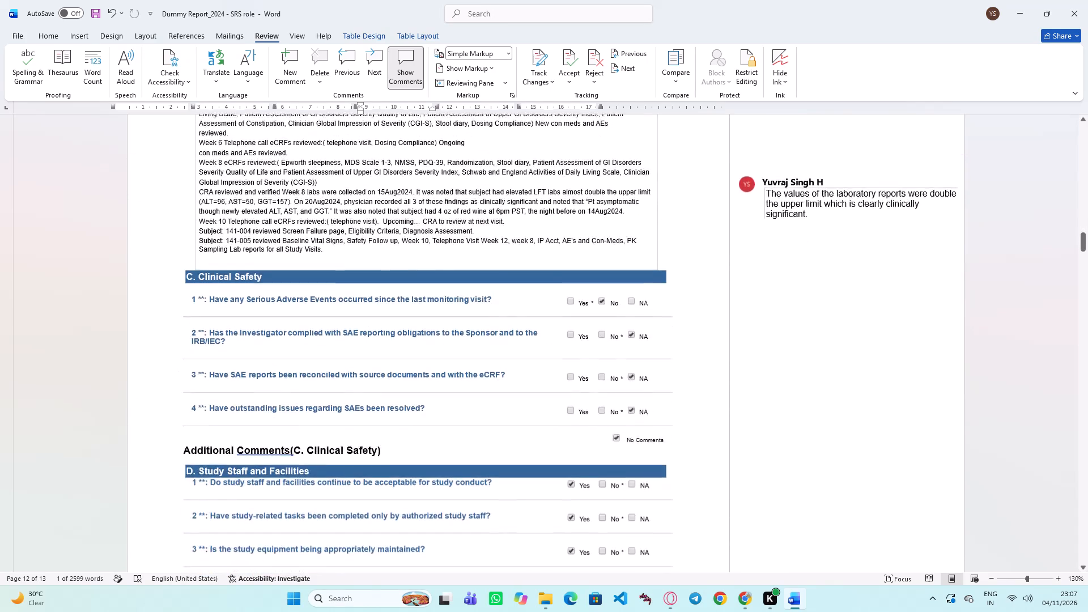
scroll(667, 440, down, 17)
scroll(667, 440, down, 14)
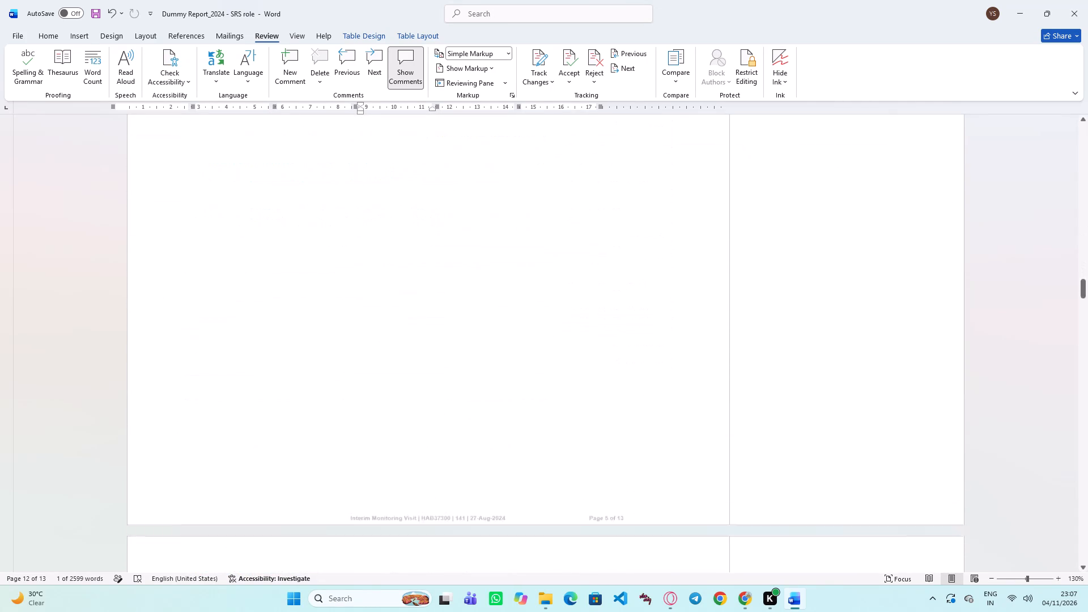
Check the Form FDA 1572 questions, Investigational Product accountability, Study Conduct and Overall Assessment sections against their review comments.
scroll(666, 438, down, 6)
scroll(666, 436, down, 20)
scroll(666, 436, down, 1)
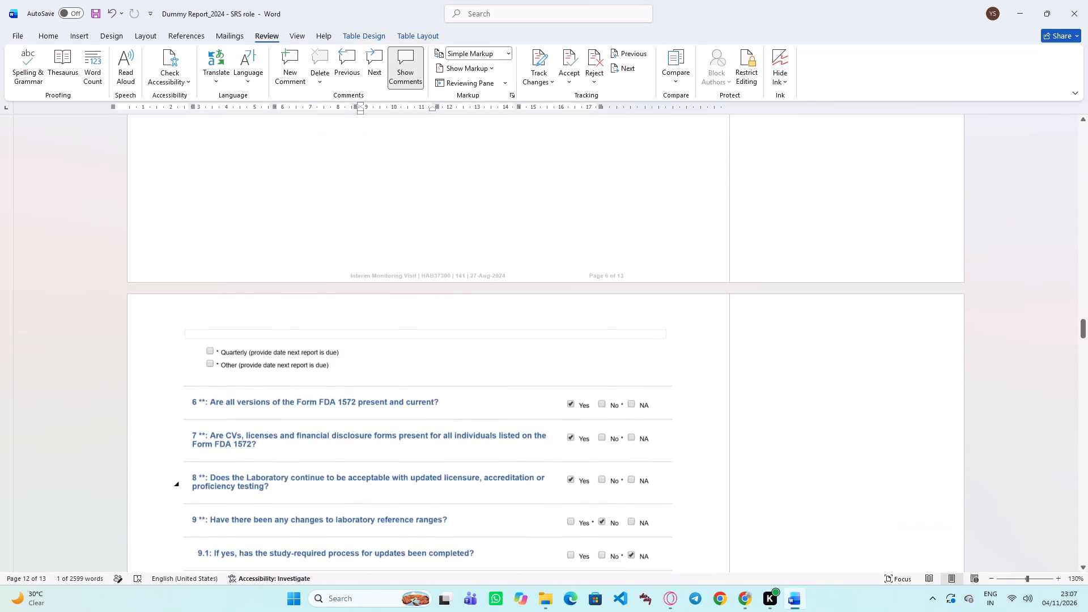
scroll(662, 424, down, 16)
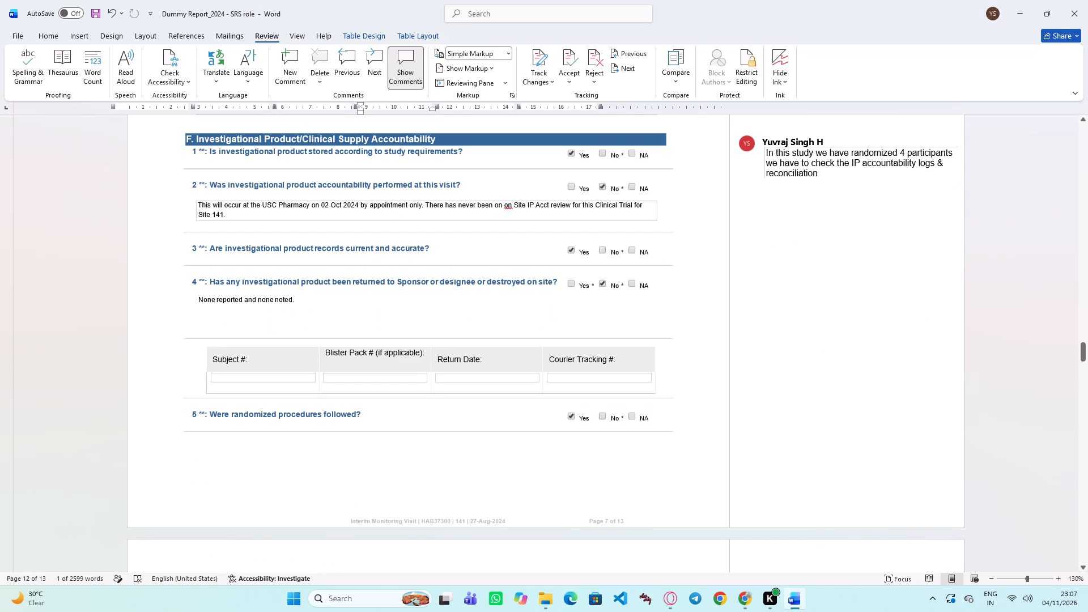
scroll(661, 421, down, 19)
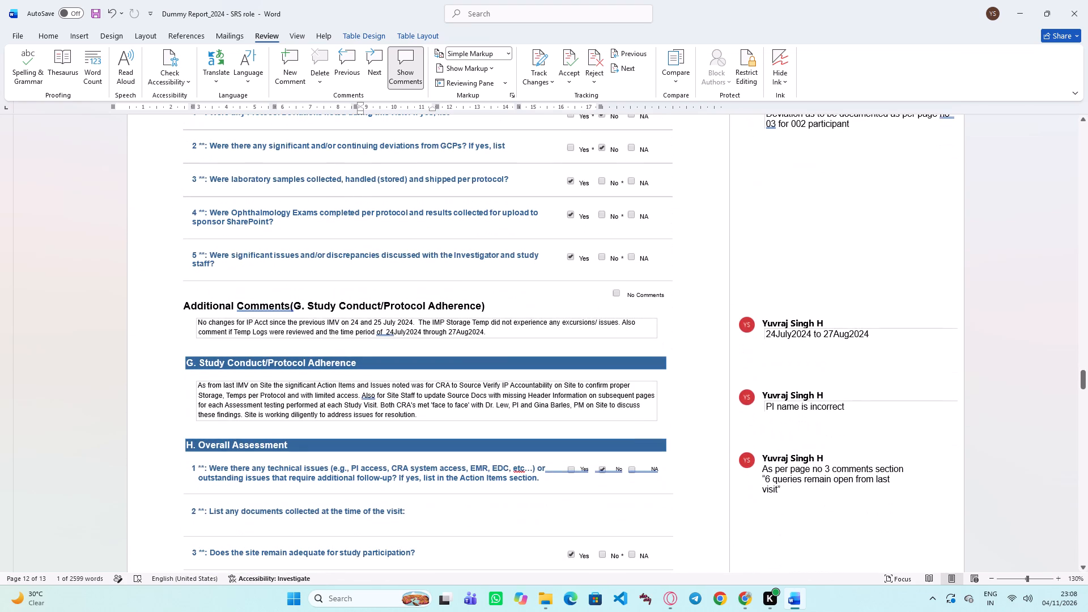
scroll(657, 417, down, 17)
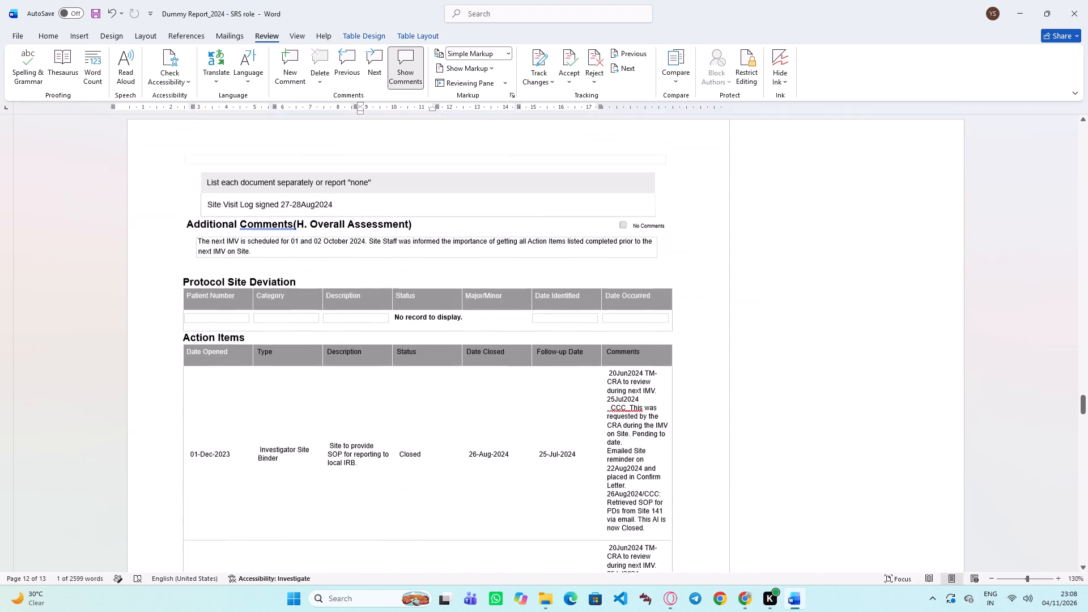
Examine the Action Items table, the ICF Reviews entries and the Signatures table through to the report's last page.
scroll(644, 420, down, 5)
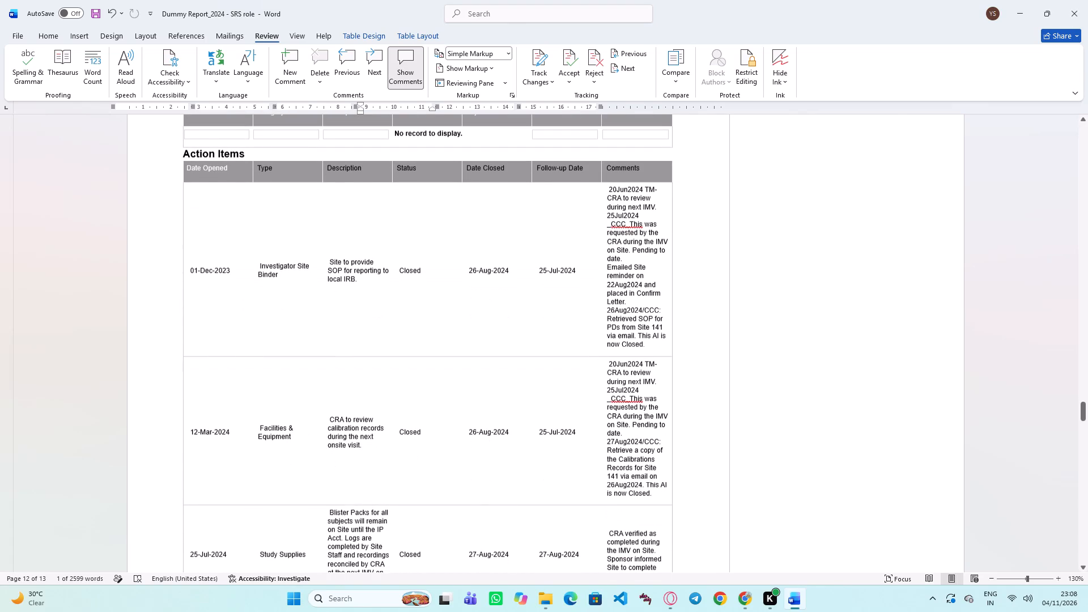
scroll(644, 420, down, 4)
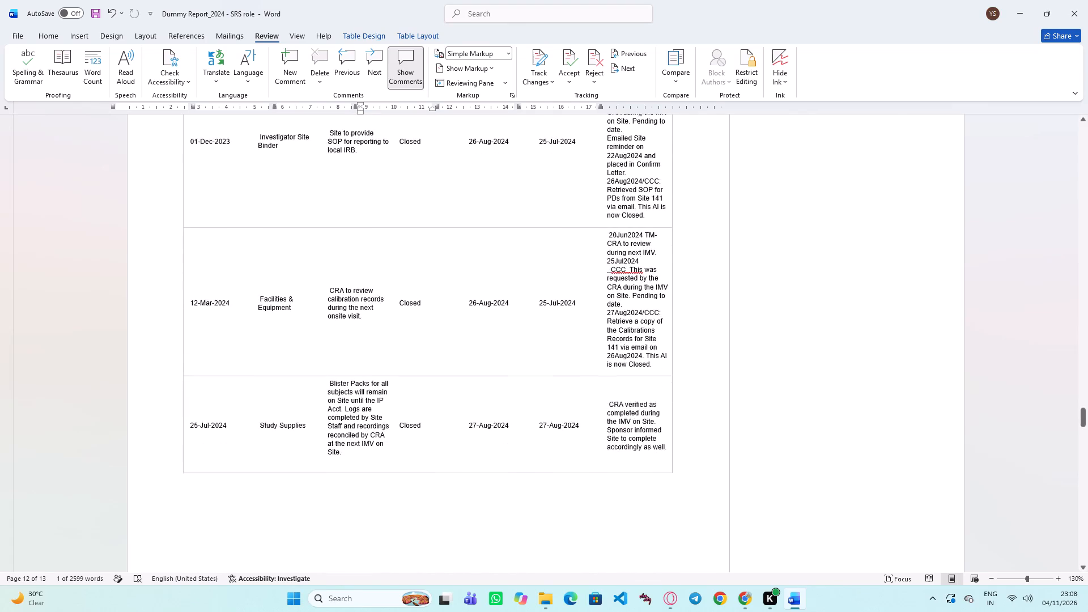
scroll(644, 420, down, 20)
scroll(644, 420, down, 10)
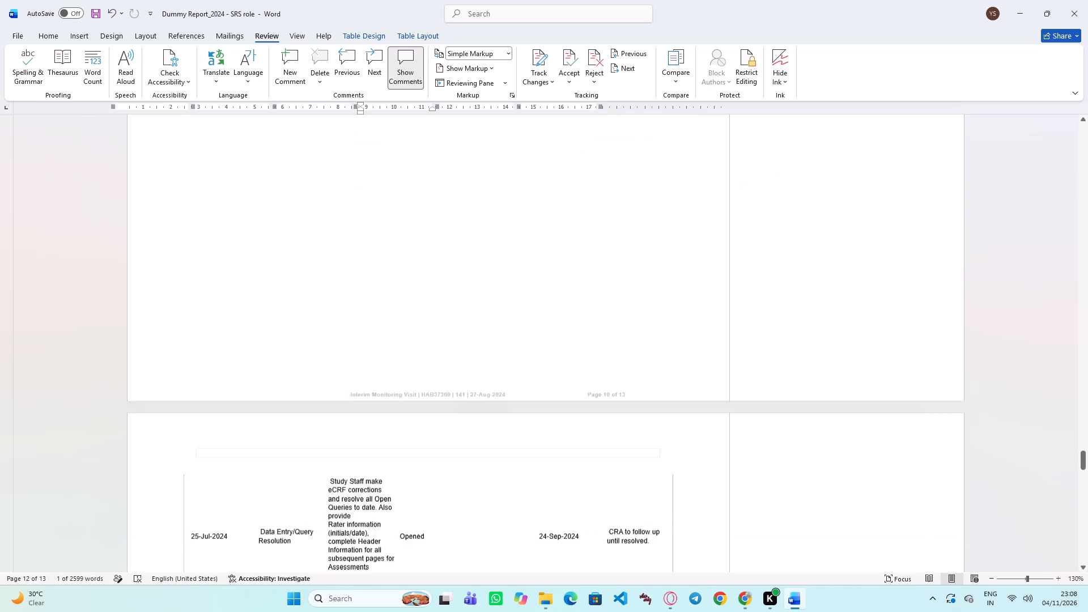
scroll(643, 421, down, 5)
scroll(642, 421, down, 20)
scroll(642, 421, down, 6)
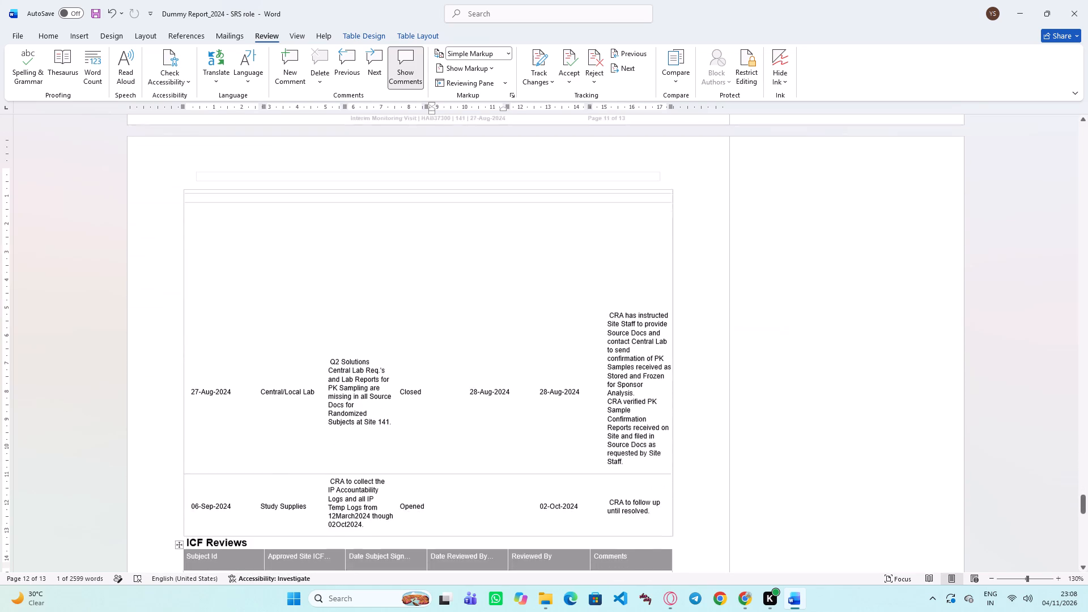
scroll(640, 422, down, 14)
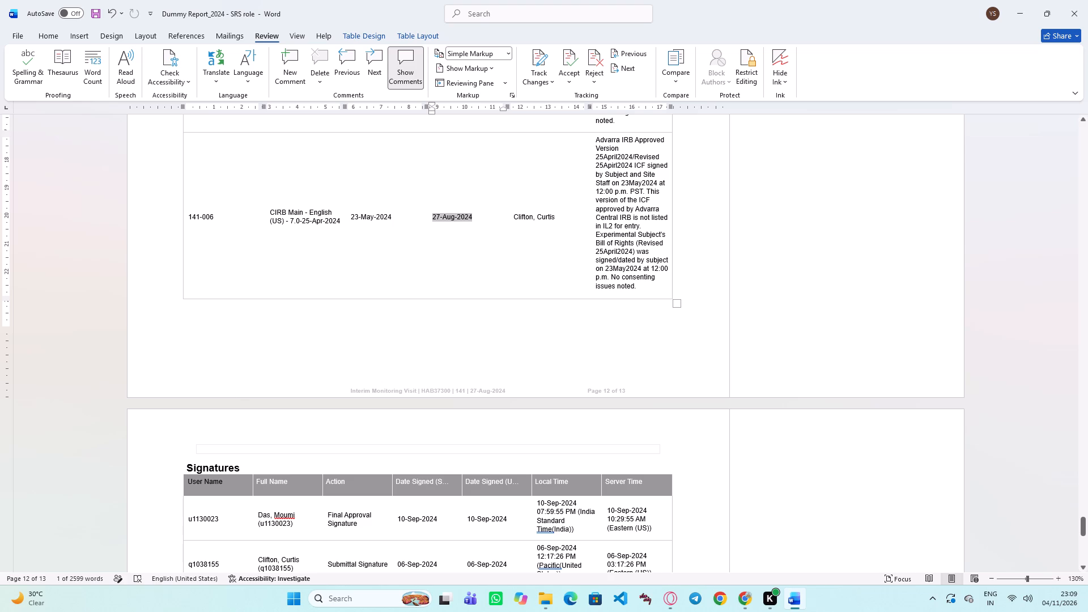
scroll(608, 307, down, 3)
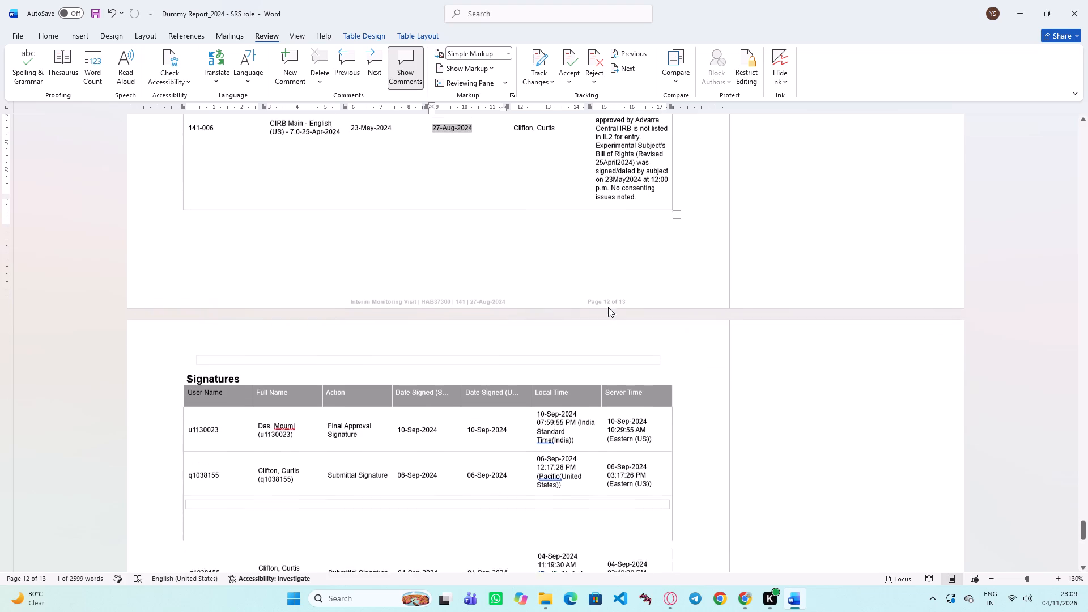
scroll(608, 307, down, 2)
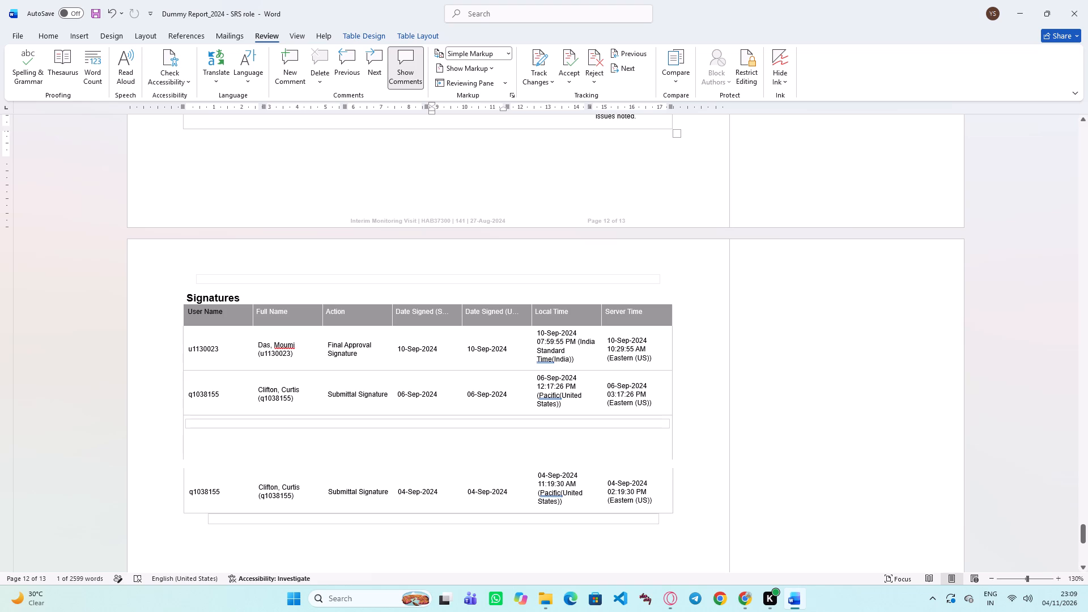
scroll(613, 409, down, 3)
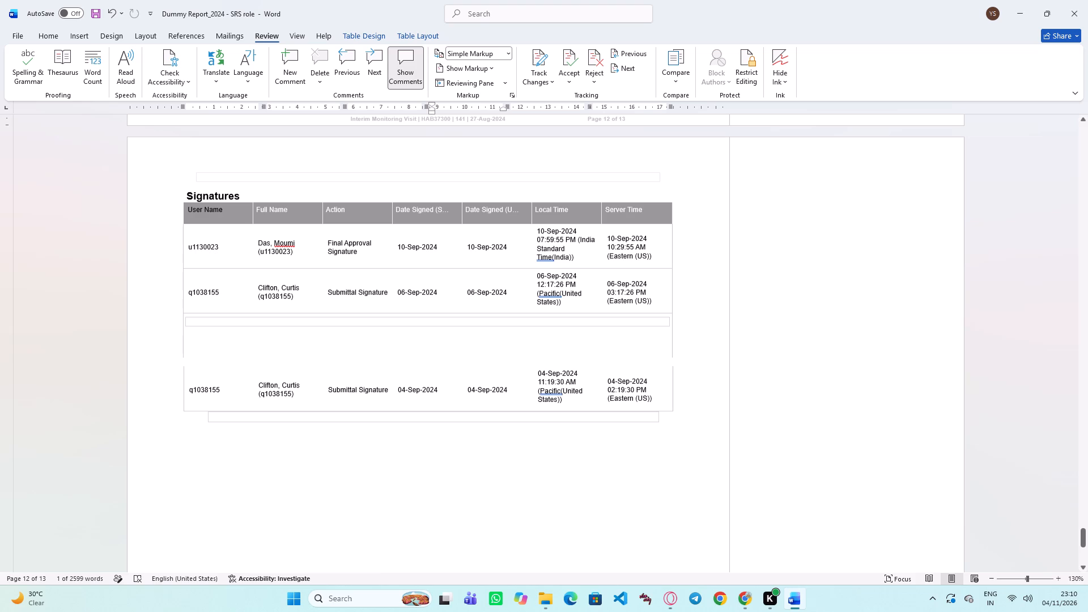
scroll(494, 396, down, 5)
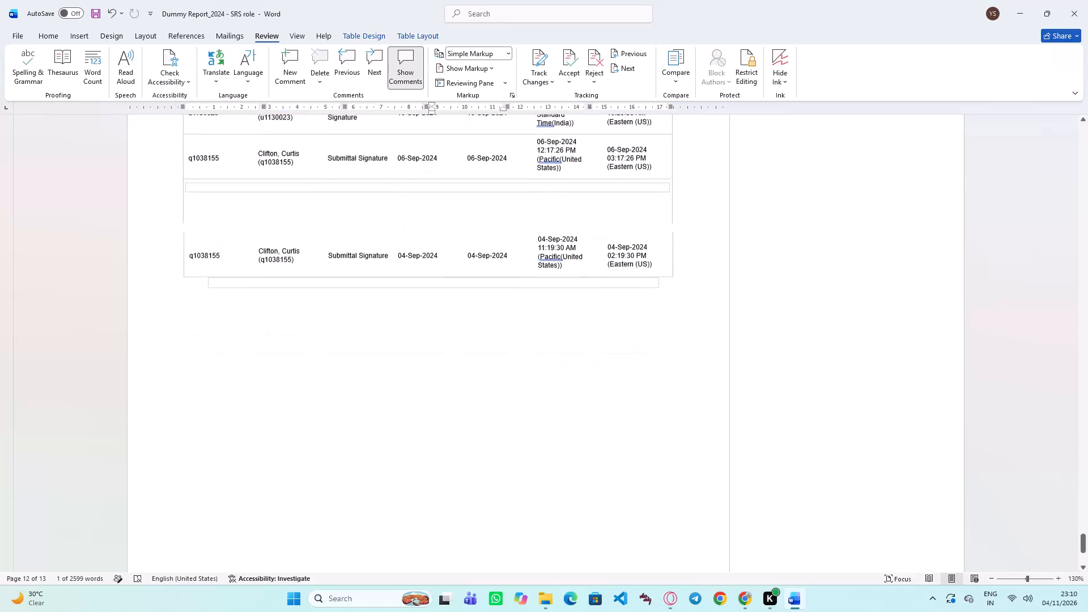
scroll(493, 398, down, 12)
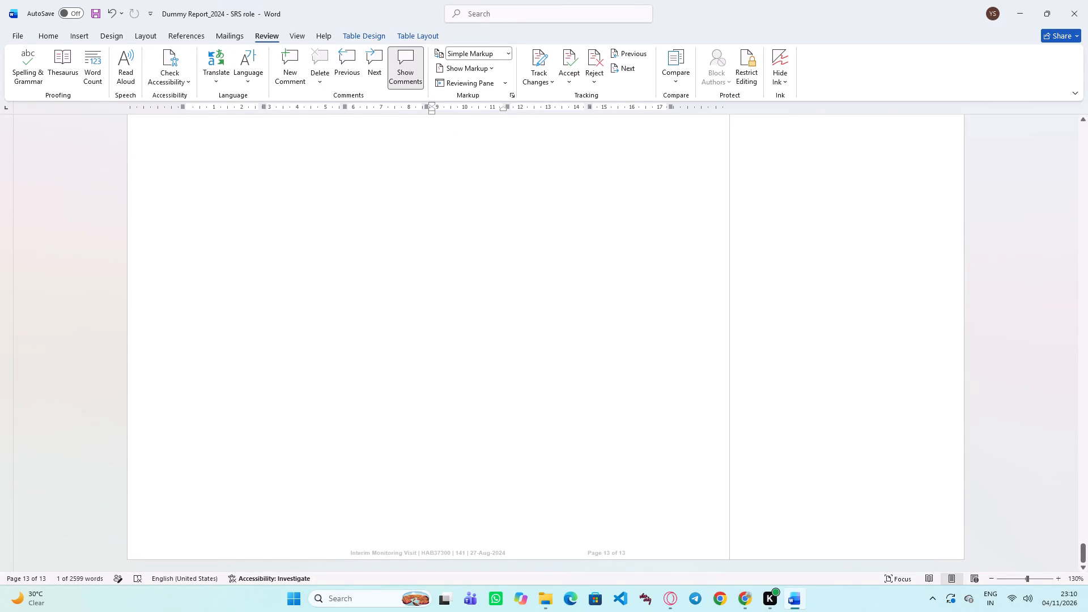
Re-examine the ICF Reviews and Action Items tables, comparing each item's status, closed date, follow-up date and comments.
scroll(481, 399, up, 20)
scroll(481, 399, up, 6)
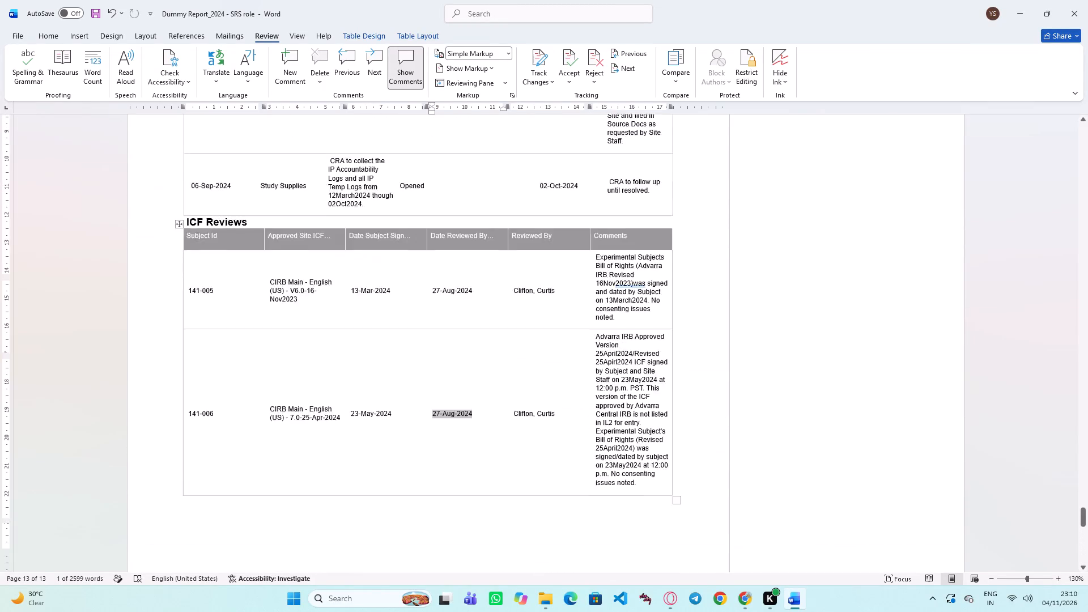
scroll(479, 387, up, 4)
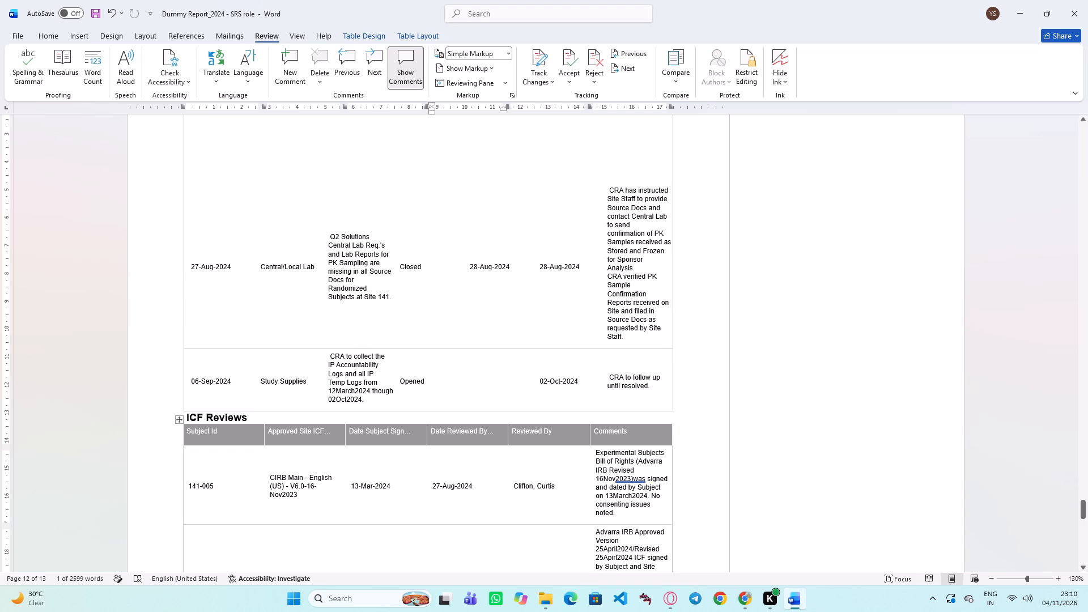
scroll(365, 356, up, 4)
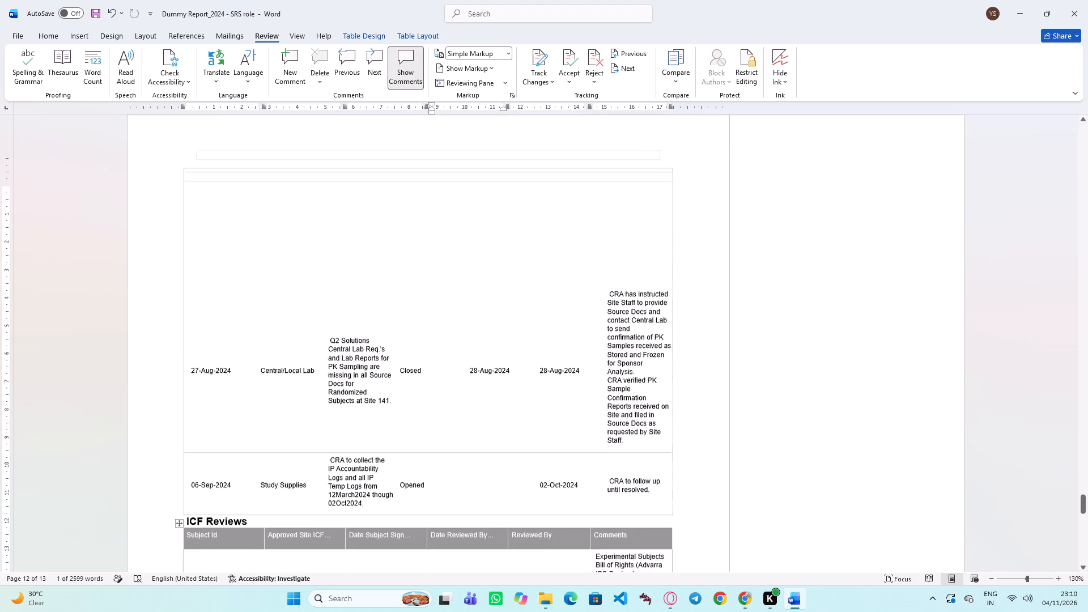
scroll(365, 356, up, 20)
scroll(365, 356, up, 10)
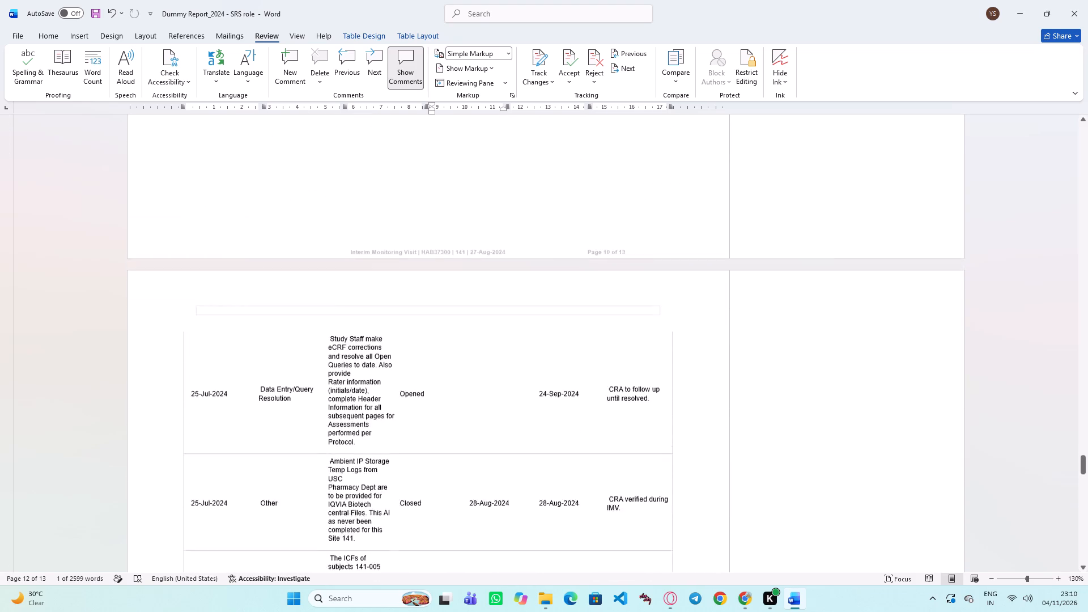
scroll(364, 386, up, 20)
scroll(364, 386, up, 14)
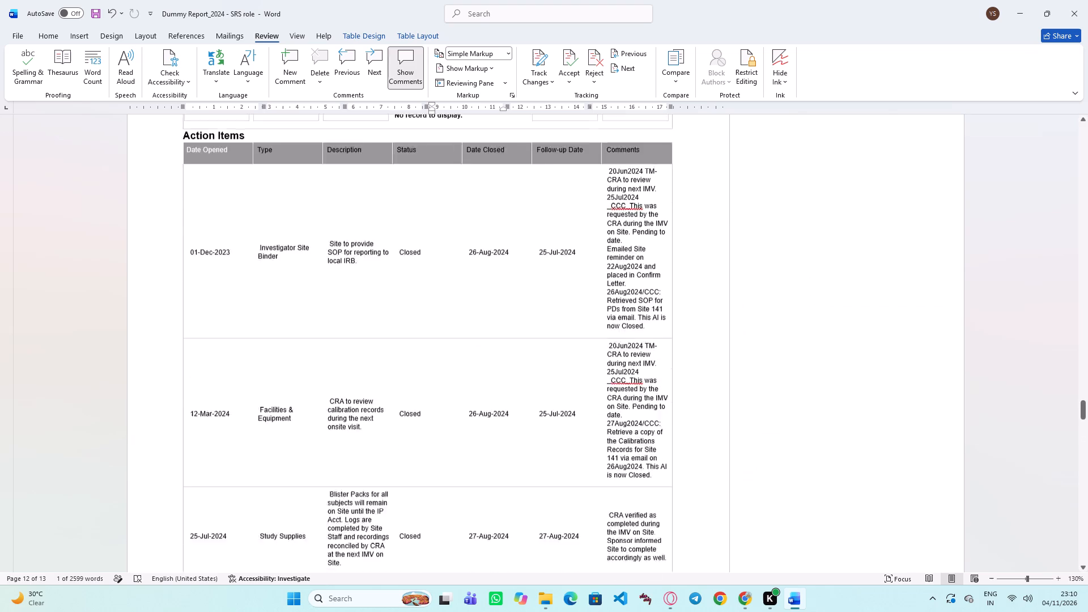
scroll(365, 385, up, 5)
scroll(365, 385, down, 1)
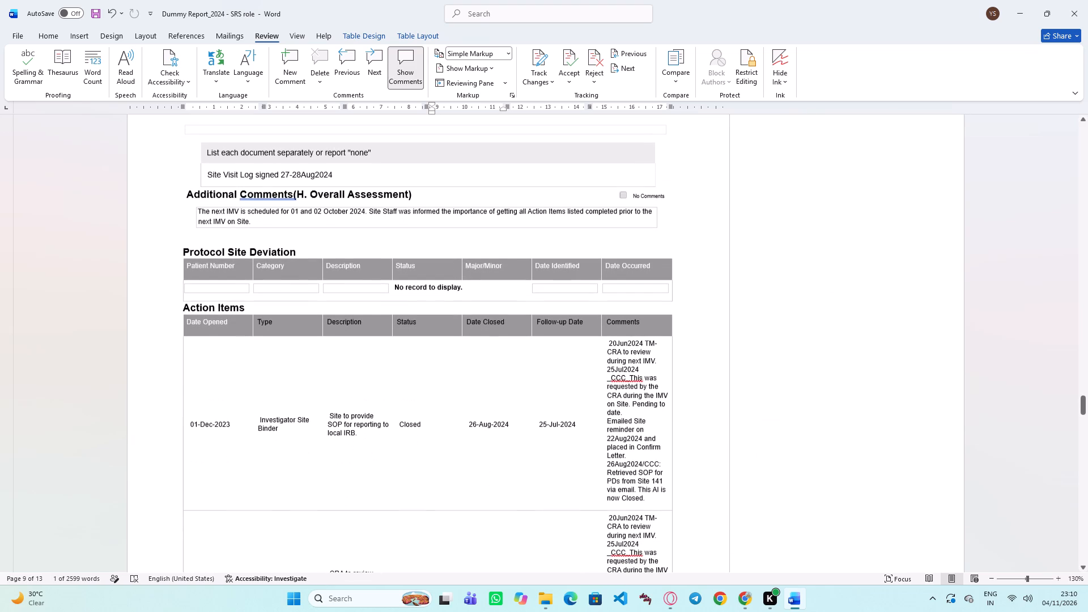
scroll(365, 385, down, 20)
scroll(365, 385, down, 4)
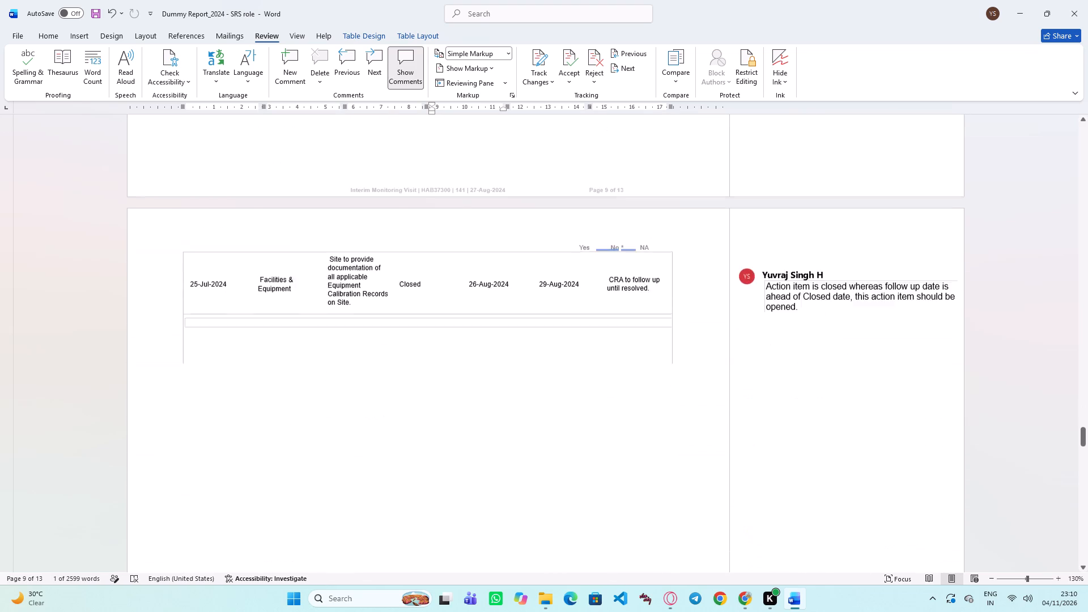
scroll(364, 392, down, 20)
scroll(364, 392, down, 15)
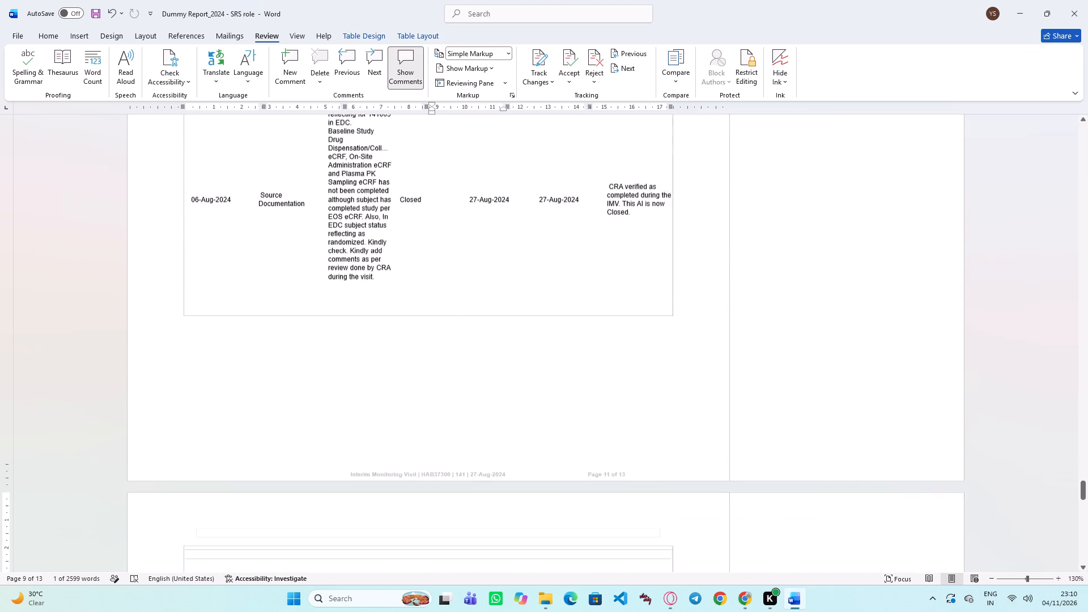
scroll(355, 401, up, 3)
scroll(392, 320, down, 6)
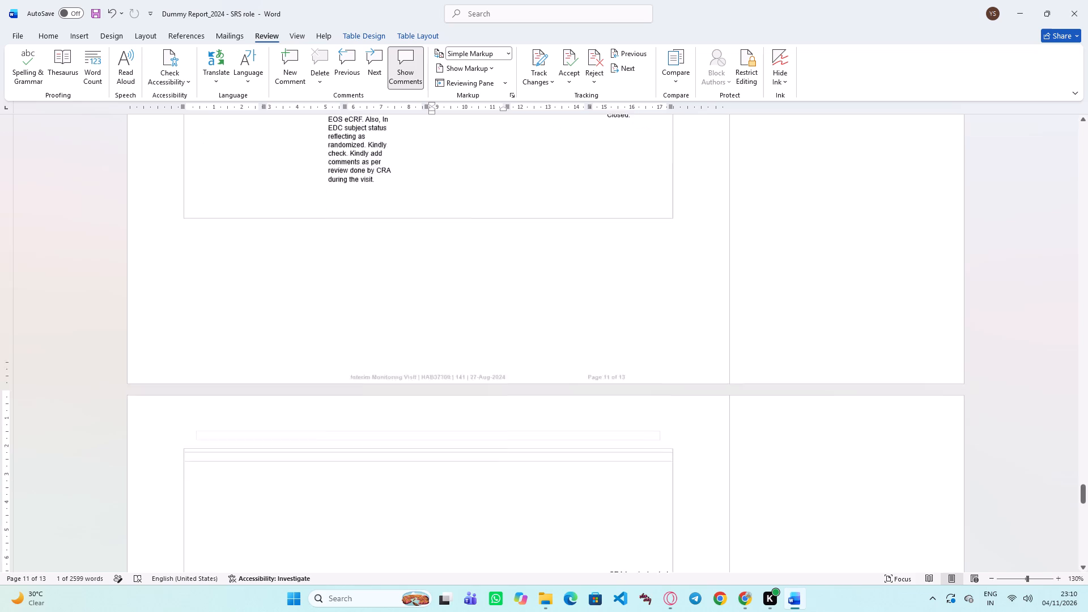
scroll(390, 342, down, 11)
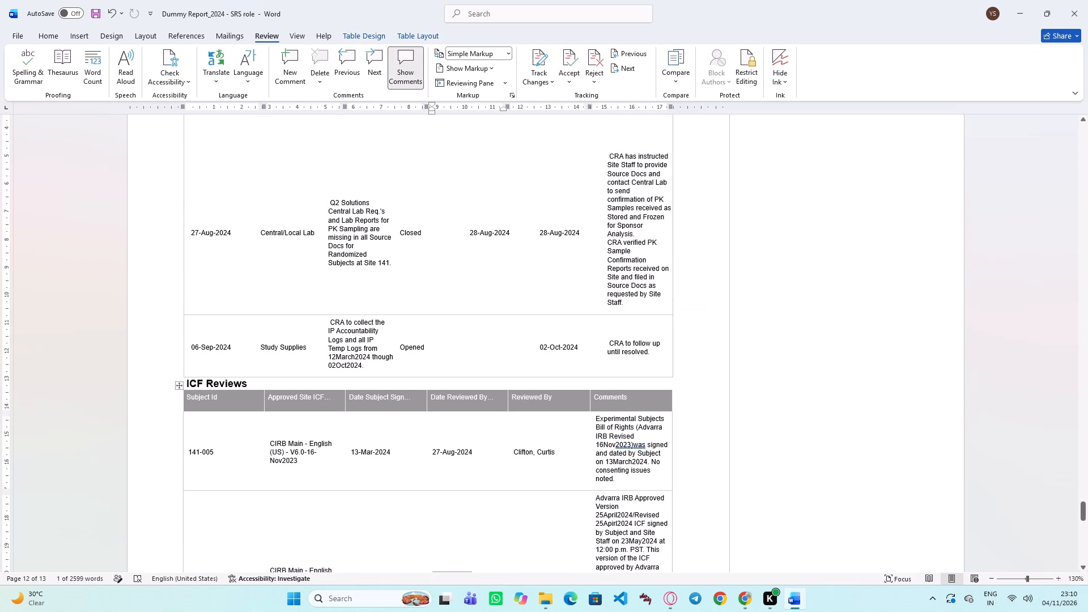
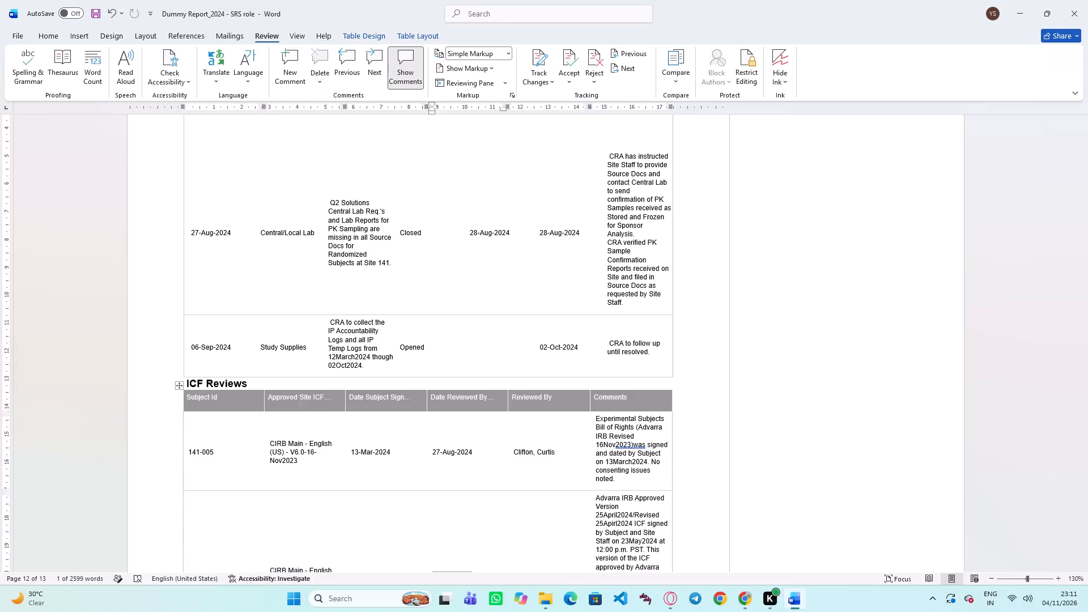
Save the monitoring visit report with its review comments.
key(ctrl+s)
key(ctrl+s)
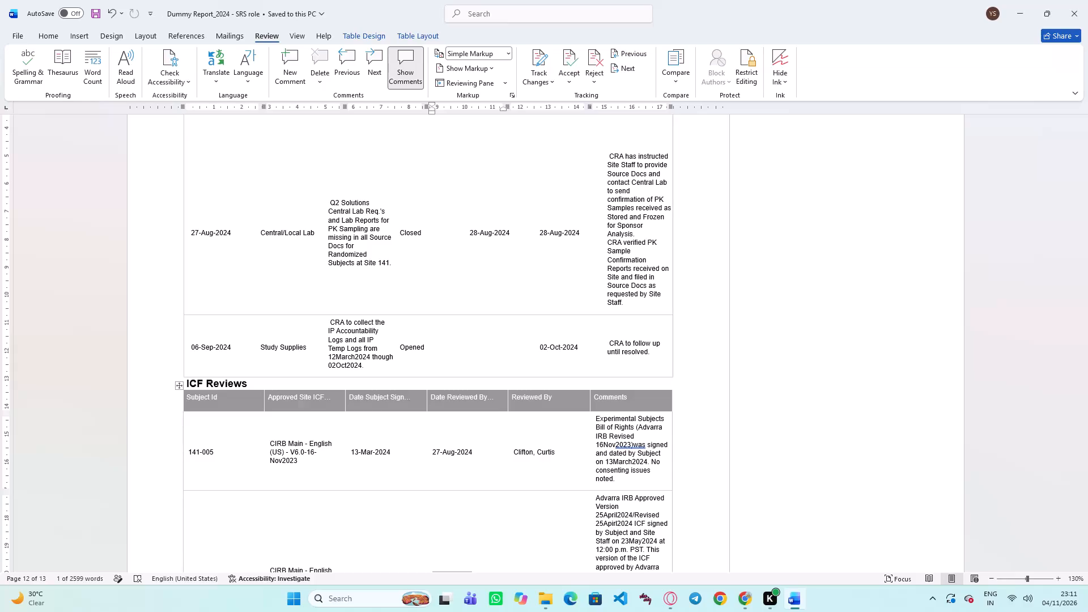
key(ctrl+s)
scroll(698, 269, down, 10)
scroll(705, 376, down, 11)
scroll(673, 403, up, 7)
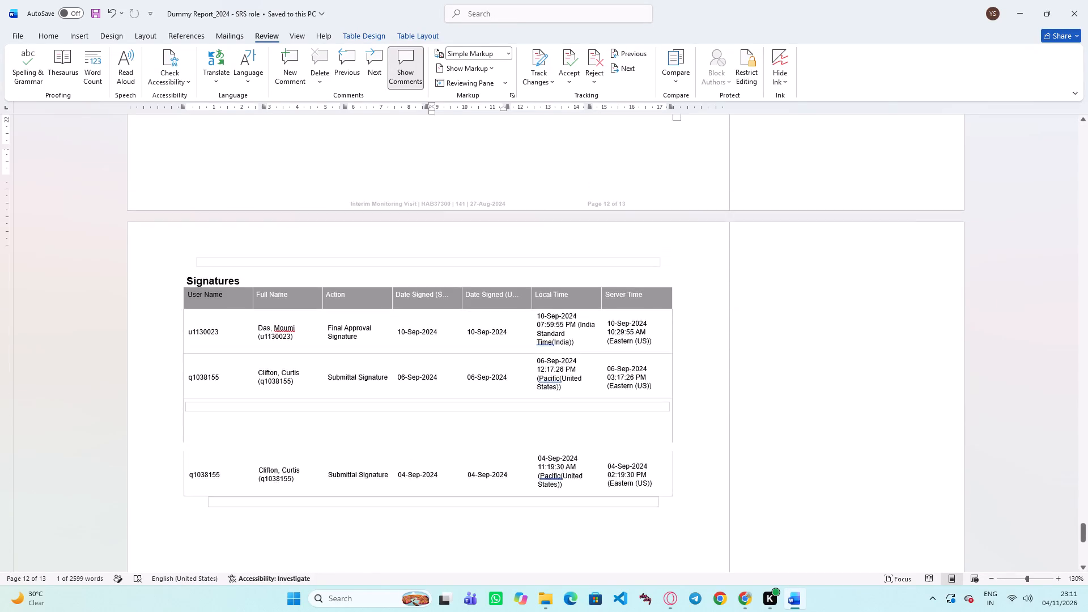
scroll(667, 390, up, 20)
scroll(667, 390, up, 20)
scroll(667, 390, up, 1)
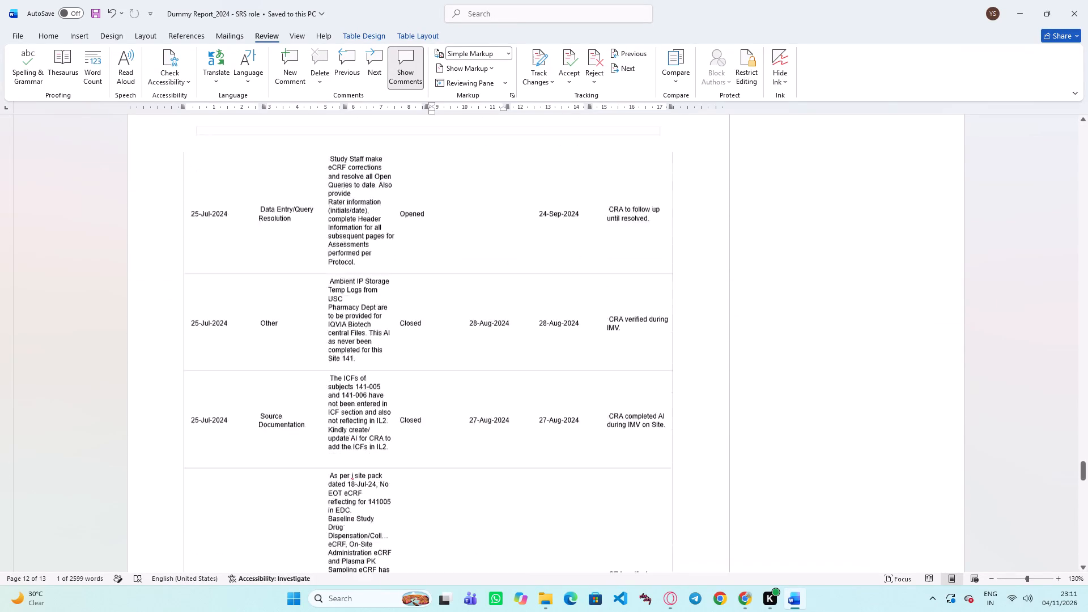
scroll(609, 360, up, 20)
scroll(609, 360, up, 13)
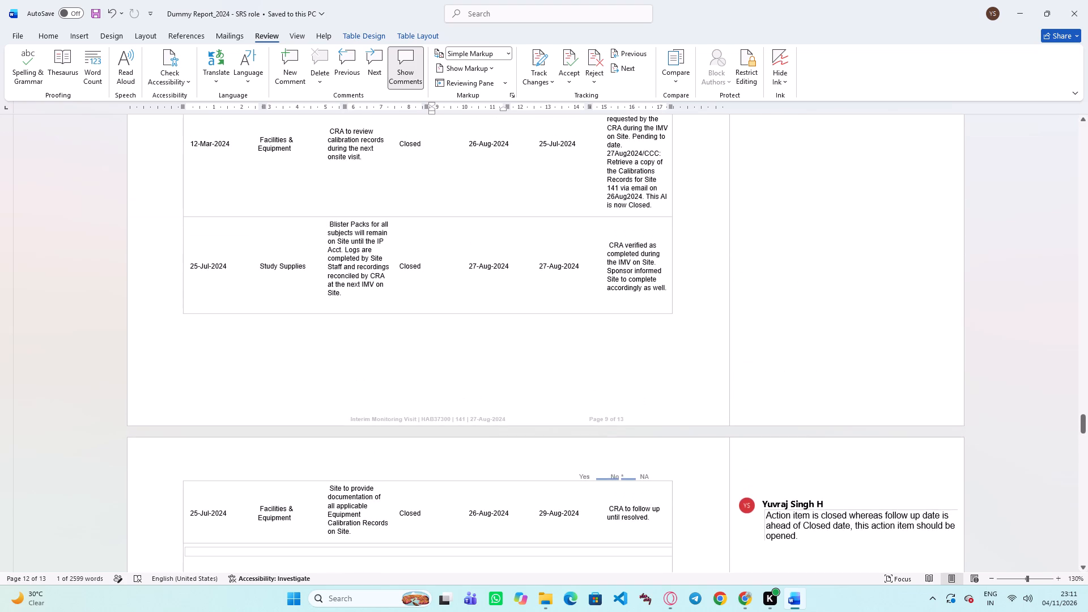
scroll(611, 384, up, 20)
scroll(611, 384, up, 9)
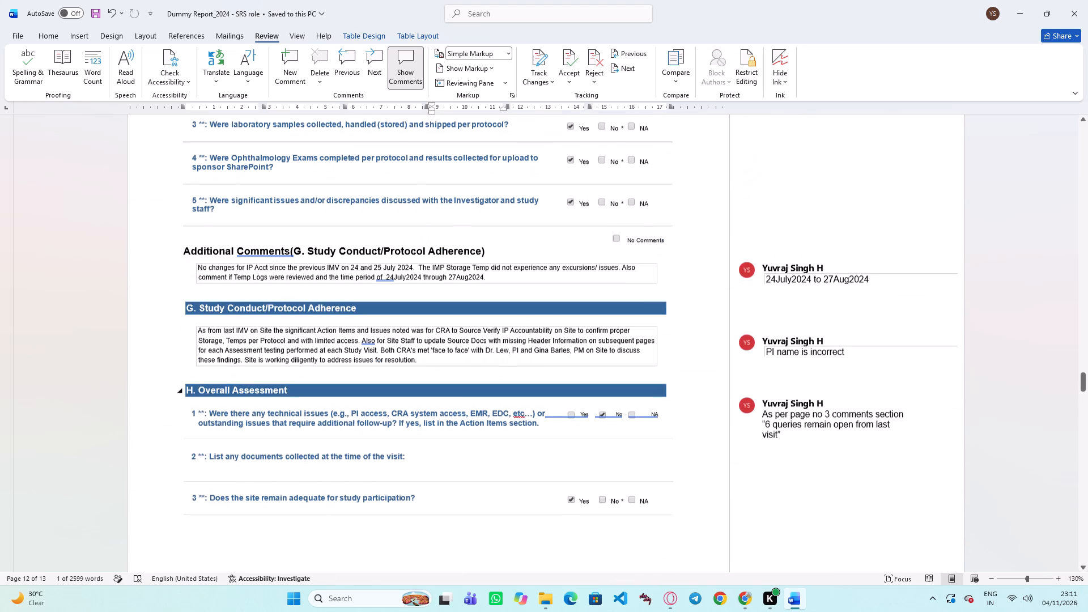
scroll(733, 386, up, 8)
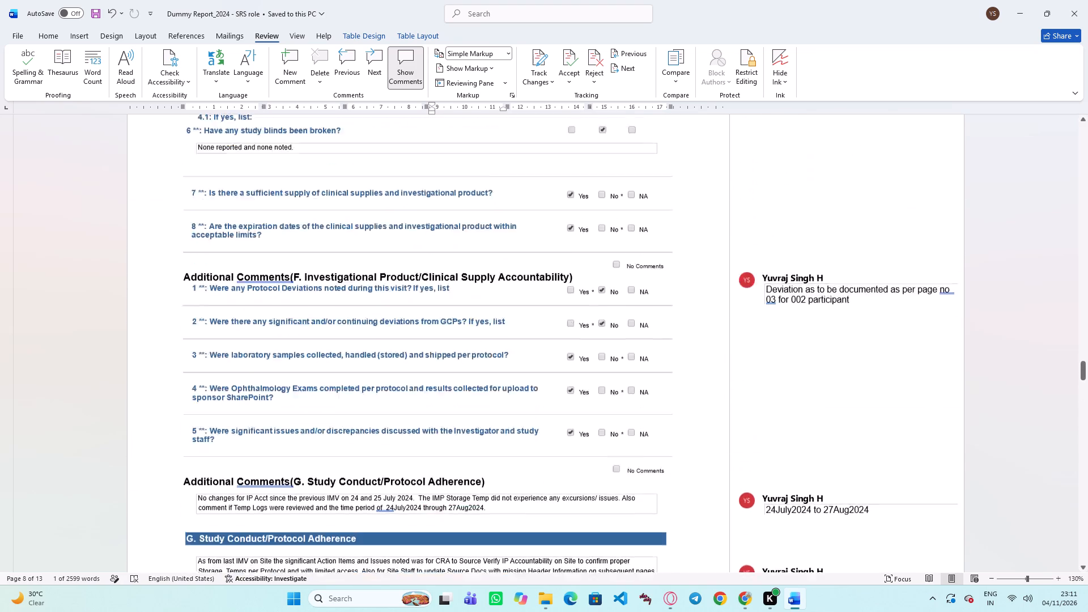
scroll(791, 369, up, 20)
scroll(791, 369, up, 3)
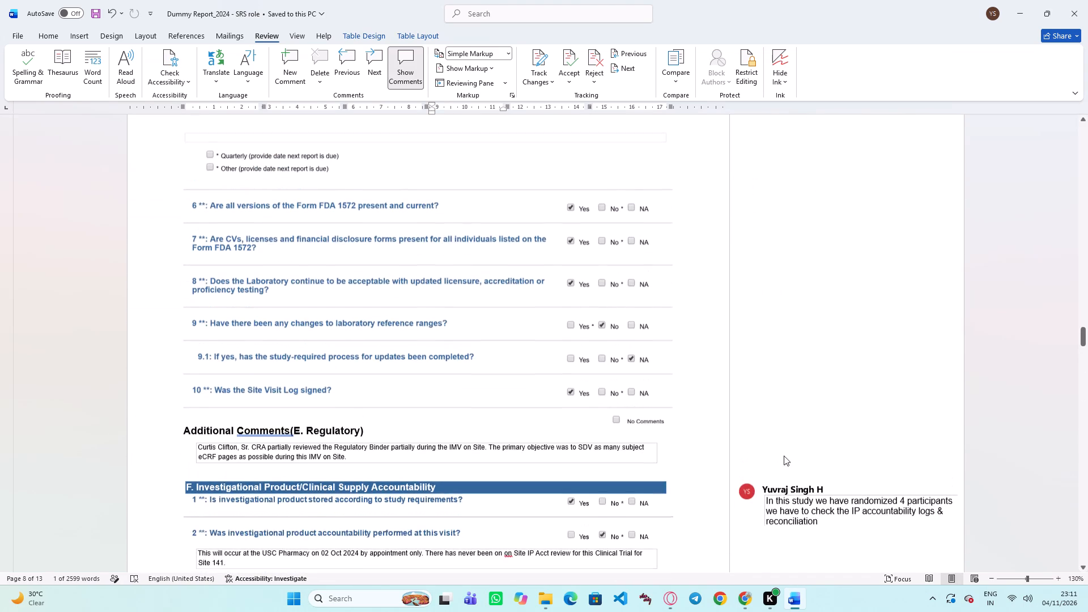
scroll(768, 413, up, 20)
scroll(768, 413, up, 3)
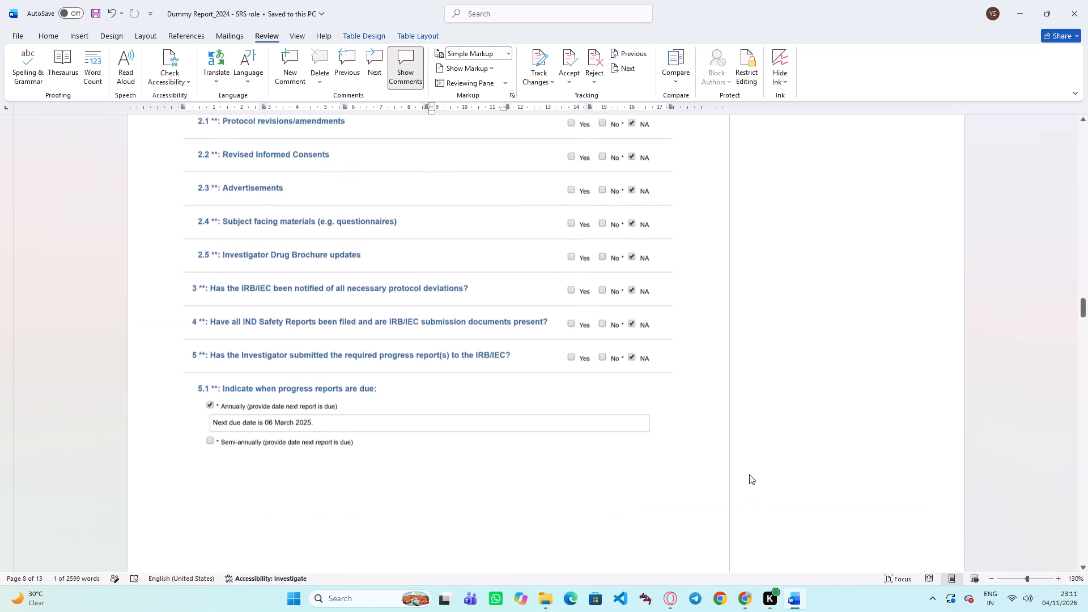
scroll(749, 474, up, 20)
scroll(749, 474, up, 17)
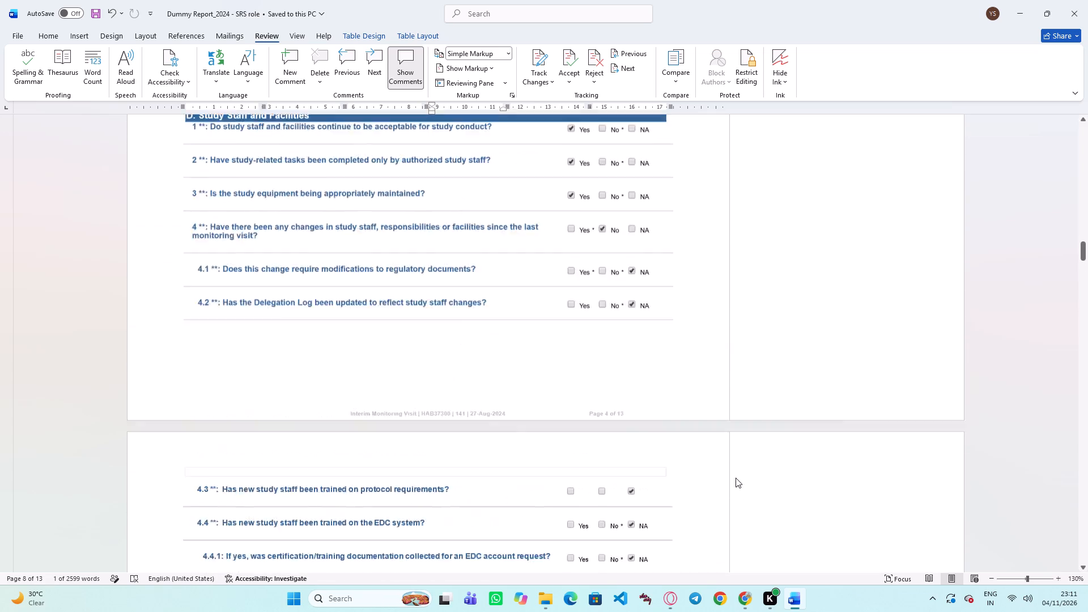